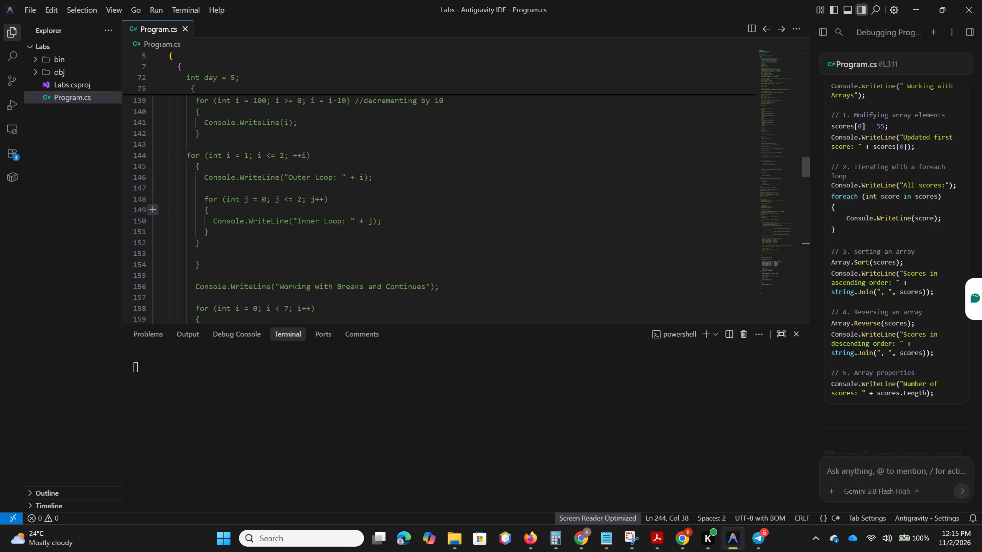
{"action": "scroll", "coordinate": [340, 212], "scroll_direction": "up", "scroll_amount": 3}
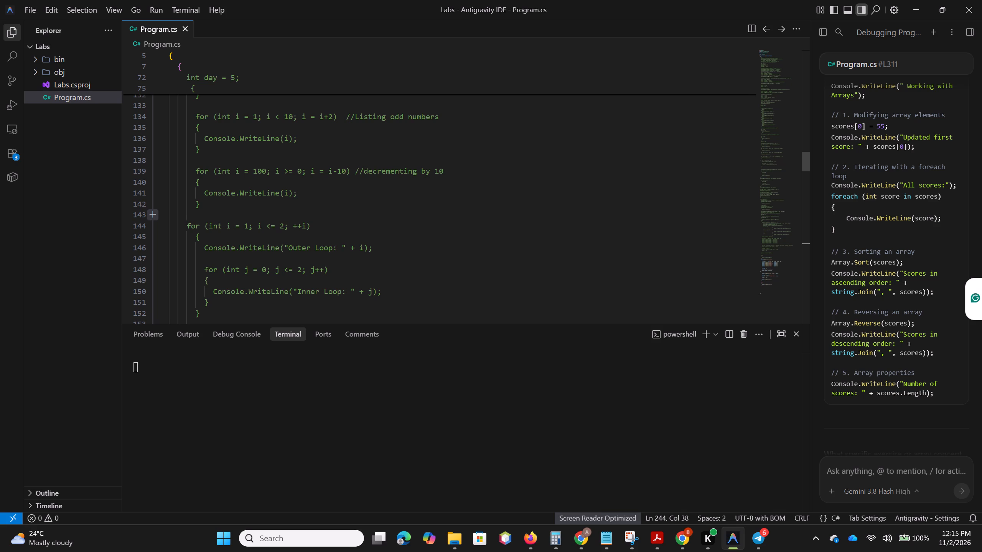
{"action": "scroll", "coordinate": [422, 181], "scroll_direction": "up", "scroll_amount": 7}
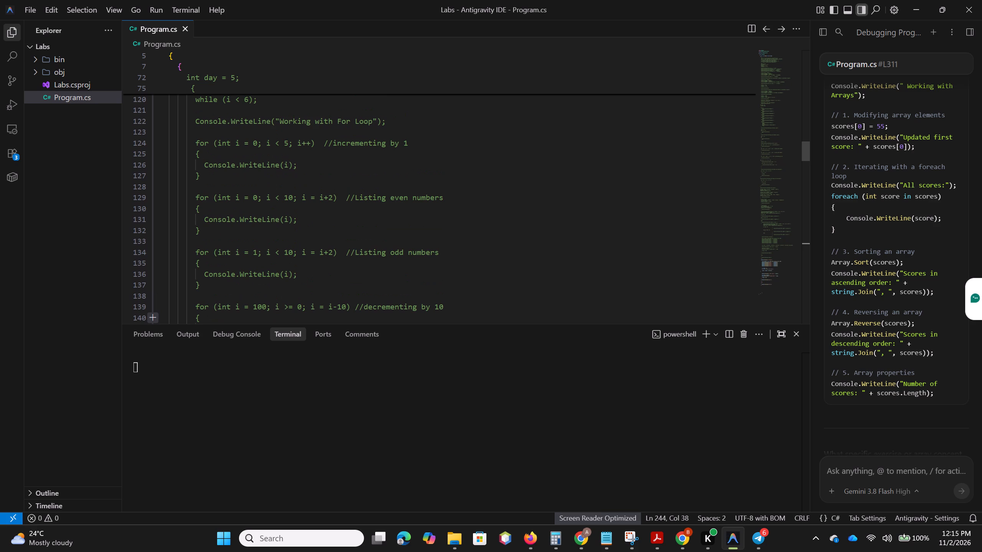
{"action": "scroll", "coordinate": [422, 181], "scroll_direction": "down", "scroll_amount": 1}
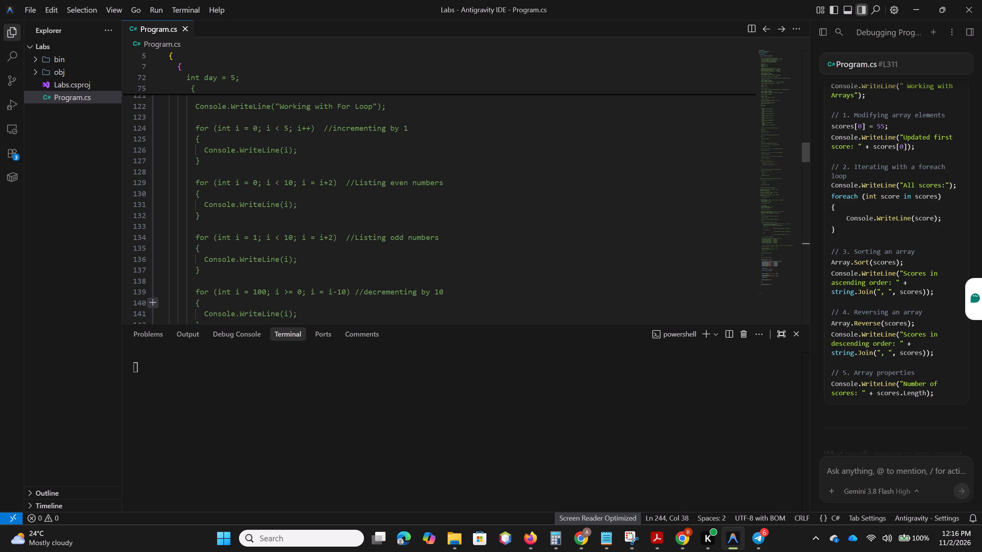
{"action": "scroll", "coordinate": [378, 180], "scroll_direction": "up", "scroll_amount": 1}
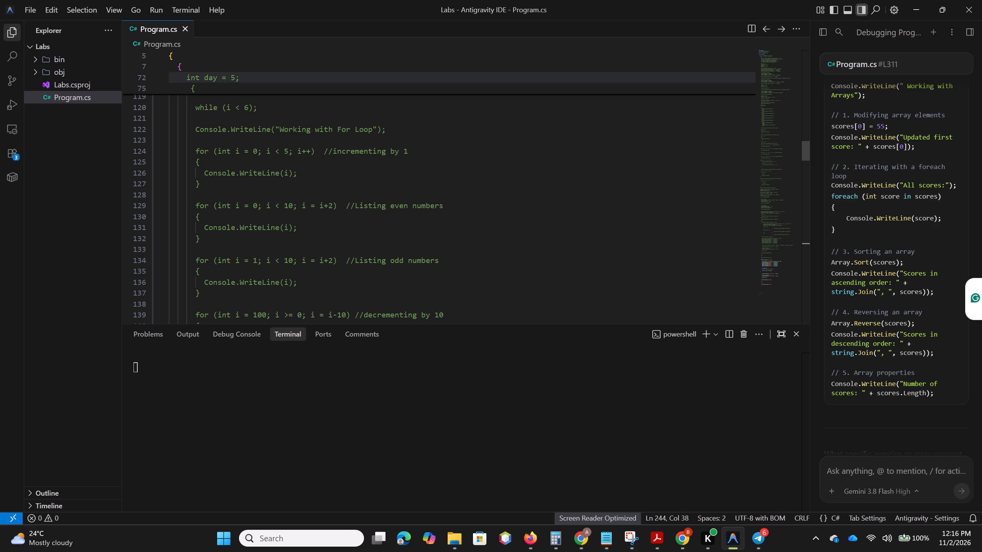
{"action": "scroll", "coordinate": [563, 263], "scroll_direction": "down", "scroll_amount": 1}
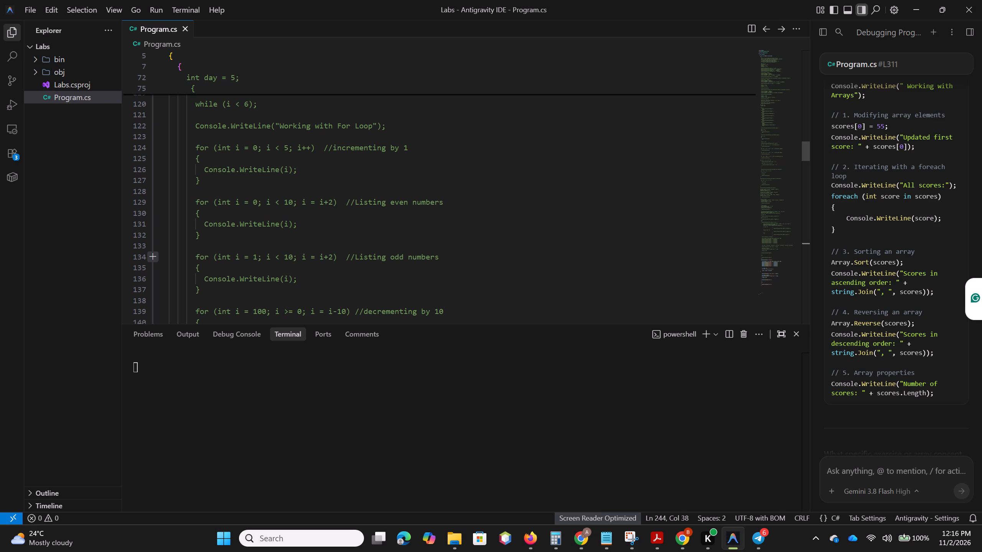
{"action": "scroll", "coordinate": [563, 263], "scroll_direction": "down", "scroll_amount": 1}
{"action": "scroll", "coordinate": [471, 237], "scroll_direction": "down", "scroll_amount": 1}
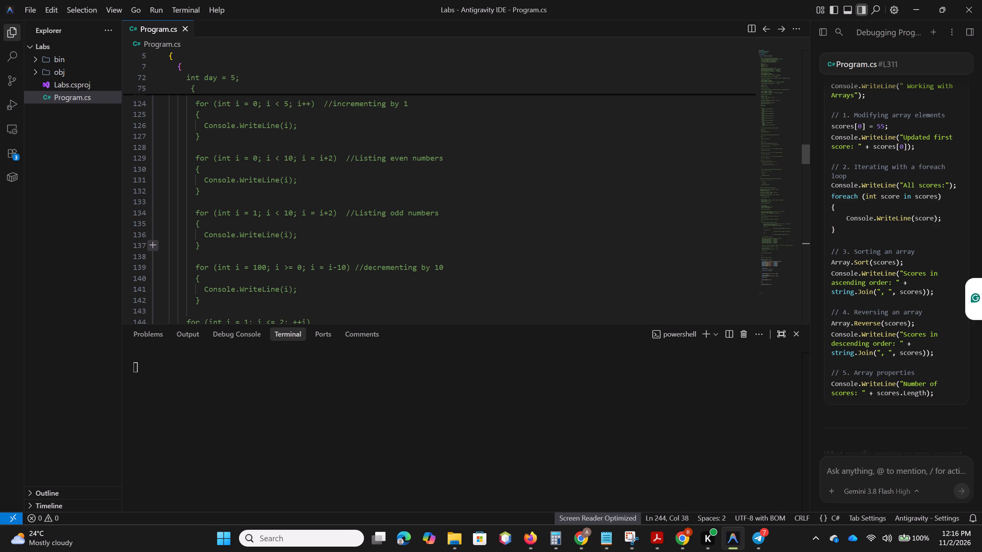
{"action": "scroll", "coordinate": [473, 242], "scroll_direction": "down", "scroll_amount": 4}
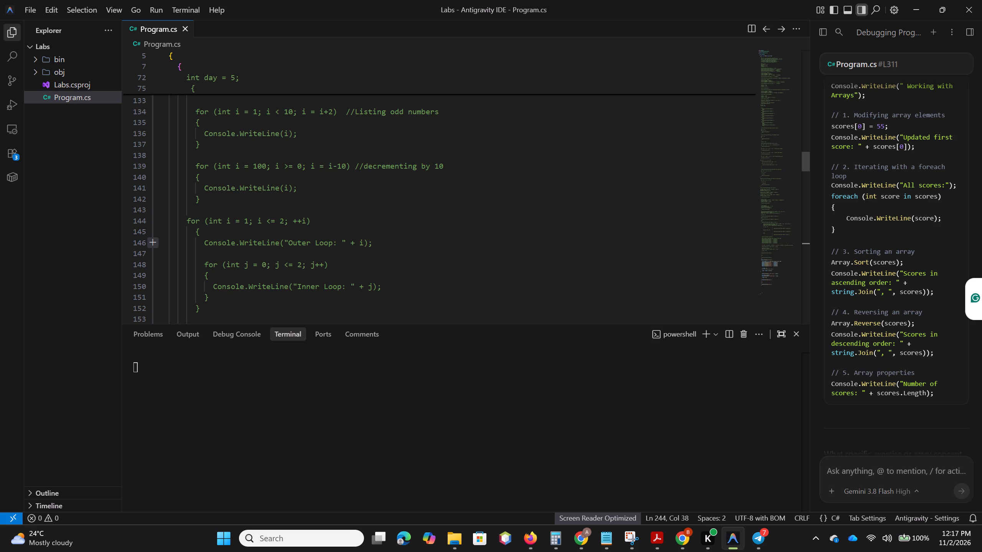
{"action": "scroll", "coordinate": [493, 242], "scroll_direction": "down", "scroll_amount": 1}
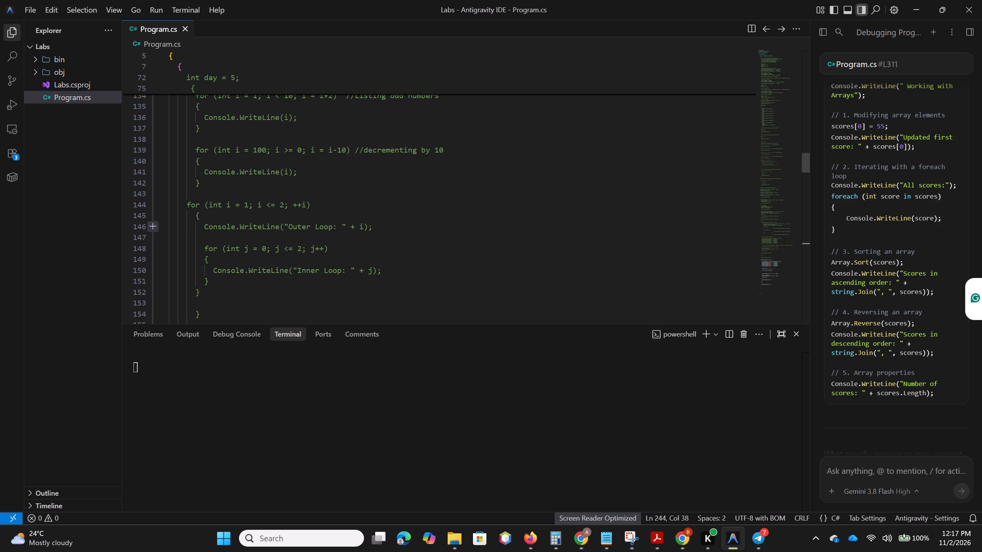
{"action": "scroll", "coordinate": [493, 242], "scroll_direction": "down", "scroll_amount": 1}
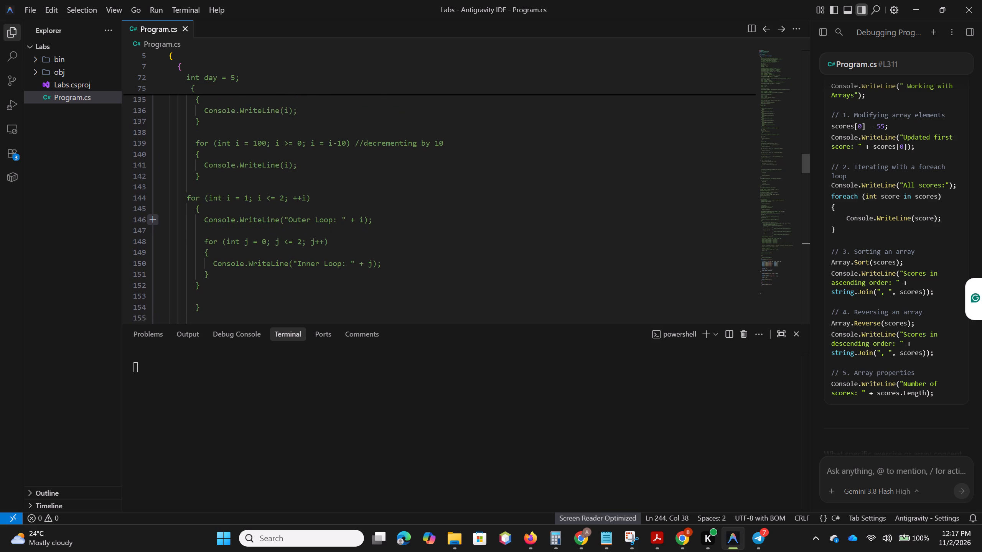
Review the nested loop and the even-number, odd-number and decrementing for loop examples in Program.cs.
{"action": "scroll", "coordinate": [493, 242], "scroll_direction": "down", "scroll_amount": 4}
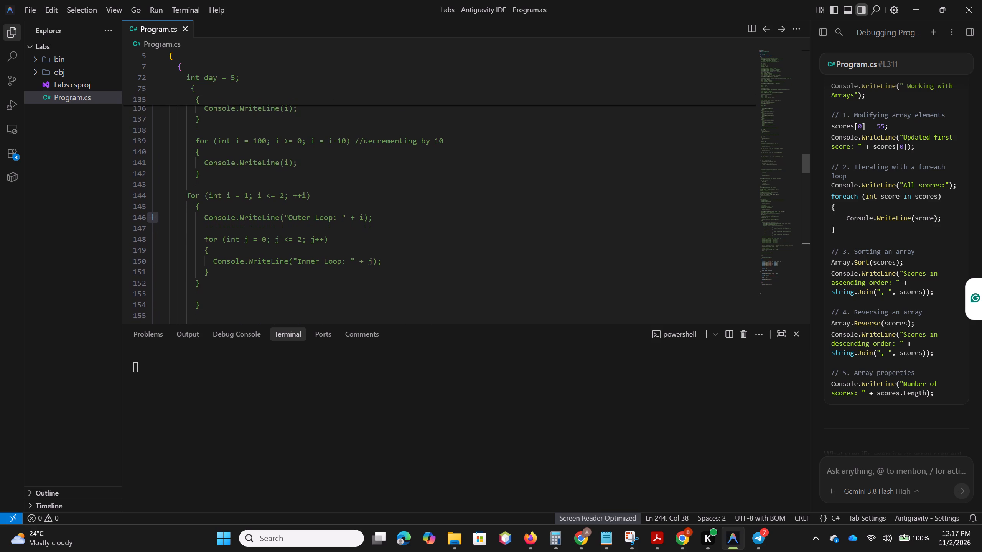
{"action": "scroll", "coordinate": [493, 242], "scroll_direction": "down", "scroll_amount": 7}
{"action": "scroll", "coordinate": [426, 245], "scroll_direction": "up", "scroll_amount": 2}
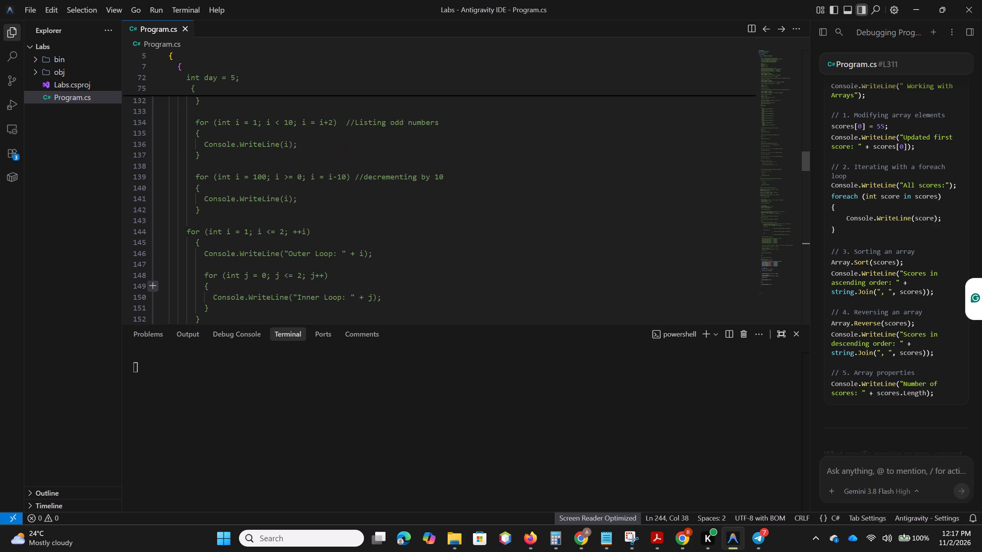
{"action": "scroll", "coordinate": [426, 245], "scroll_direction": "up", "scroll_amount": 1}
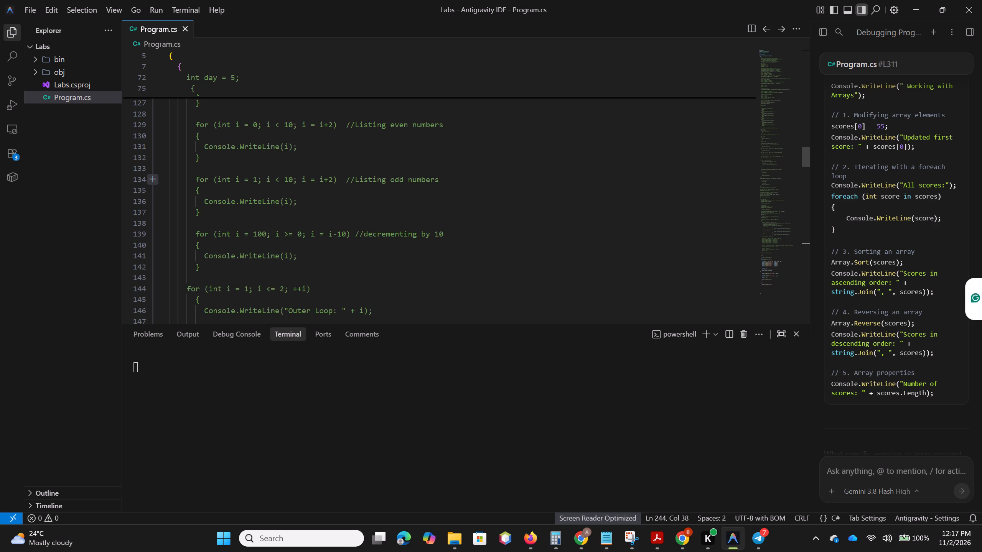
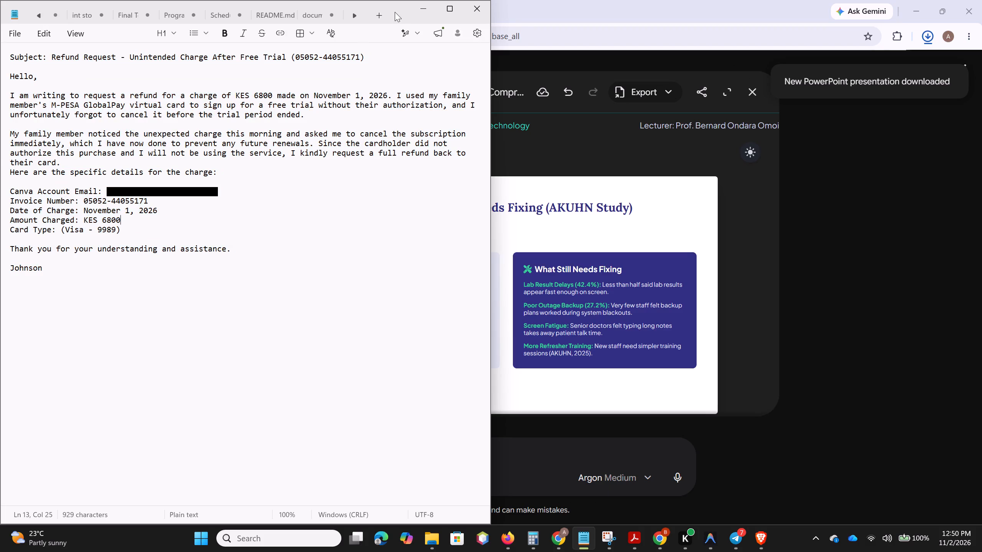
{"action": "left_click", "coordinate": [176, 130]}
{"action": "key", "text": "ctrl+a"}
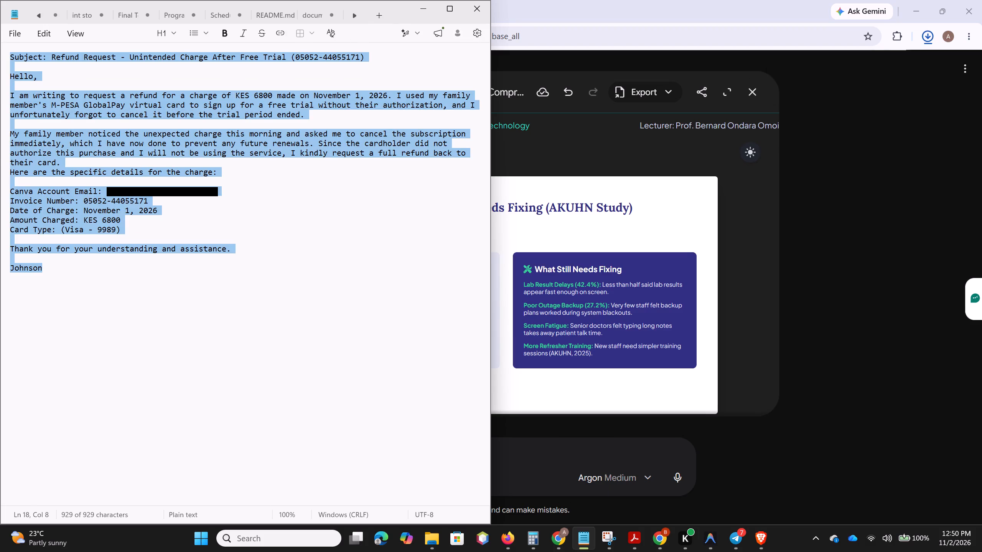
{"action": "key", "text": "ctrl+x"}
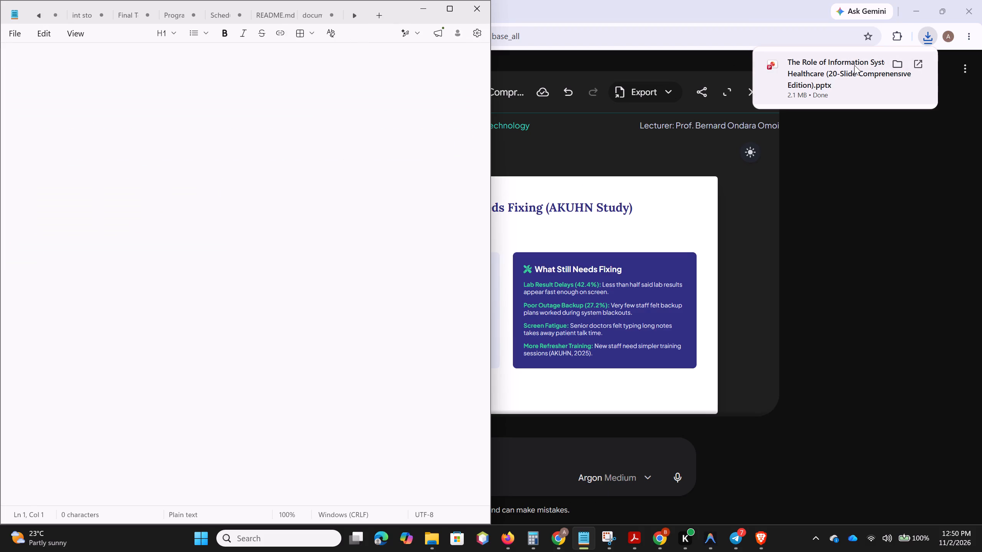
Open the downloaded presentation in PowerPoint, enable editing, dismiss the embedded fonts notice and maximize the window.
{"action": "left_click", "coordinate": [839, 69]}
{"action": "double_click", "coordinate": [839, 69]}
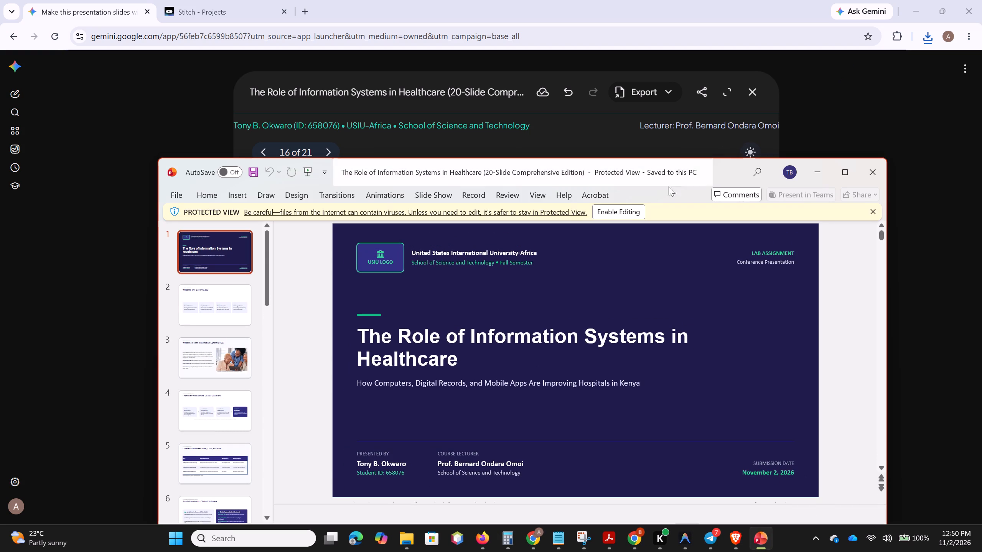
{"action": "left_click", "coordinate": [623, 216]}
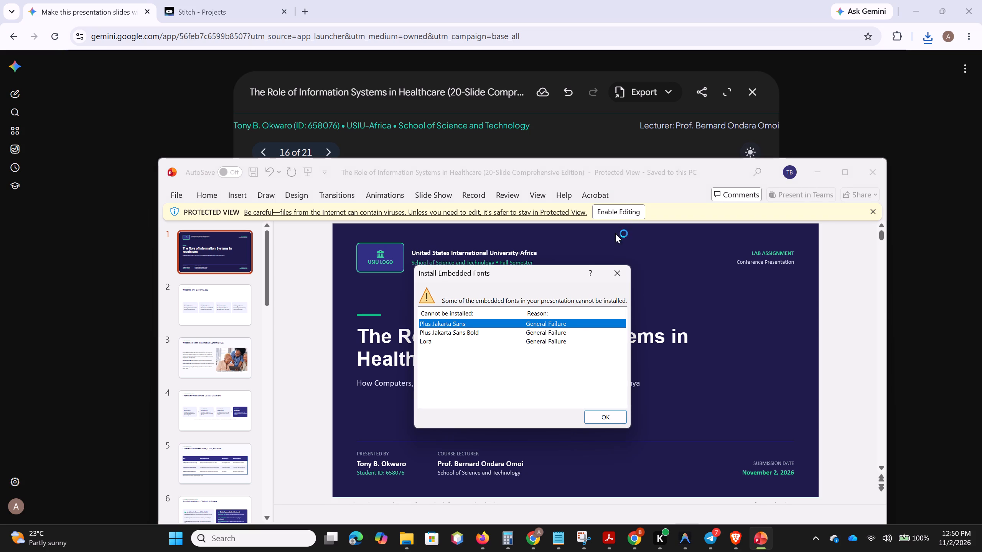
{"action": "left_click", "coordinate": [605, 415]}
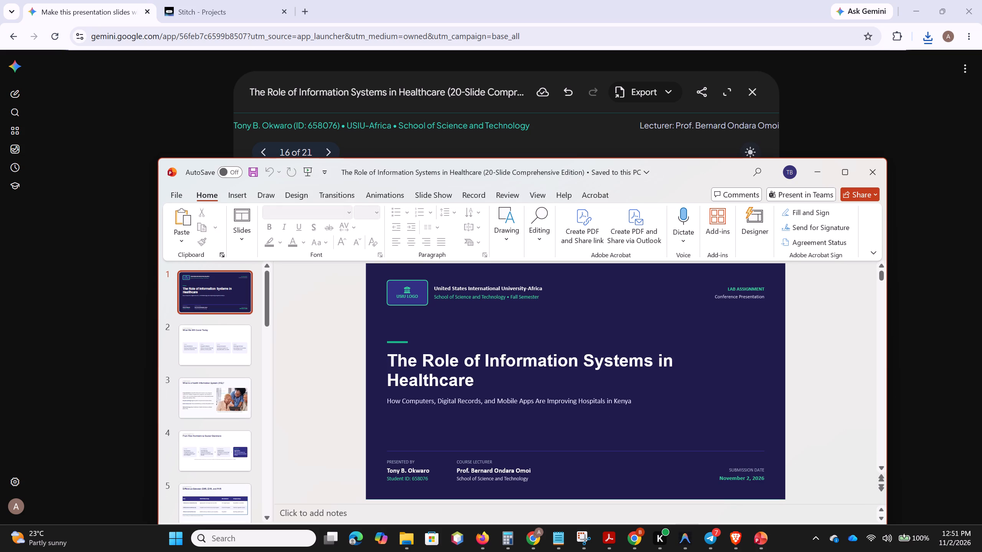
{"action": "left_click", "coordinate": [845, 166]}
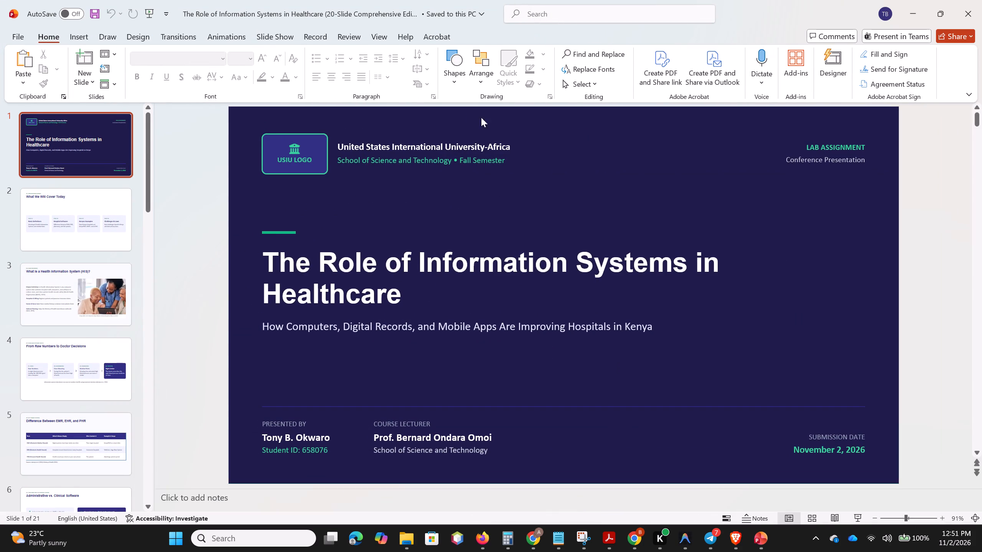
Remove the short green accent line above the main title on the title slide.
{"action": "double_click", "coordinate": [303, 162]}
{"action": "left_click", "coordinate": [316, 174]}
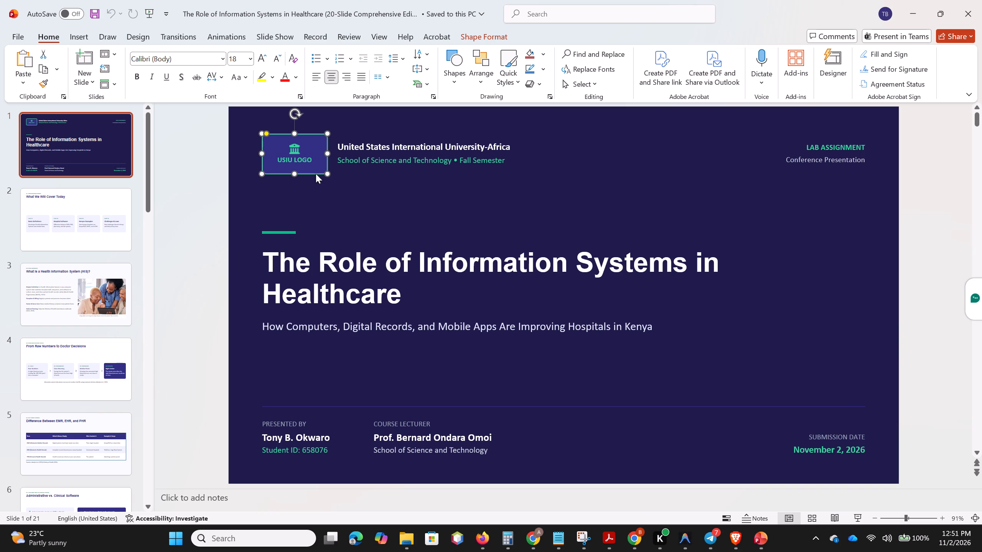
{"action": "left_click", "coordinate": [279, 230]}
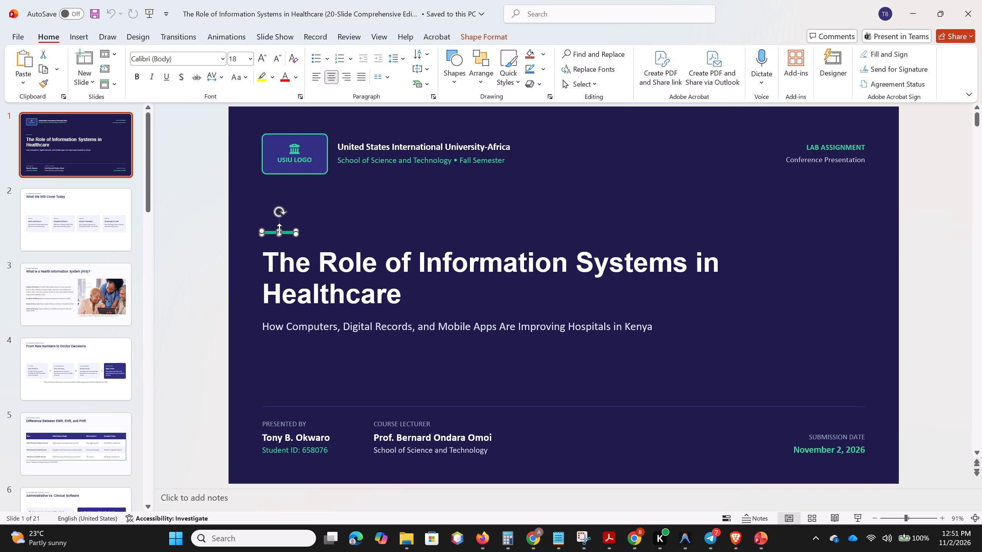
{"action": "key", "text": "ctrl+x"}
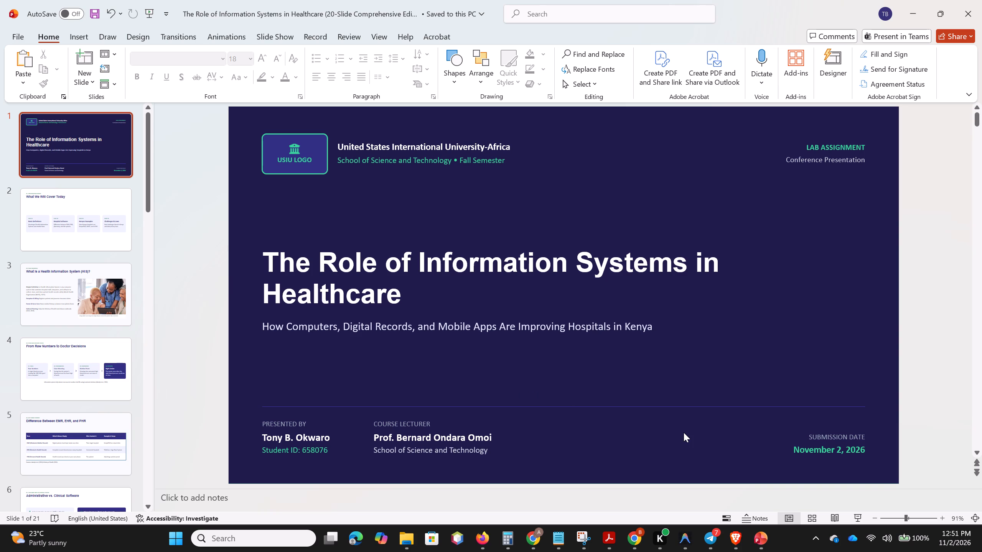
Change the submission date on the title slide to November 3, 2026.
{"action": "left_click", "coordinate": [836, 450]}
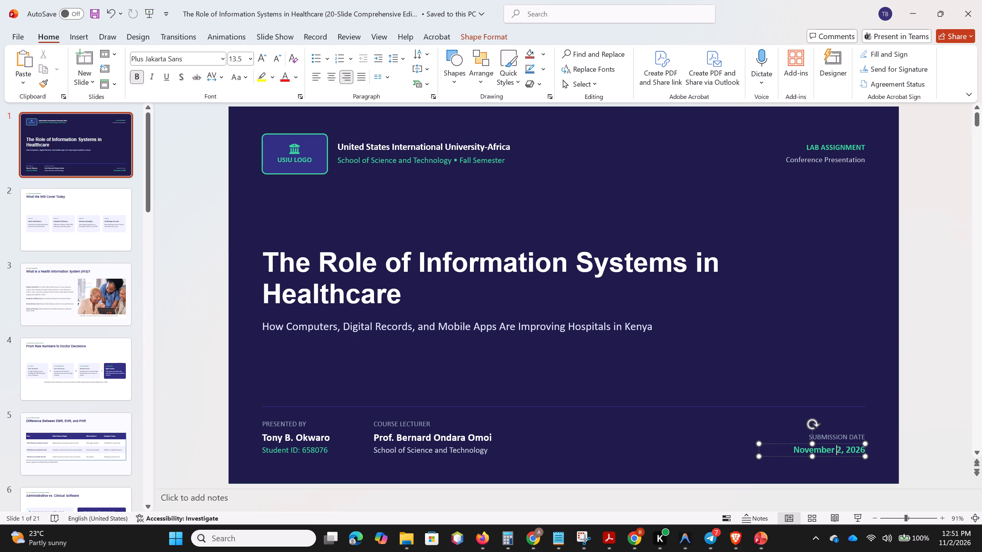
{"action": "left_click", "coordinate": [839, 450]}
{"action": "key", "text": "BackSpace"}
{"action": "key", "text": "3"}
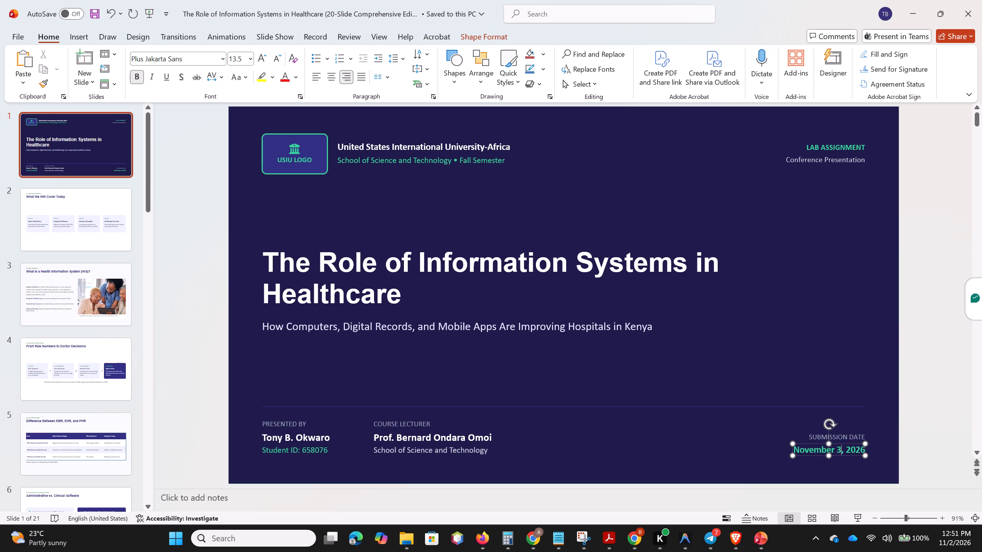
{"action": "left_click", "coordinate": [701, 447]}
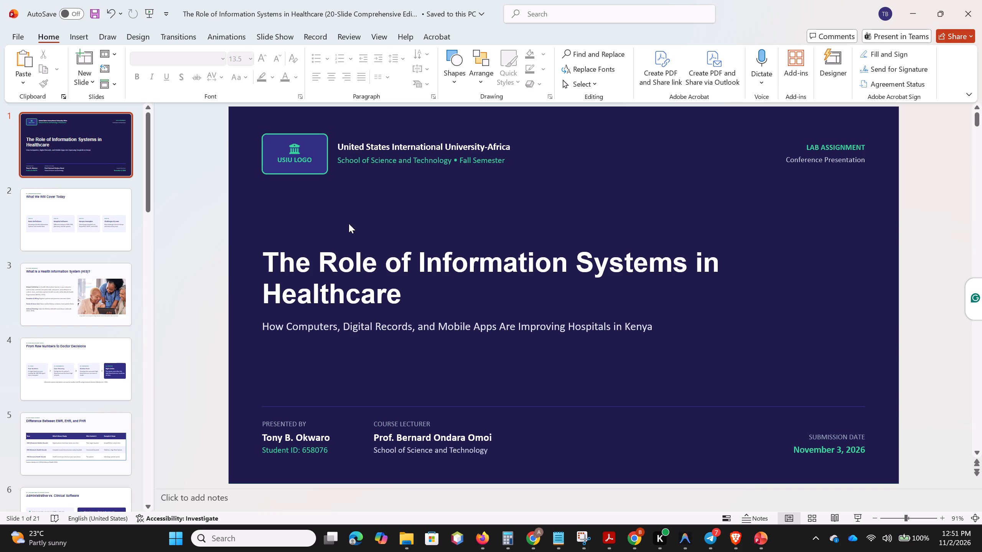
Switch to File Explorer and look through the AfyaHakiki images and APT4900B folders for the university logo.
{"action": "left_click", "coordinate": [407, 543]}
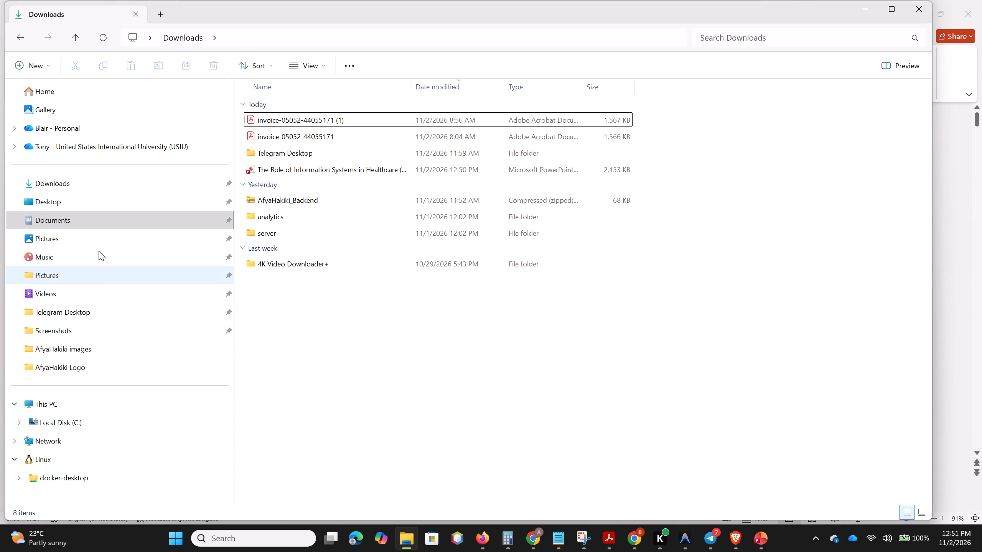
{"action": "double_click", "coordinate": [67, 347]}
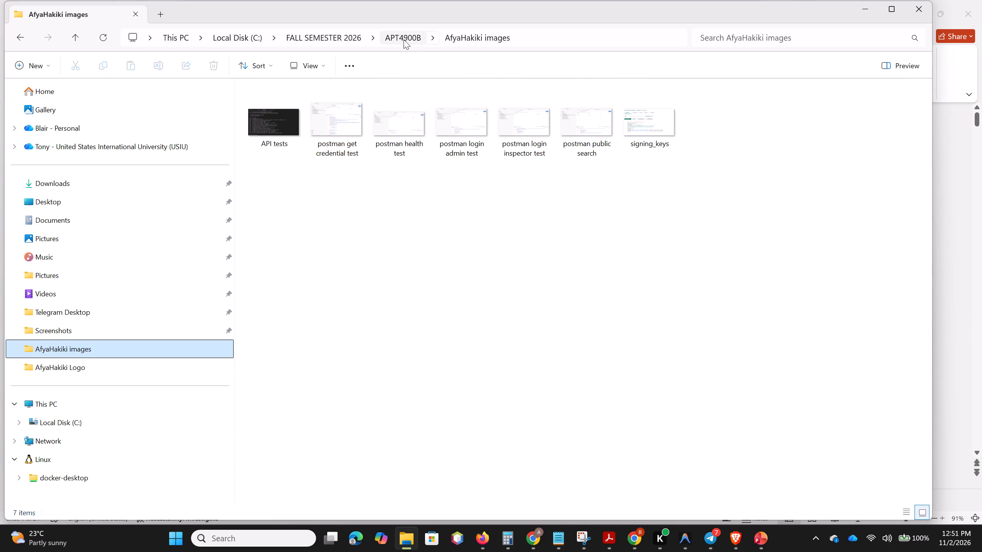
{"action": "left_click", "coordinate": [402, 39]}
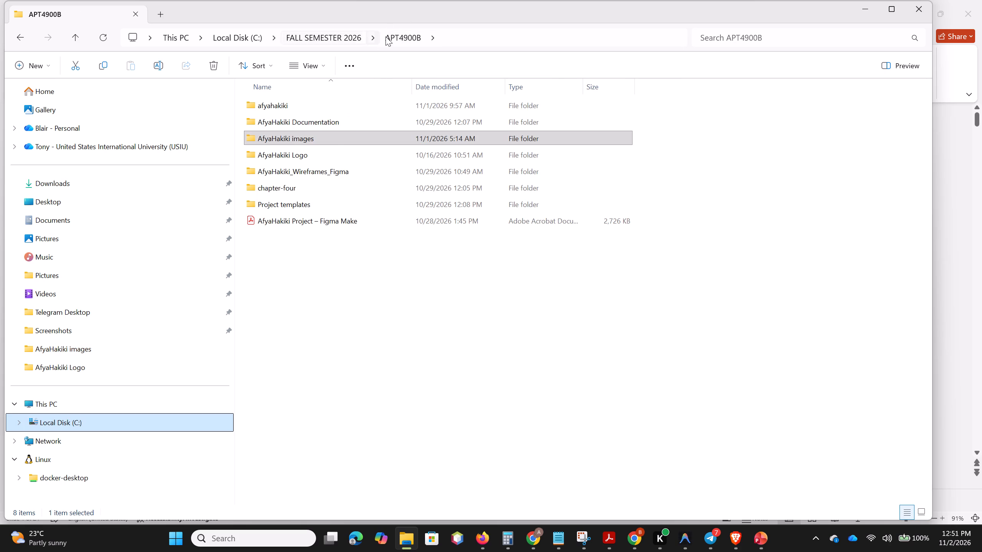
{"action": "left_click", "coordinate": [402, 38]}
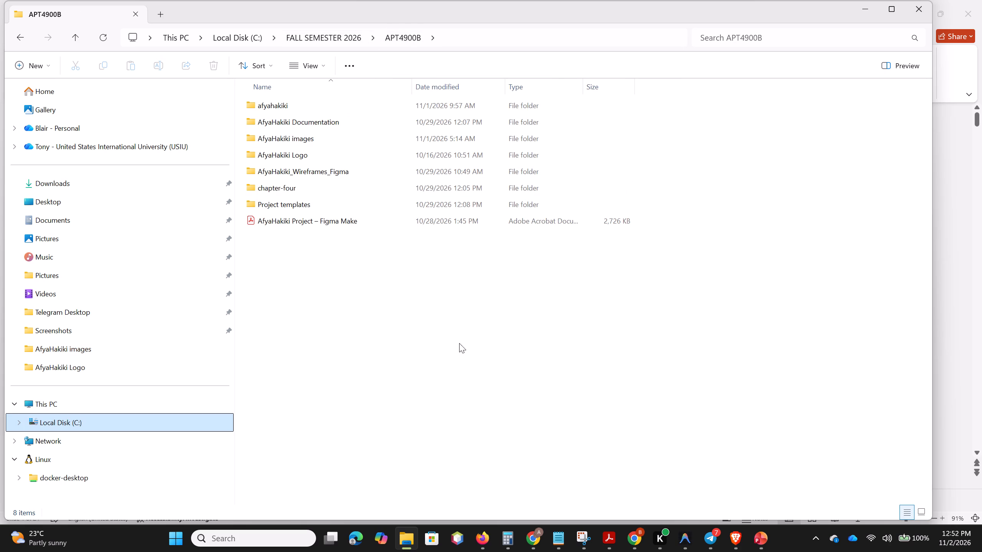
Return to PowerPoint and insert the usiu_logo picture from the FALL SEMESTER 2026 folder on drive C onto the title slide.
{"action": "left_click", "coordinate": [763, 544]}
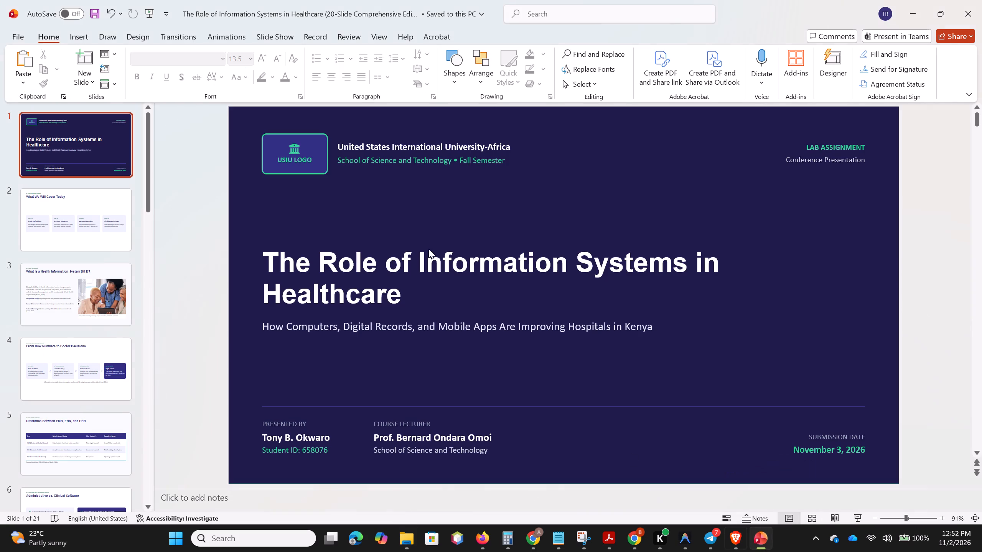
{"action": "left_click", "coordinate": [76, 32]}
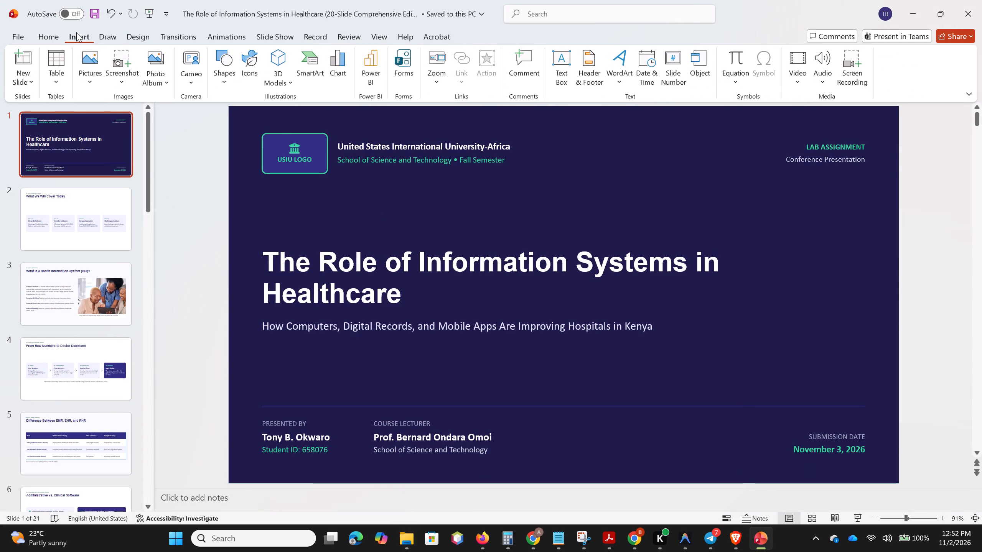
{"action": "left_click", "coordinate": [90, 78]}
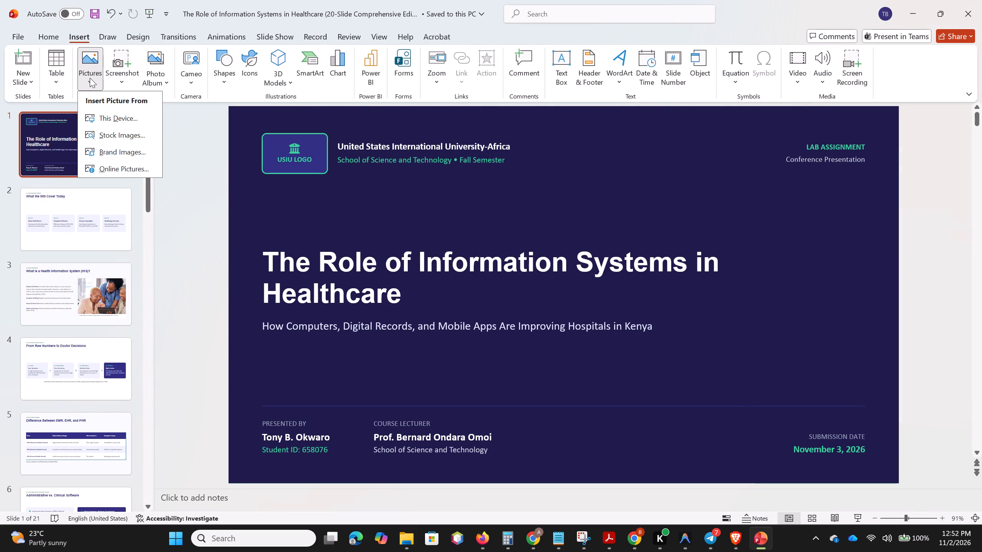
{"action": "left_click", "coordinate": [126, 117]}
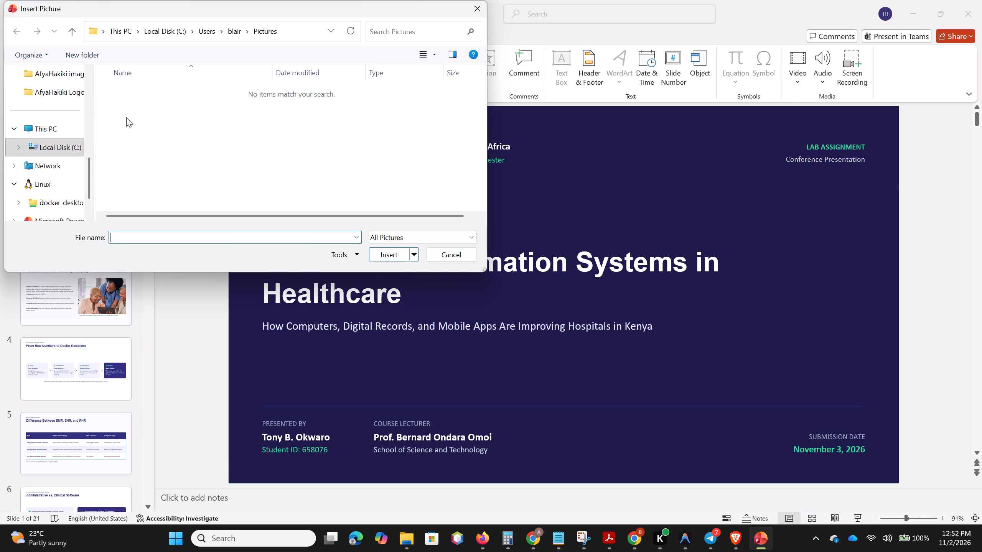
{"action": "double_click", "coordinate": [54, 145]}
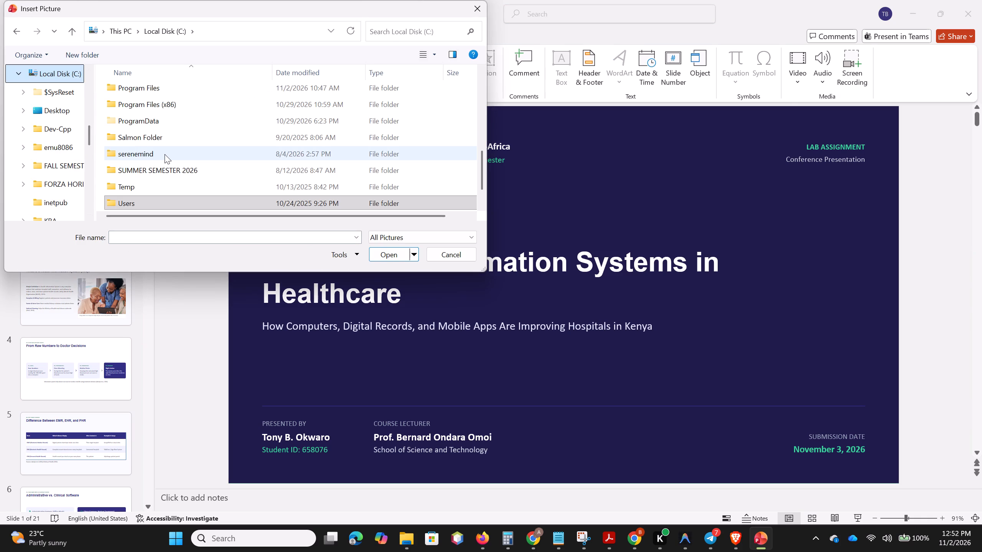
{"action": "scroll", "coordinate": [169, 168], "scroll_direction": "down", "scroll_amount": 1}
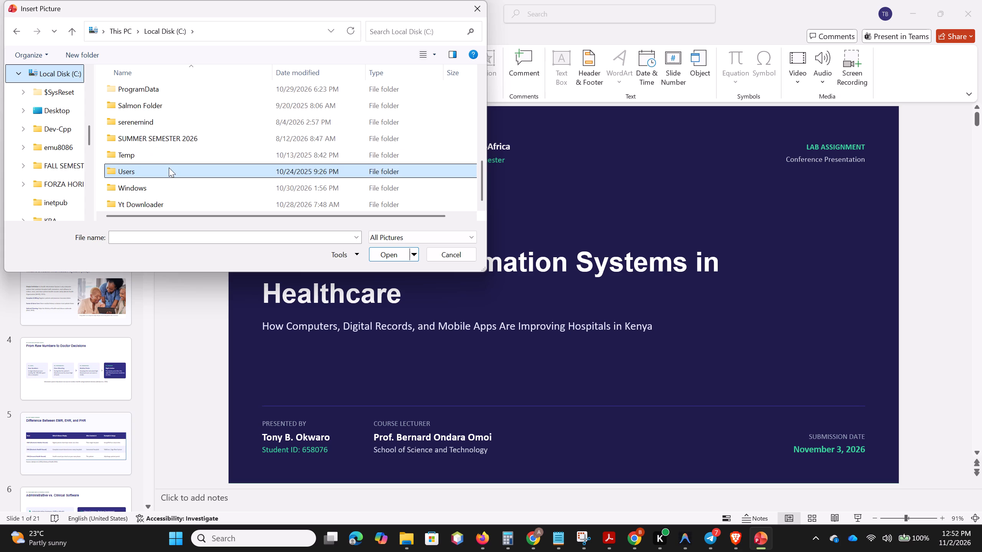
{"action": "scroll", "coordinate": [169, 168], "scroll_direction": "down", "scroll_amount": 2}
{"action": "scroll", "coordinate": [169, 168], "scroll_direction": "up", "scroll_amount": 1}
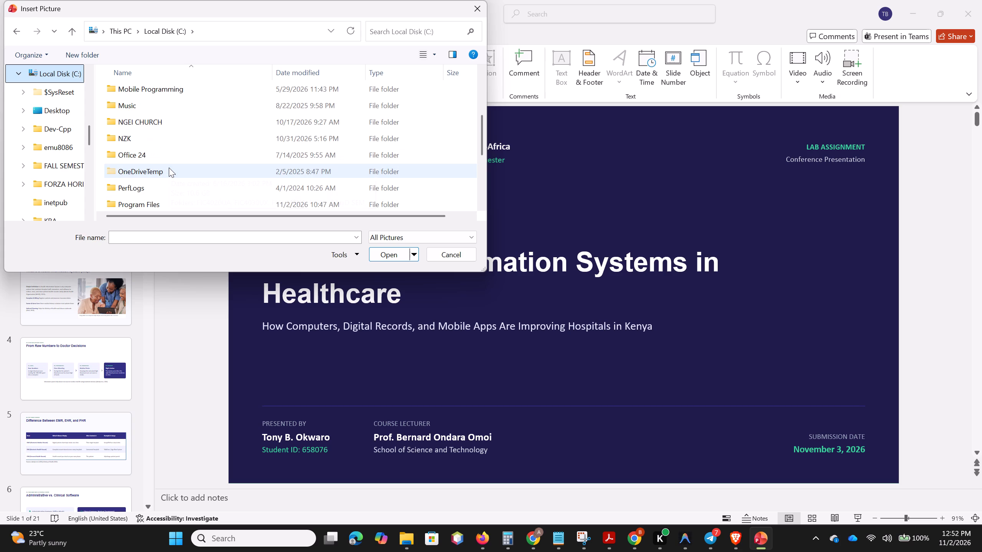
{"action": "scroll", "coordinate": [169, 168], "scroll_direction": "up", "scroll_amount": 1}
{"action": "double_click", "coordinate": [153, 158]}
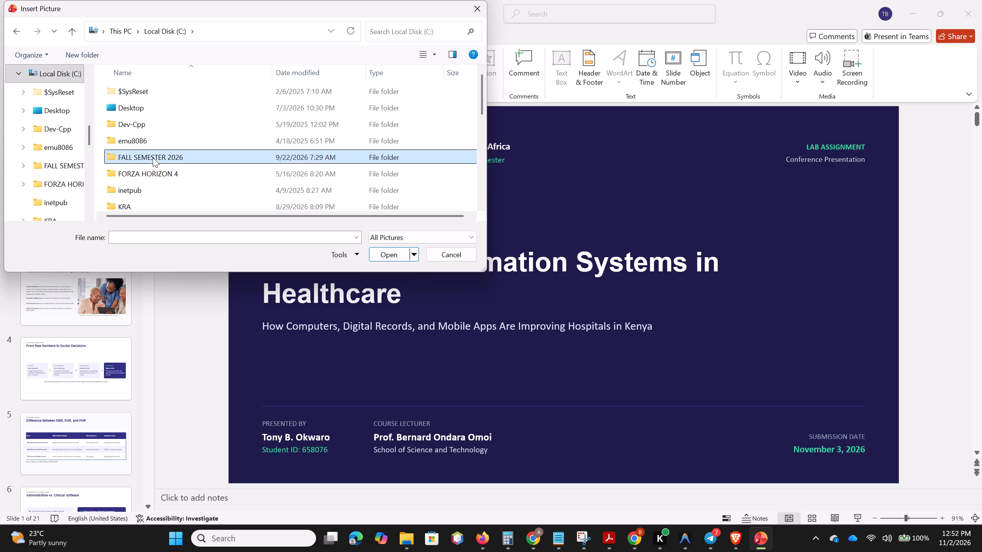
{"action": "left_click", "coordinate": [153, 158]}
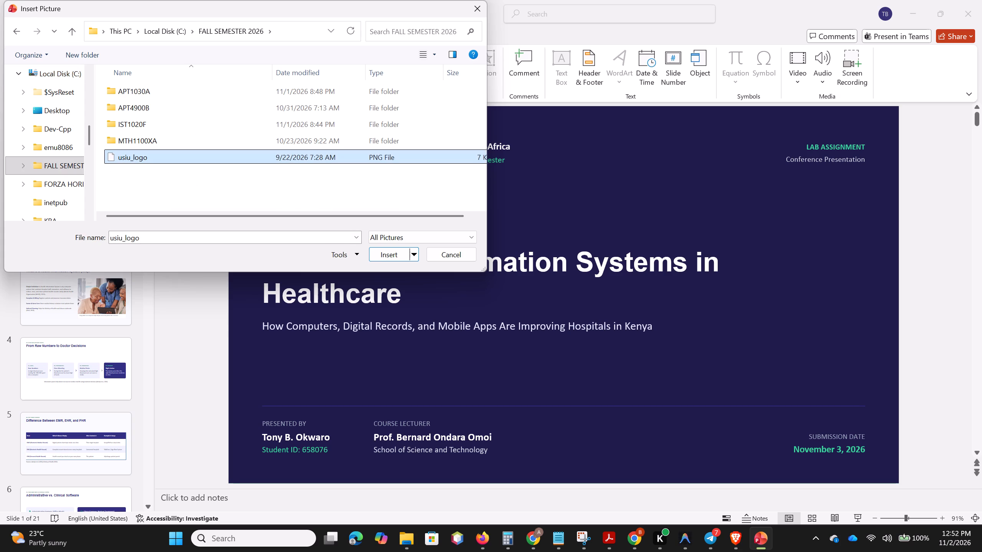
{"action": "left_click", "coordinate": [377, 253]}
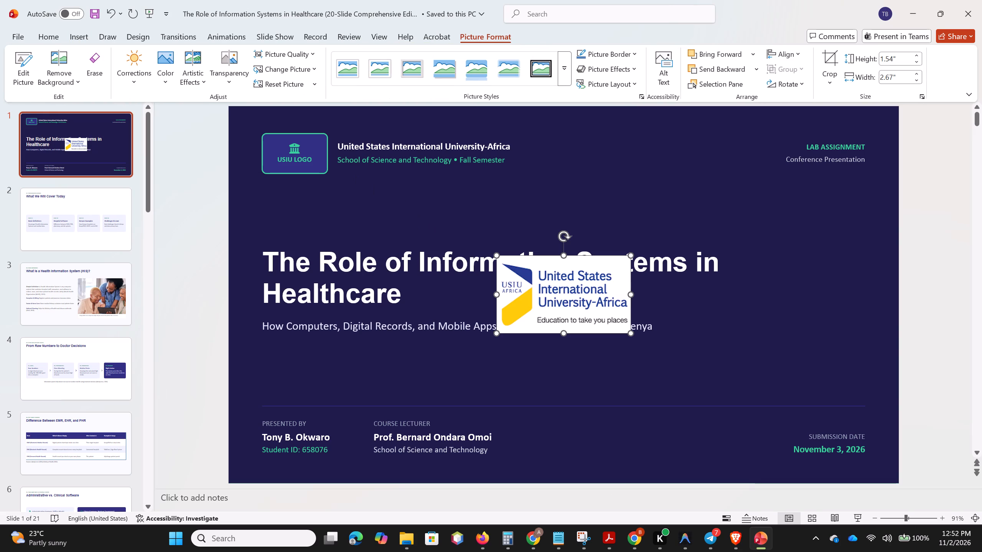
Remove the placeholder logo from the title slide: its framed box, the USIU LOGO text and the building icon.
{"action": "left_click", "coordinate": [315, 153]}
{"action": "key", "text": "ctrl+x"}
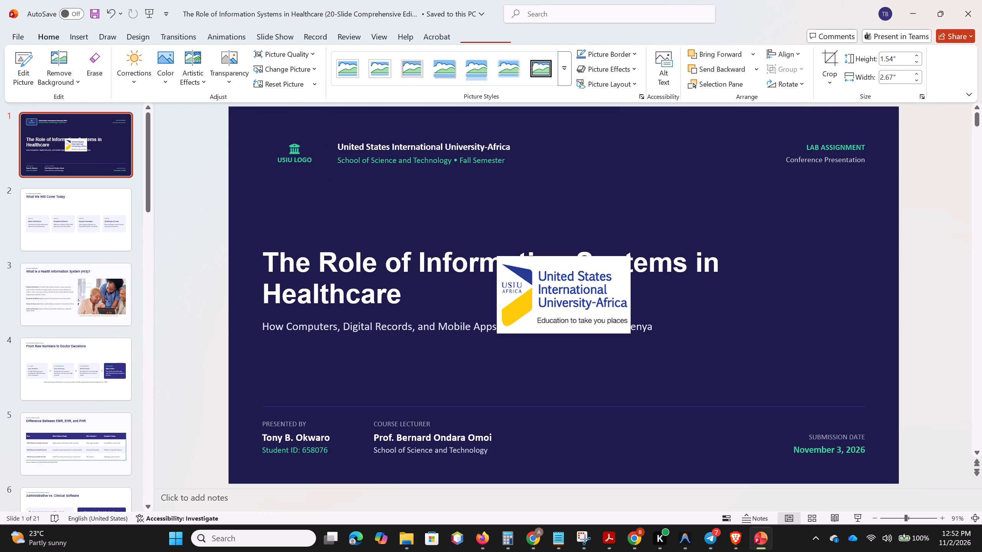
{"action": "left_click", "coordinate": [295, 155]}
{"action": "key", "text": "ctrl+x"}
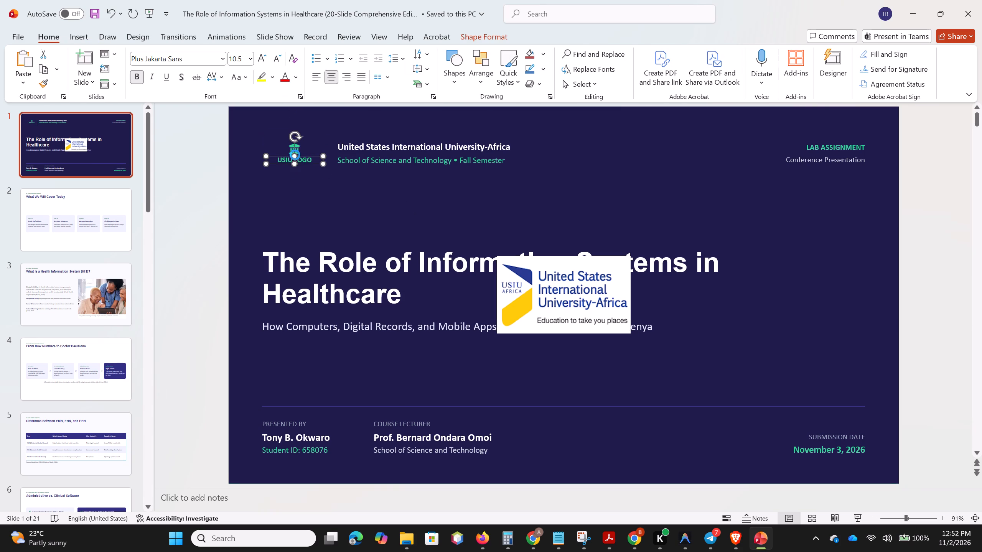
{"action": "left_click", "coordinate": [294, 145]}
{"action": "key", "text": "ctrl+x"}
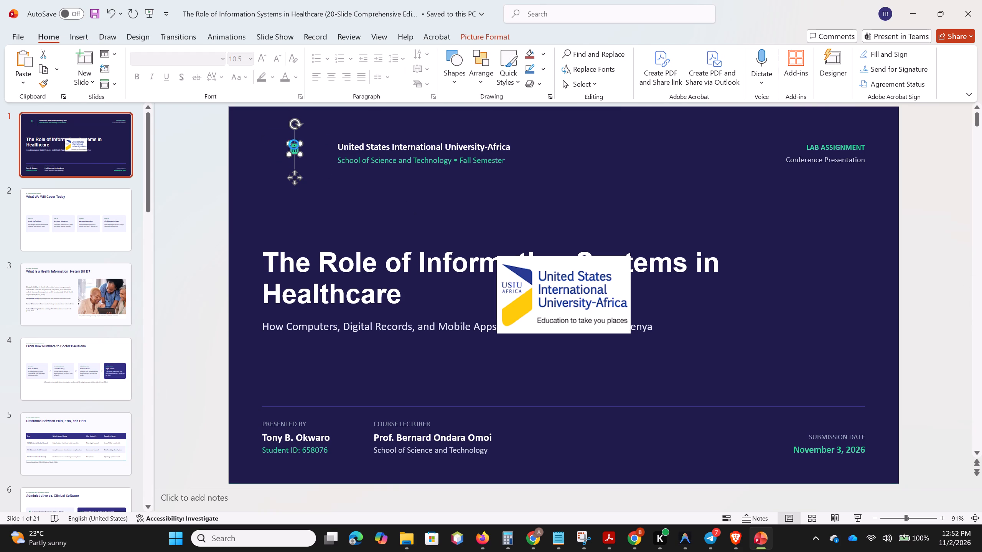
Move the USIU logo picture into the top-left corner of the title slide, flush with its edges.
{"action": "left_click_drag", "start_coordinate": [563, 296], "coordinate": [462, 248]}
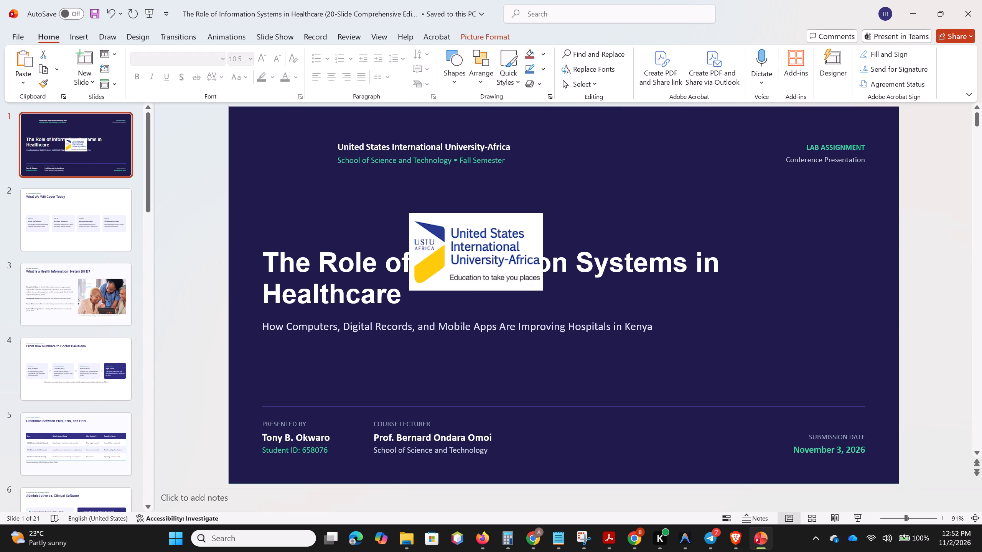
{"action": "left_click_drag", "start_coordinate": [462, 248], "coordinate": [296, 153]}
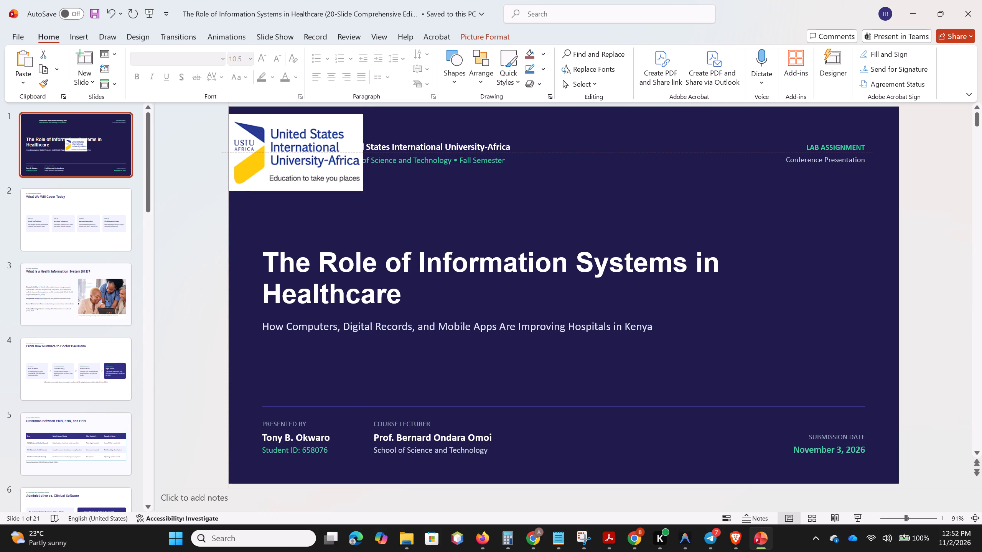
{"action": "left_click_drag", "start_coordinate": [296, 153], "coordinate": [296, 147]}
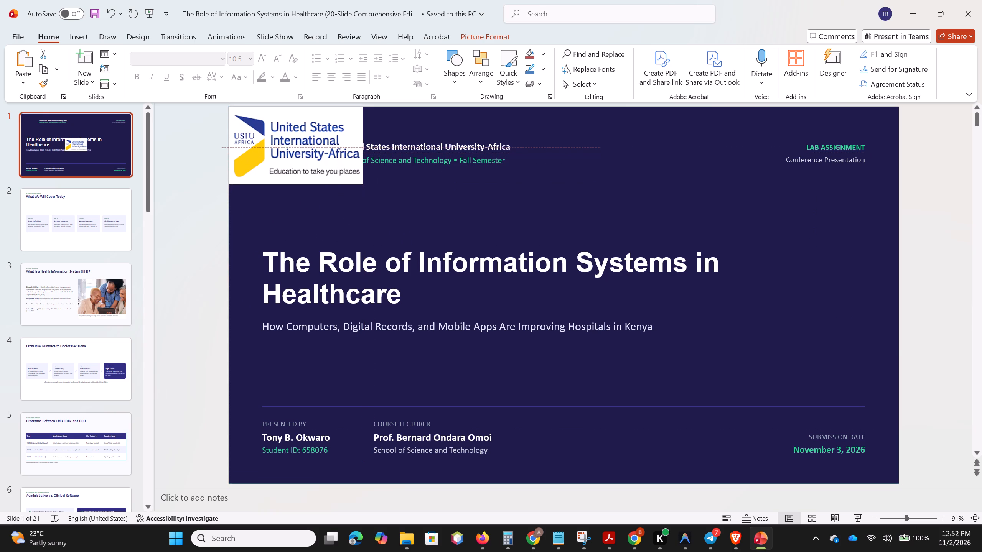
{"action": "left_click_drag", "start_coordinate": [296, 147], "coordinate": [295, 148]}
Move the university name and the School of Science and Technology line just beside the logo, with the school line under the name.
{"action": "left_click", "coordinate": [410, 151]}
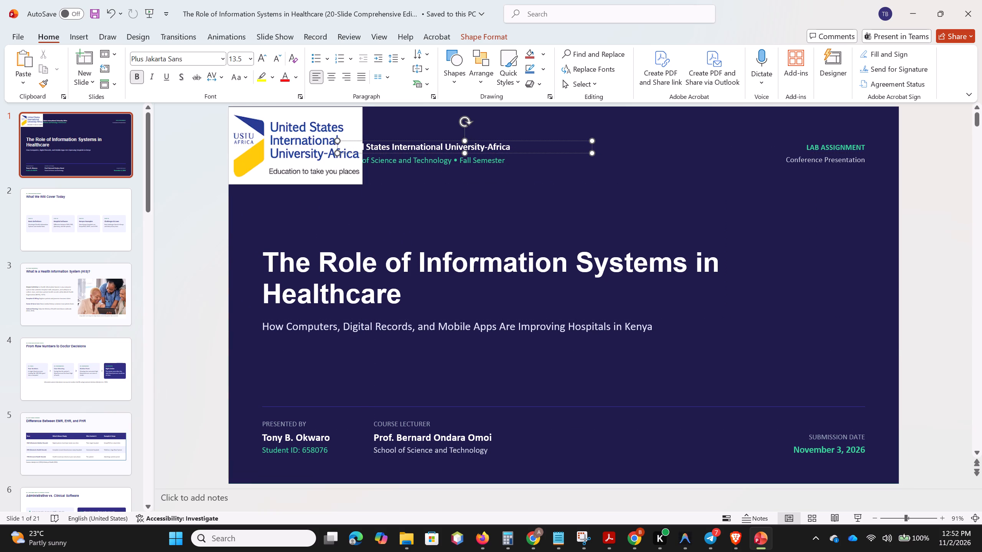
{"action": "left_click_drag", "start_coordinate": [485, 140], "coordinate": [520, 136]}
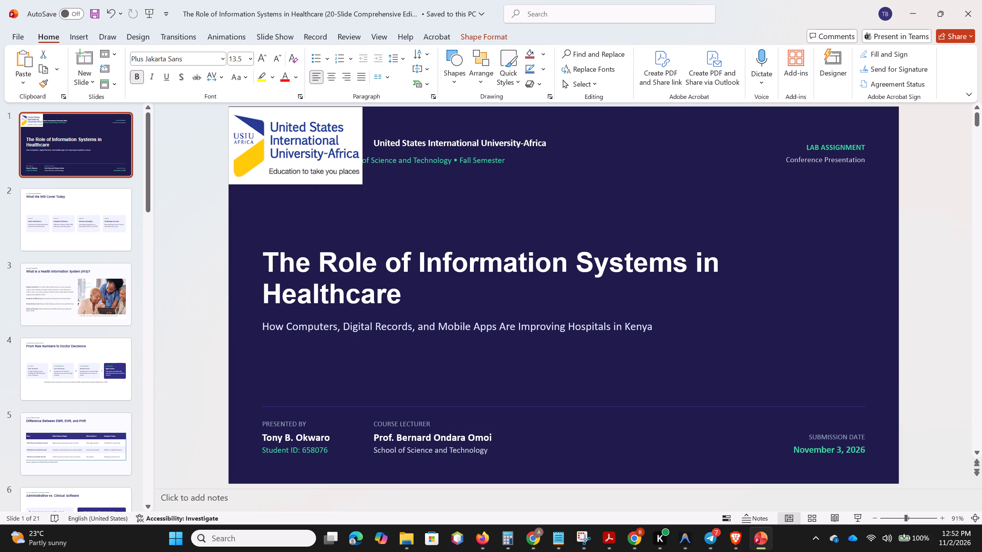
{"action": "left_click_drag", "start_coordinate": [520, 136], "coordinate": [513, 118]}
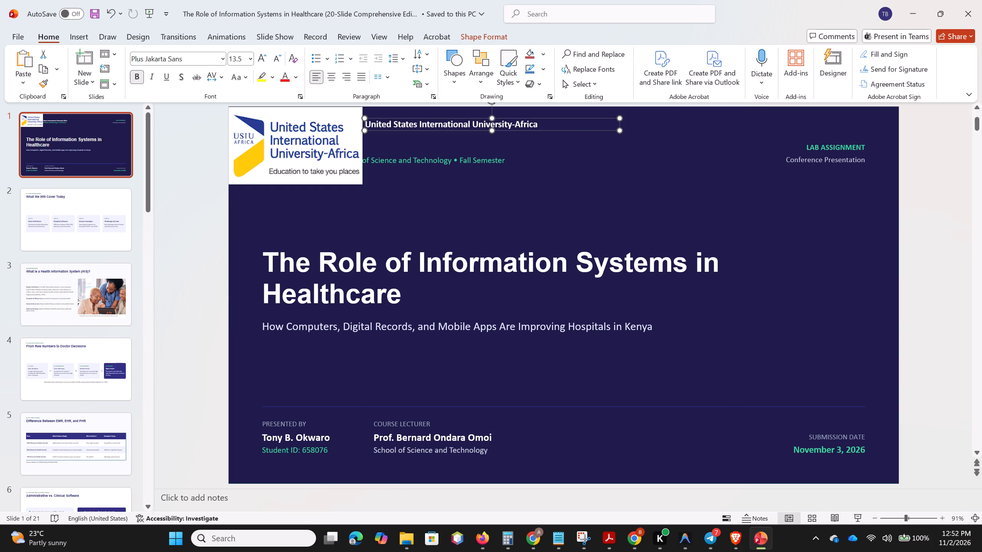
{"action": "left_click", "coordinate": [432, 160]}
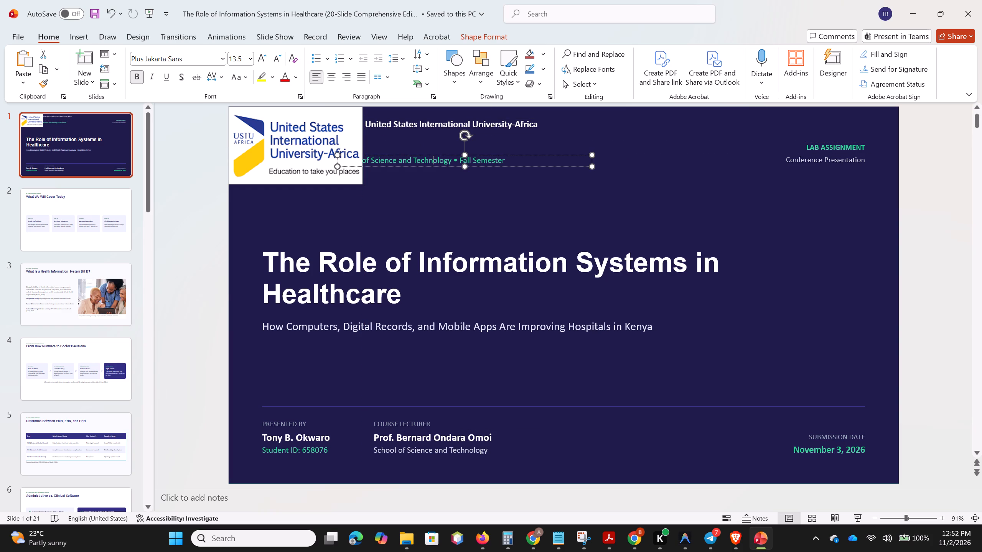
{"action": "left_click_drag", "start_coordinate": [423, 154], "coordinate": [468, 144]}
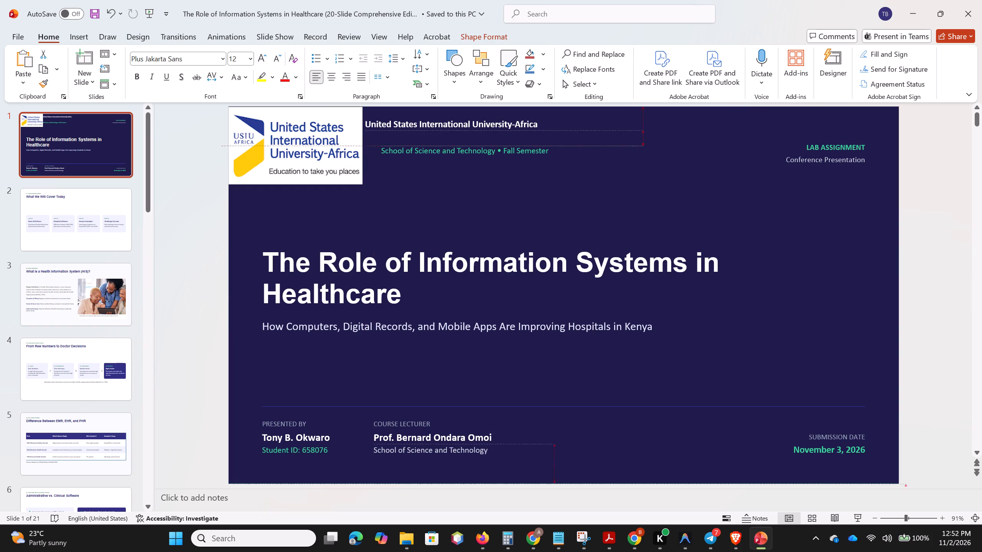
{"action": "left_click_drag", "start_coordinate": [468, 144], "coordinate": [457, 133]}
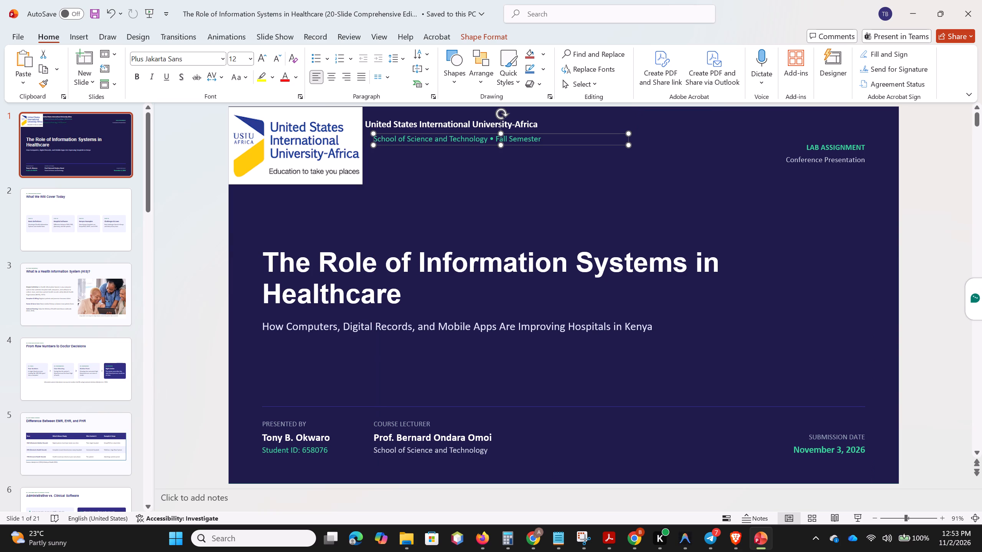
{"action": "left_click", "coordinate": [336, 143]}
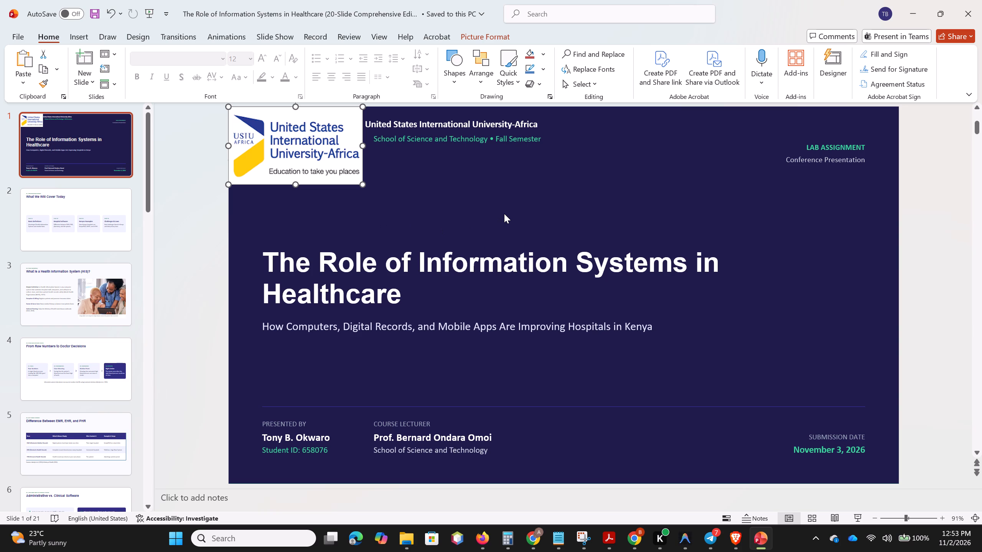
{"action": "left_click", "coordinate": [576, 204]}
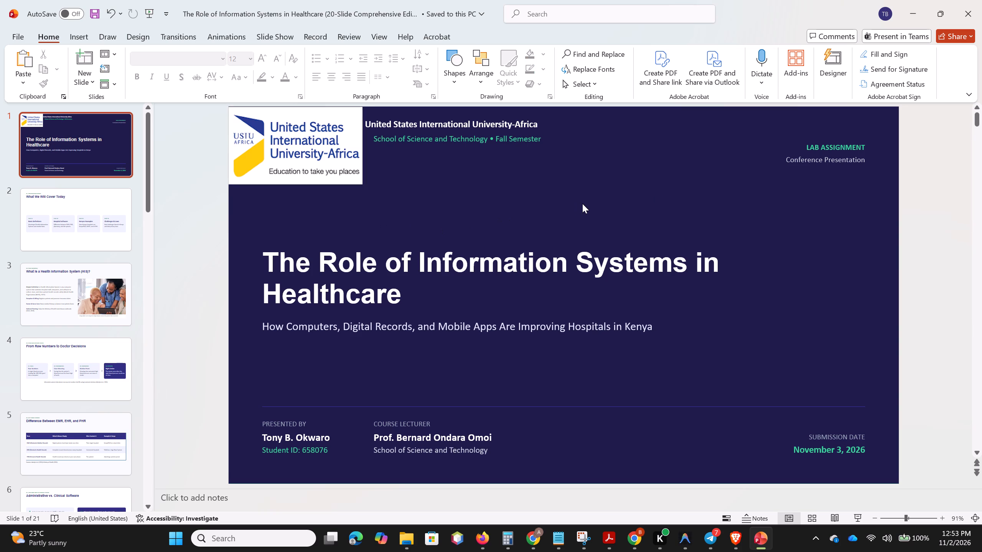
{"action": "left_click", "coordinate": [665, 186]}
Upload a copy of the presentation to the United States International University OneDrive, accepting that the Plus Jakarta Sans font is not saved.
{"action": "left_click", "coordinate": [482, 16]}
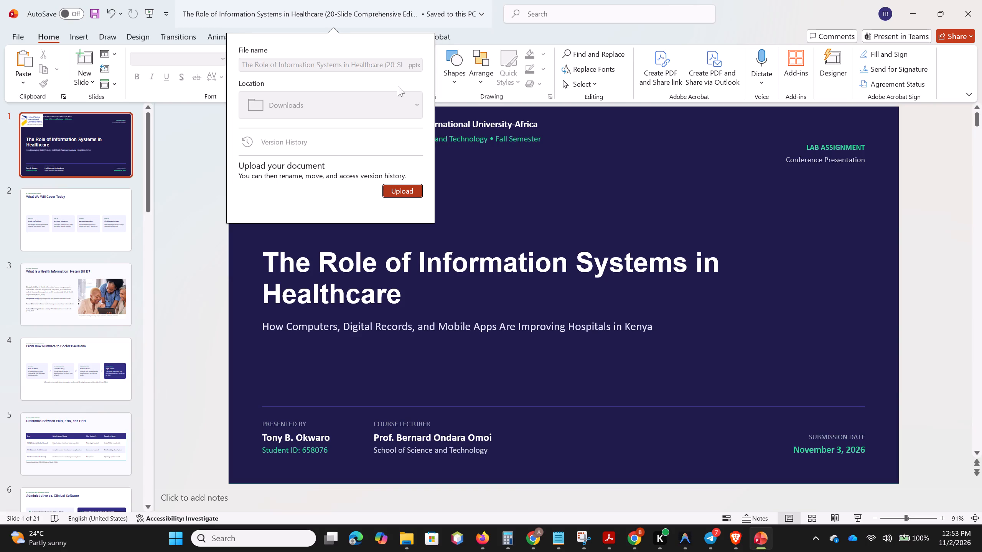
{"action": "left_click", "coordinate": [412, 194]}
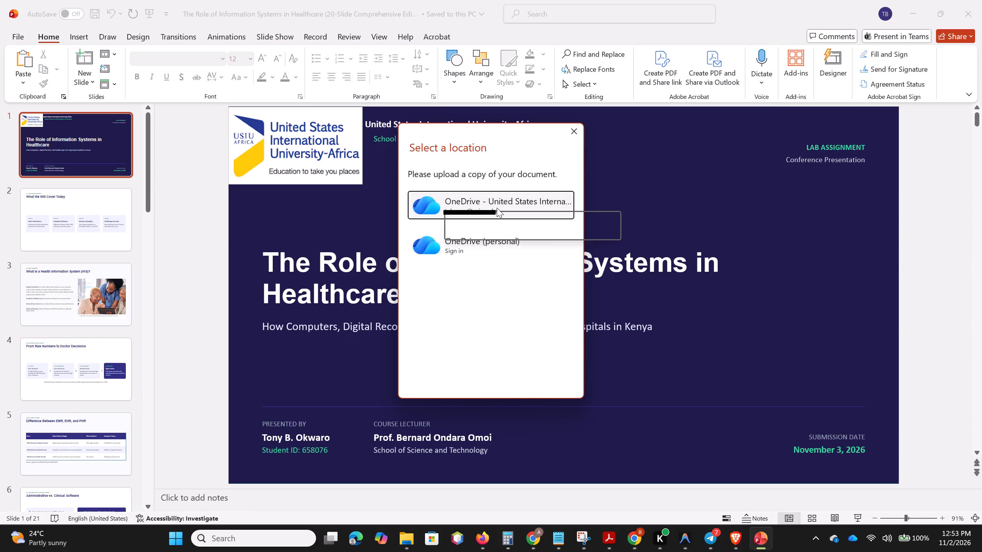
{"action": "left_click", "coordinate": [497, 208]}
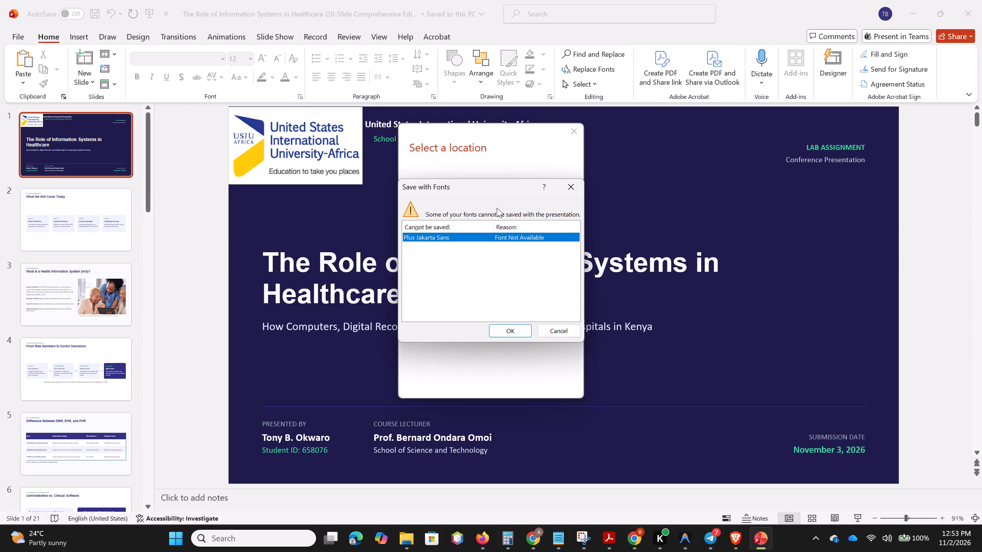
{"action": "left_click", "coordinate": [519, 327]}
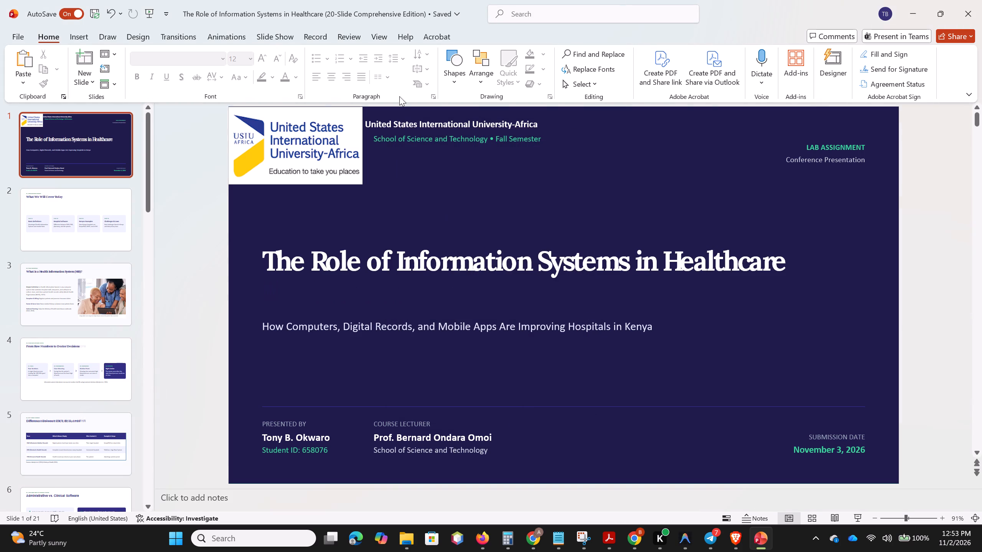
Rename the presentation file as Lab Assignment followed by the student ID and the student's name, separated by underscores.
{"action": "left_click", "coordinate": [435, 17]}
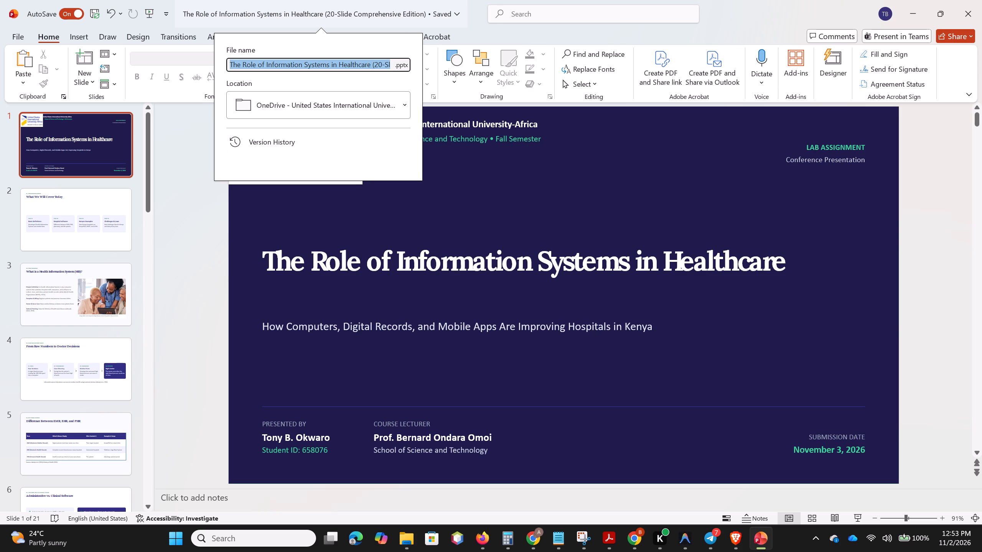
{"action": "left_click", "coordinate": [372, 68]}
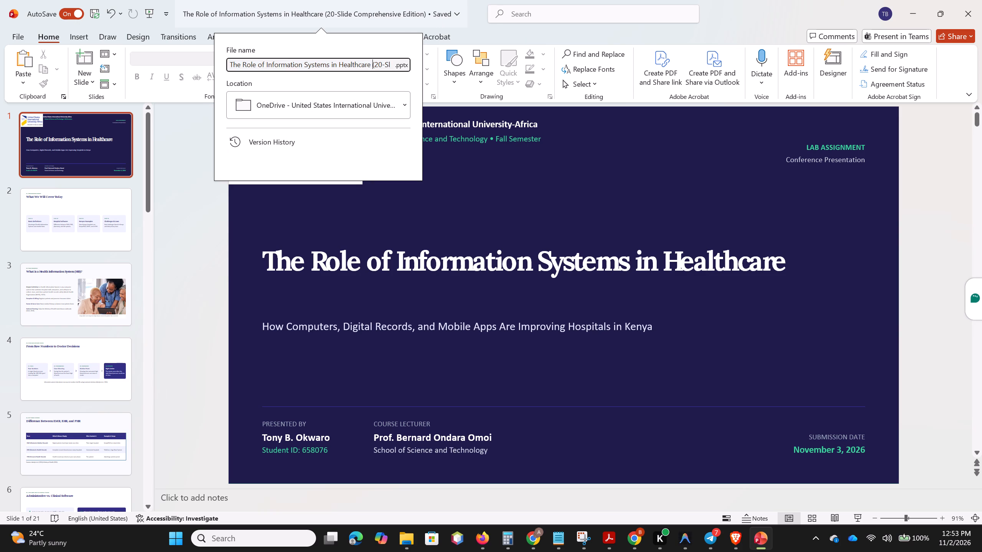
{"action": "key", "text": "BackSpace"}
{"action": "key", "text": "BackSpace"}
{"action": "key", "text": "BackSpace"}
{"action": "key", "text": "BackSpace"}
{"action": "key", "text": "BackSpace"}
{"action": "key", "text": "BackSpace"}
{"action": "key", "text": "BackSpace"}
{"action": "key", "text": "BackSpace"}
{"action": "key", "text": "BackSpace"}
{"action": "key", "text": "BackSpace"}
{"action": "key", "text": "BackSpace"}
{"action": "key", "text": "BackSpace"}
{"action": "key", "text": "BackSpace"}
{"action": "key", "text": "BackSpace"}
{"action": "key", "text": "BackSpace"}
{"action": "key", "text": "BackSpace"}
{"action": "key", "text": "BackSpace"}
{"action": "key", "text": "BackSpace"}
{"action": "key", "text": "BackSpace"}
{"action": "key", "text": "BackSpace"}
{"action": "key", "text": "BackSpace"}
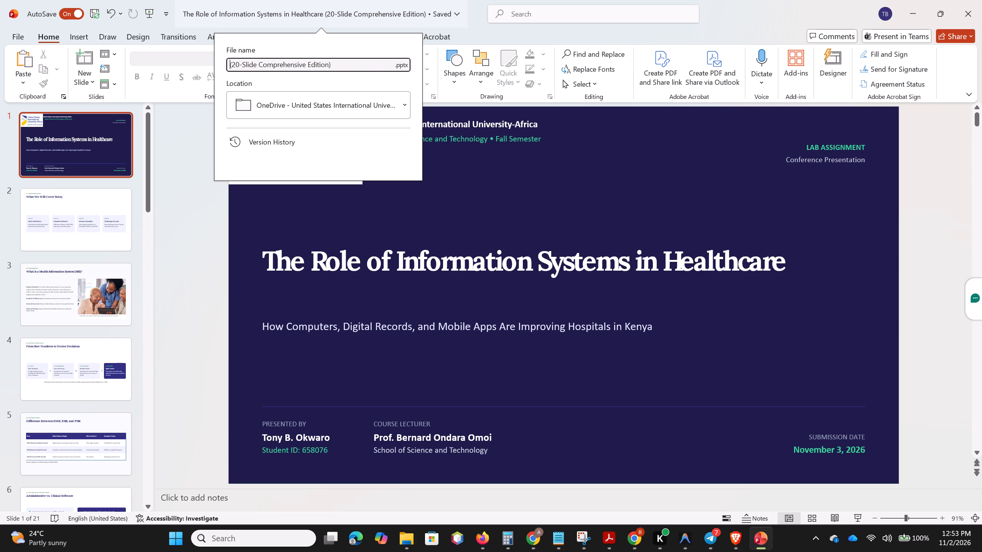
{"action": "key", "text": "Delete"}
{"action": "key", "text": "Delete"}
{"action": "key", "text": "Delete"}
{"action": "key", "text": "Delete"}
{"action": "key", "text": "Delete"}
{"action": "key", "text": "Delete"}
{"action": "key", "text": "Delete"}
{"action": "key", "text": "Delete"}
{"action": "key", "text": "Delete"}
{"action": "key", "text": "Delete"}
{"action": "key", "text": "Delete"}
{"action": "key", "text": "Delete"}
{"action": "key", "text": "Delete"}
{"action": "key", "text": "Delete"}
{"action": "key", "text": "Delete"}
{"action": "key", "text": "Delete"}
{"action": "key", "text": "Delete"}
{"action": "key", "text": "Delete"}
{"action": "key", "text": "Delete"}
{"action": "key", "text": "Delete"}
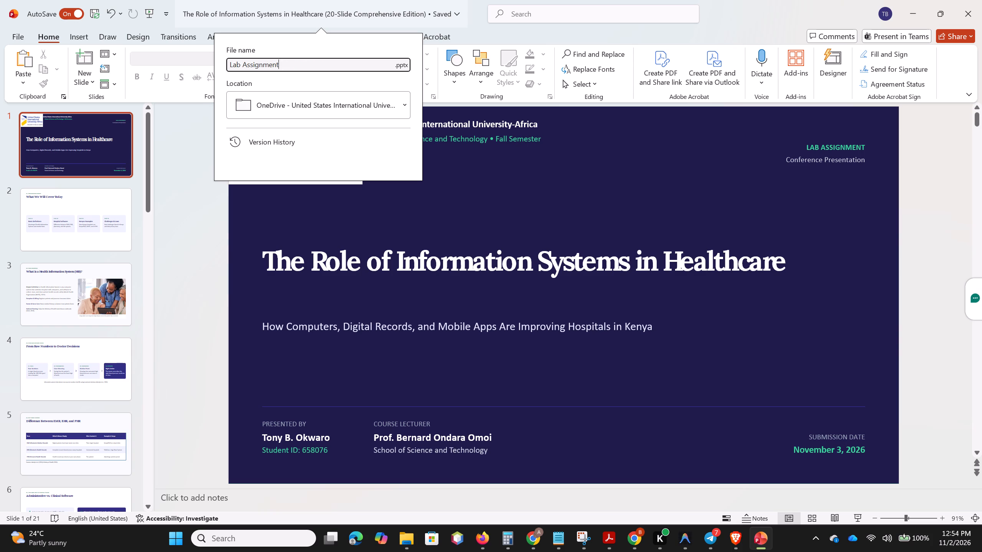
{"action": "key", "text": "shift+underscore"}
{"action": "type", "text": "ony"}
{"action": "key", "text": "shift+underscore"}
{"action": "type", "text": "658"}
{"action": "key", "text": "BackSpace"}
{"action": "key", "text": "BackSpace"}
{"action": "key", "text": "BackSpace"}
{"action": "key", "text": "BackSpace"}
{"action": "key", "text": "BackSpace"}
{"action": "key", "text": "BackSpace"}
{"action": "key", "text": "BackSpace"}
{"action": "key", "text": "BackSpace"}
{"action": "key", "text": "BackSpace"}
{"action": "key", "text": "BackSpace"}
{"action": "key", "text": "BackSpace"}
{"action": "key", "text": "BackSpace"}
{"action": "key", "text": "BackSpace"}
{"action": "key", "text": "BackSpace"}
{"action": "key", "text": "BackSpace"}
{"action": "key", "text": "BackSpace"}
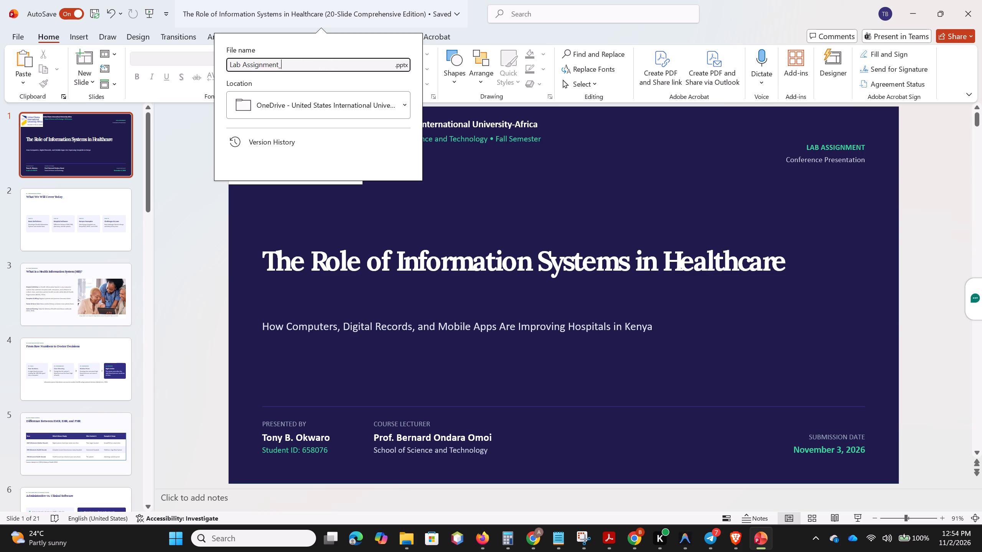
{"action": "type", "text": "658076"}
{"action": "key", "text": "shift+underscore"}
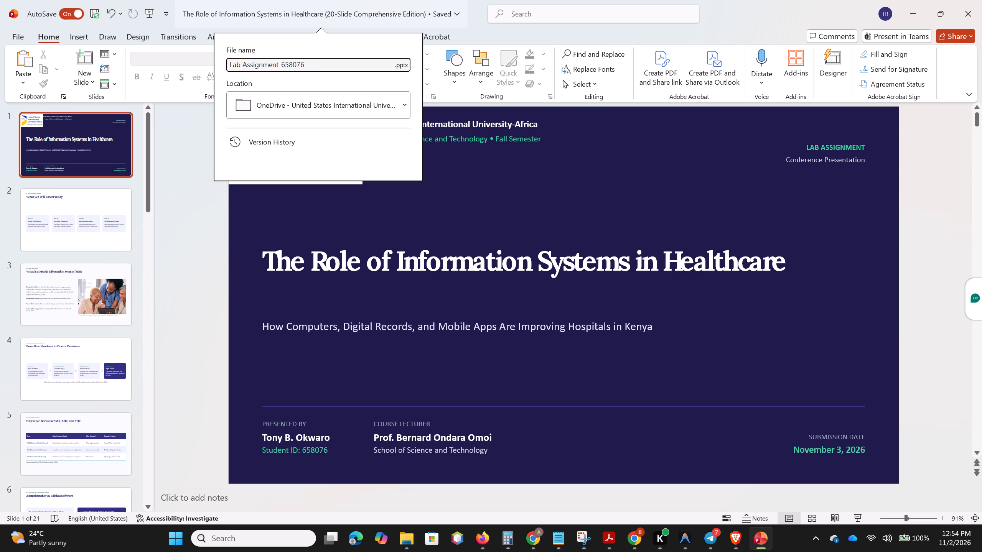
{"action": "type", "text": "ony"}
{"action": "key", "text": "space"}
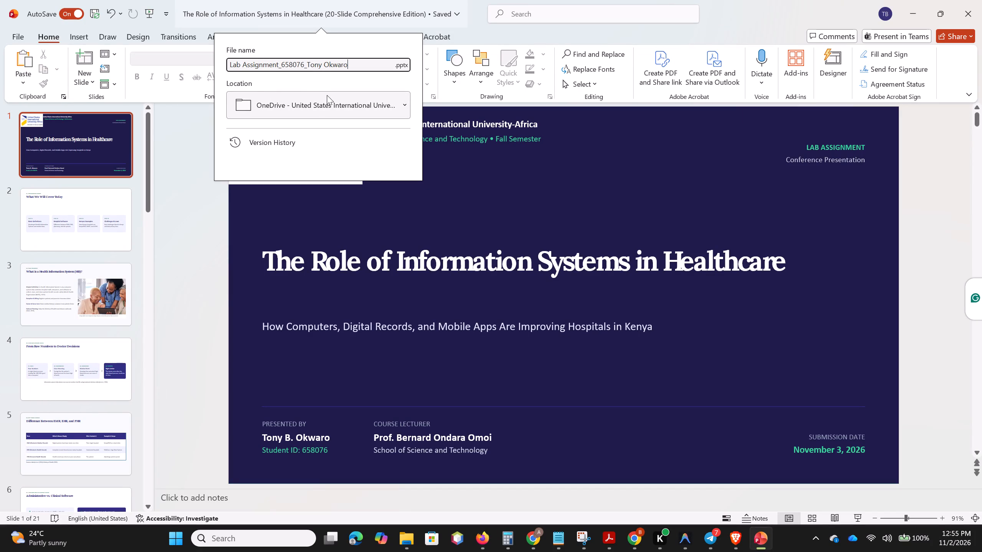
Look through the university OneDrive folders, sorted by name in both directions, for a place to move the presentation, and close the location chooser.
{"action": "left_click", "coordinate": [400, 105]}
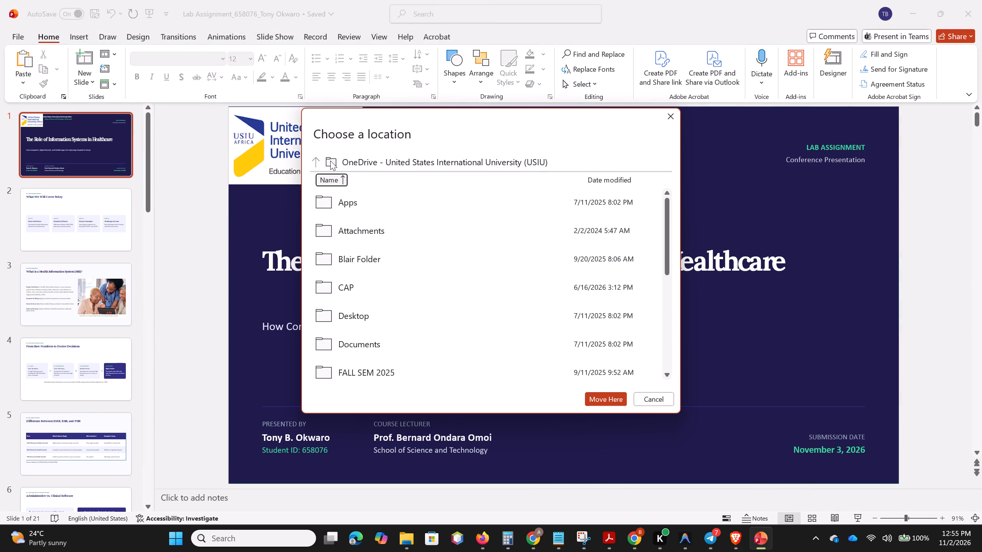
{"action": "left_click", "coordinate": [312, 161]}
{"action": "left_click", "coordinate": [333, 162]}
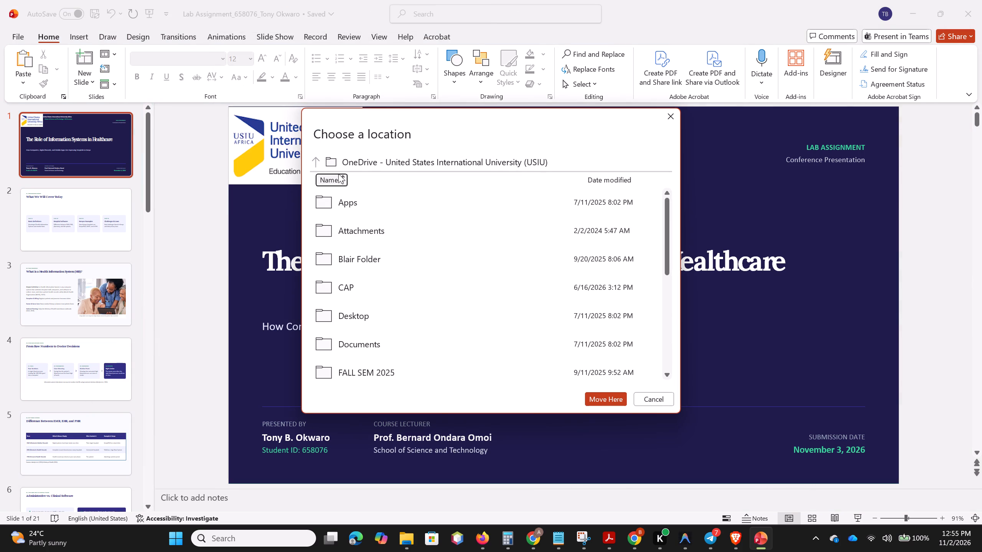
{"action": "left_click", "coordinate": [341, 178]}
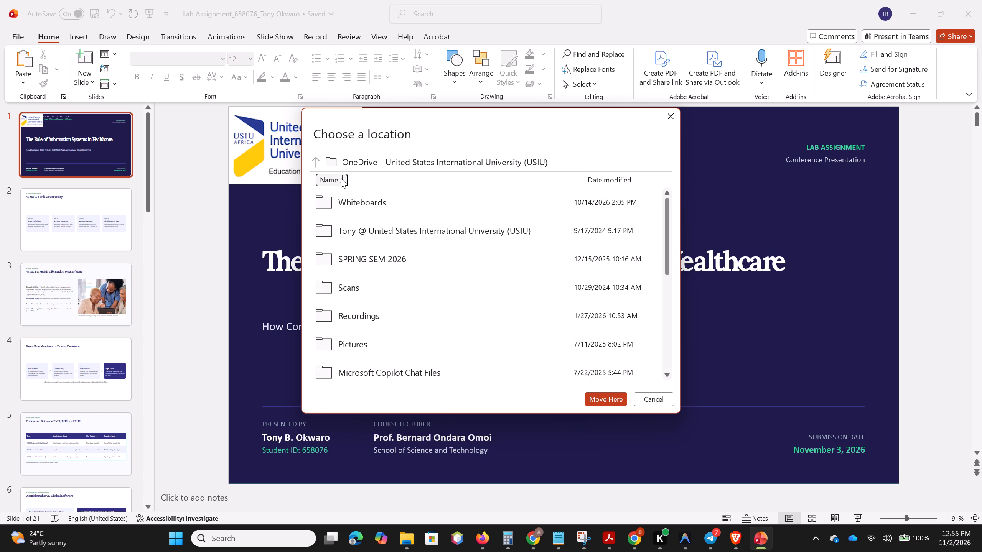
{"action": "scroll", "coordinate": [395, 249], "scroll_direction": "down", "scroll_amount": 3}
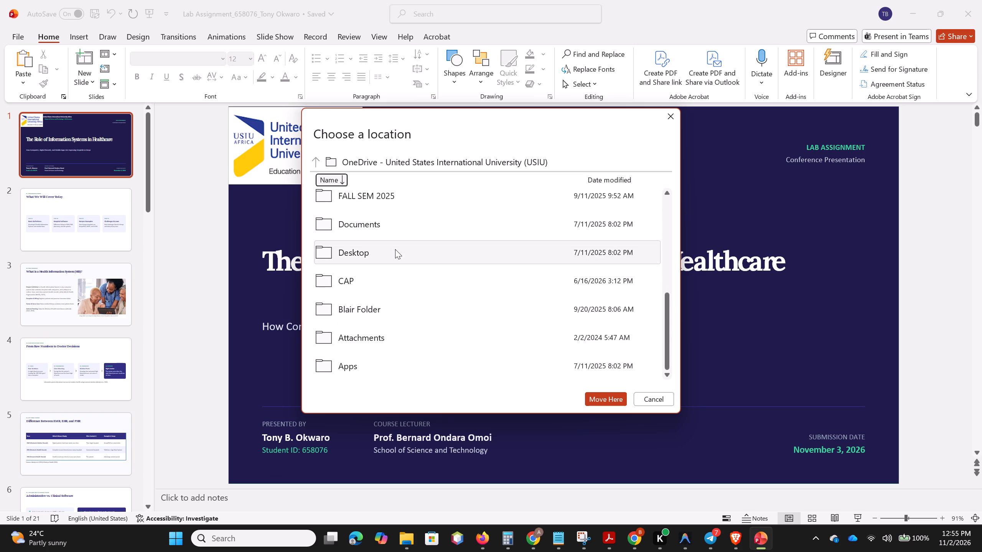
{"action": "scroll", "coordinate": [395, 249], "scroll_direction": "down", "scroll_amount": 4}
{"action": "scroll", "coordinate": [395, 249], "scroll_direction": "up", "scroll_amount": 1}
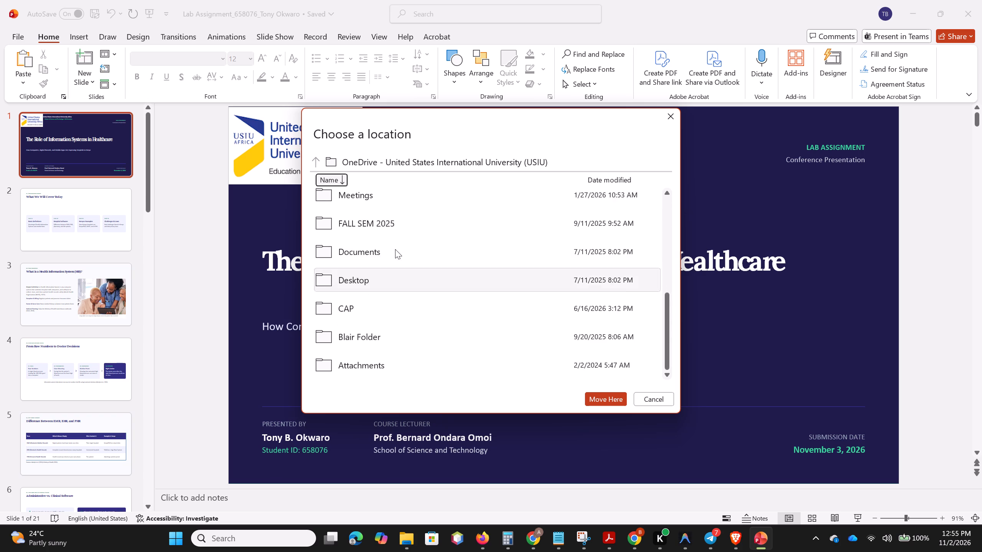
{"action": "scroll", "coordinate": [395, 249], "scroll_direction": "up", "scroll_amount": 2}
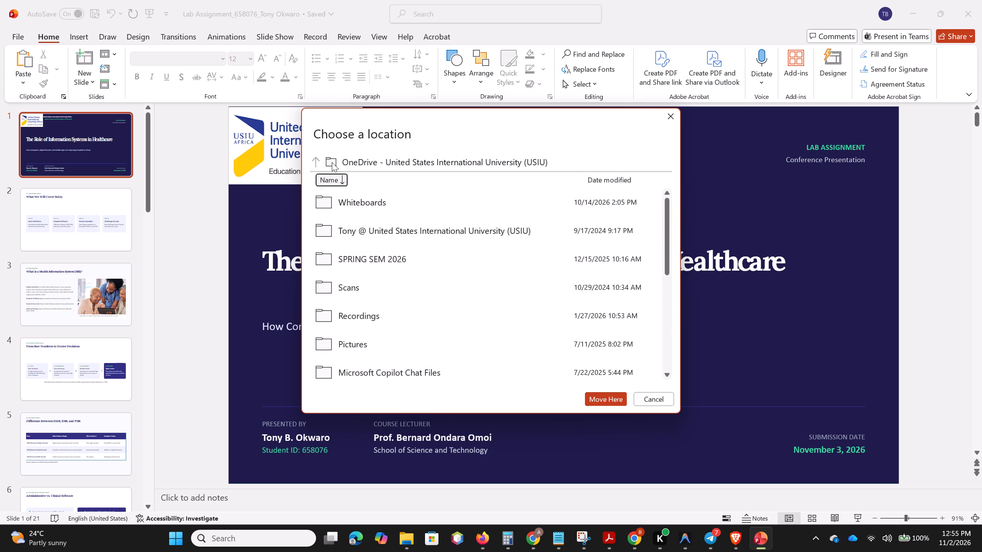
{"action": "left_click", "coordinate": [330, 161]}
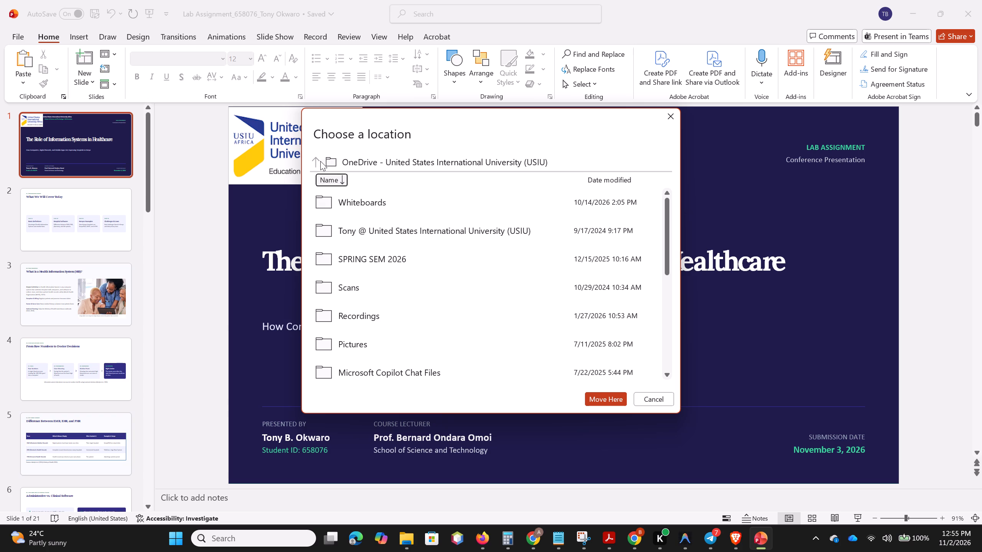
{"action": "left_click", "coordinate": [316, 161]}
{"action": "scroll", "coordinate": [461, 314], "scroll_direction": "down", "scroll_amount": 3}
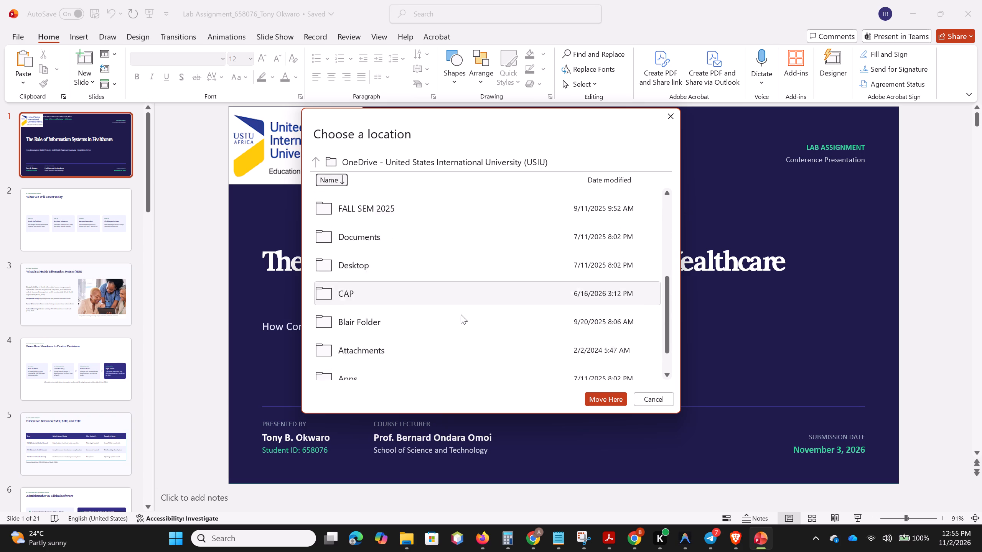
{"action": "scroll", "coordinate": [461, 314], "scroll_direction": "down", "scroll_amount": 1}
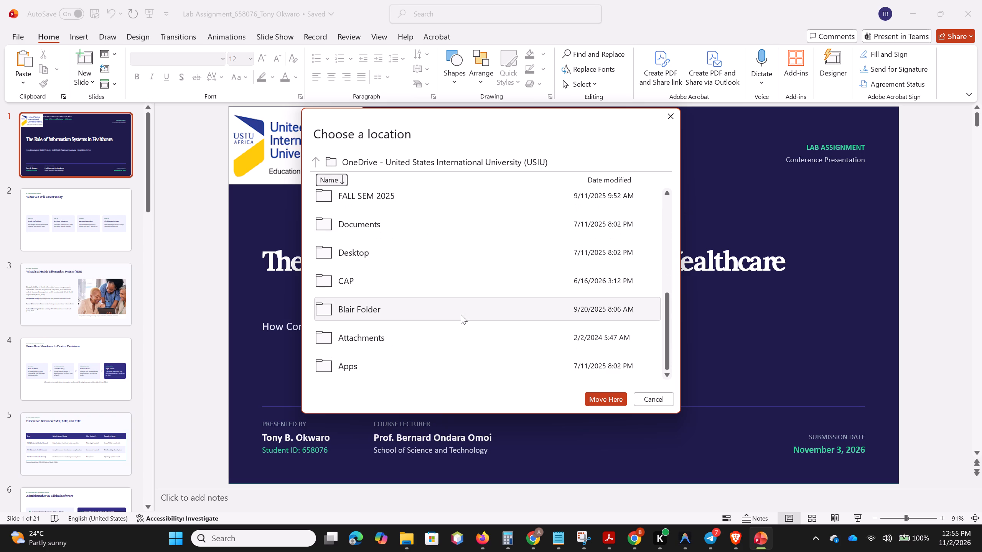
{"action": "scroll", "coordinate": [461, 314], "scroll_direction": "up", "scroll_amount": 1}
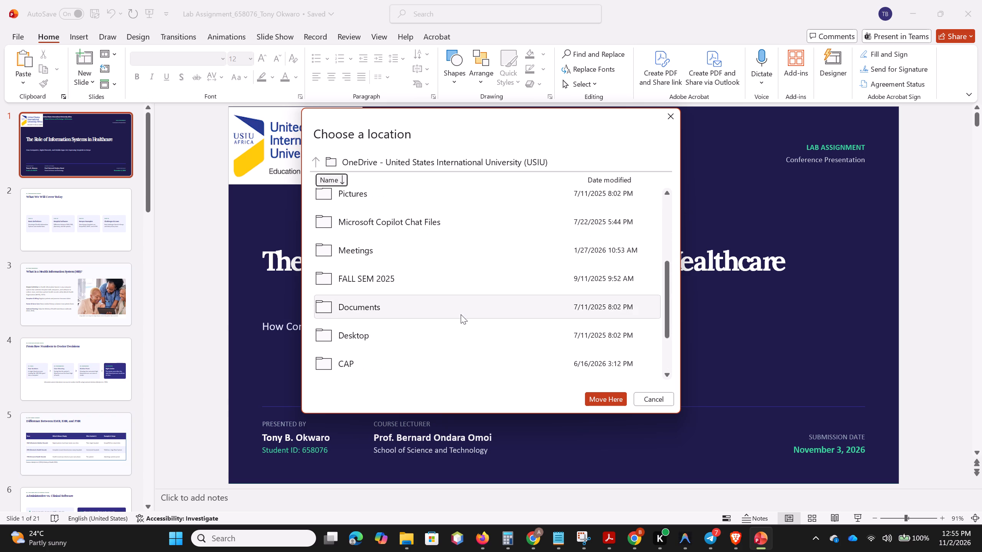
{"action": "scroll", "coordinate": [461, 314], "scroll_direction": "up", "scroll_amount": 2}
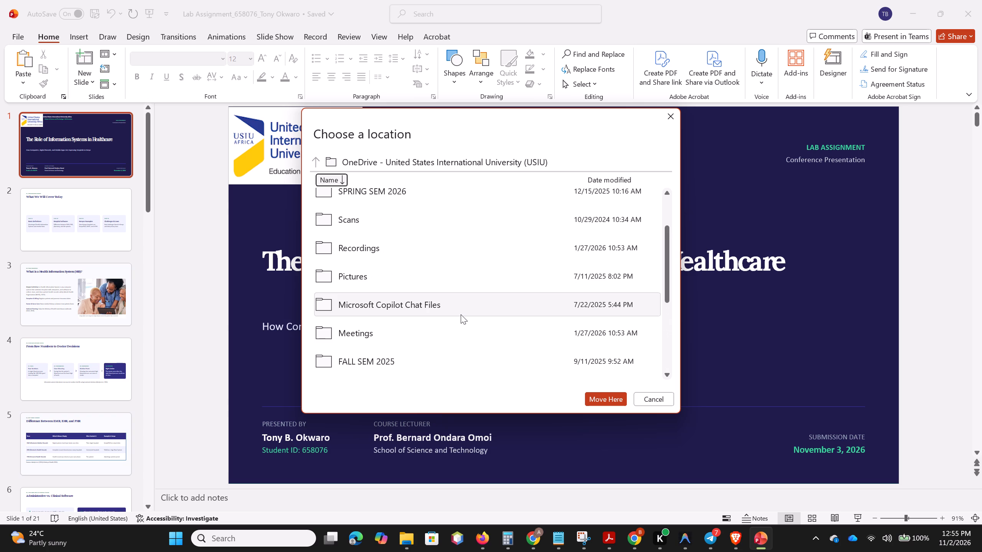
{"action": "scroll", "coordinate": [461, 314], "scroll_direction": "up", "scroll_amount": 2}
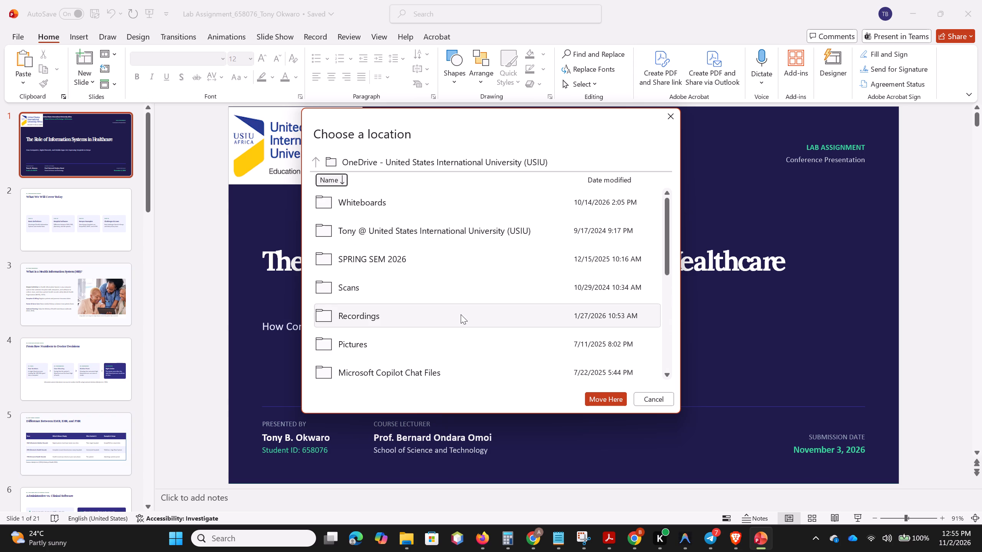
{"action": "scroll", "coordinate": [461, 314], "scroll_direction": "up", "scroll_amount": 3}
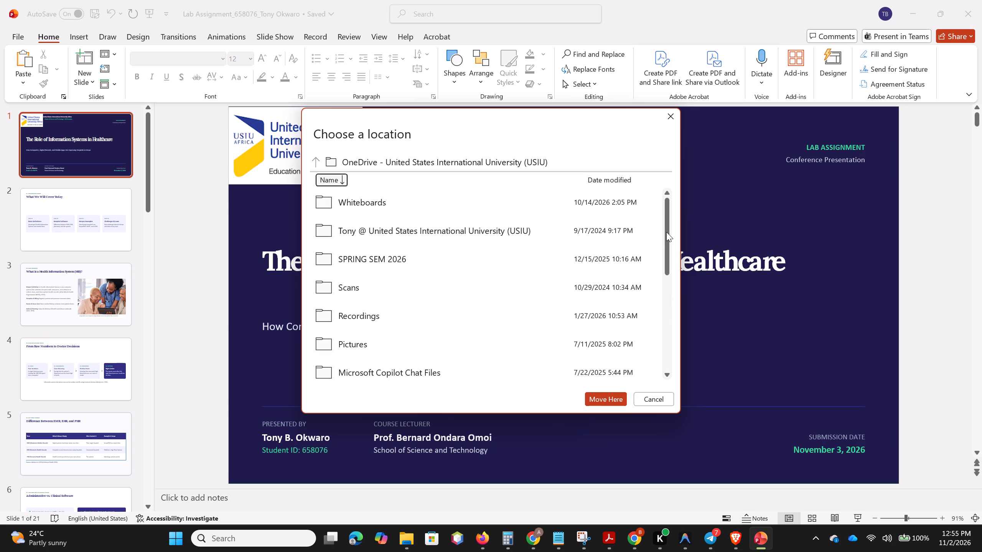
{"action": "left_click_drag", "start_coordinate": [666, 232], "coordinate": [663, 292]}
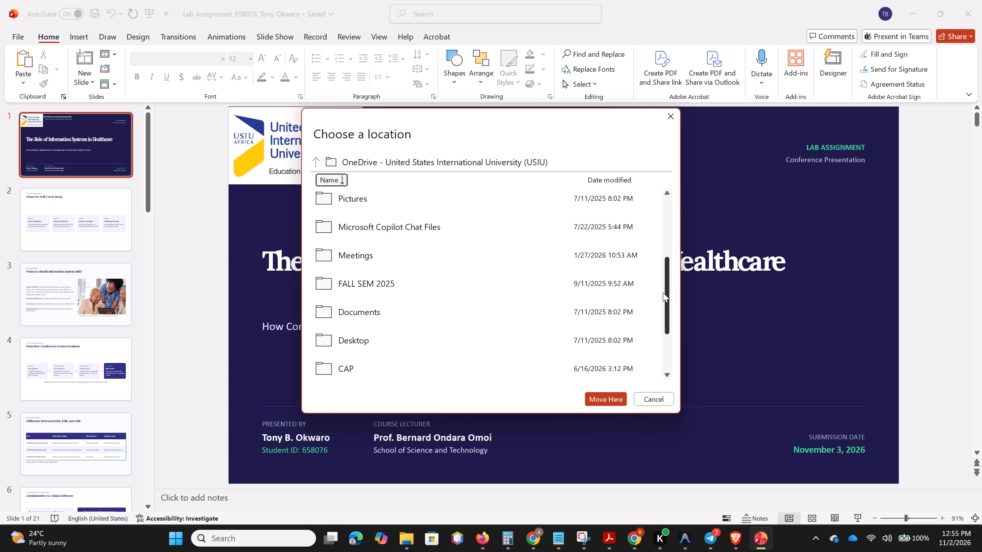
{"action": "left_click_drag", "start_coordinate": [663, 292], "coordinate": [653, 350]}
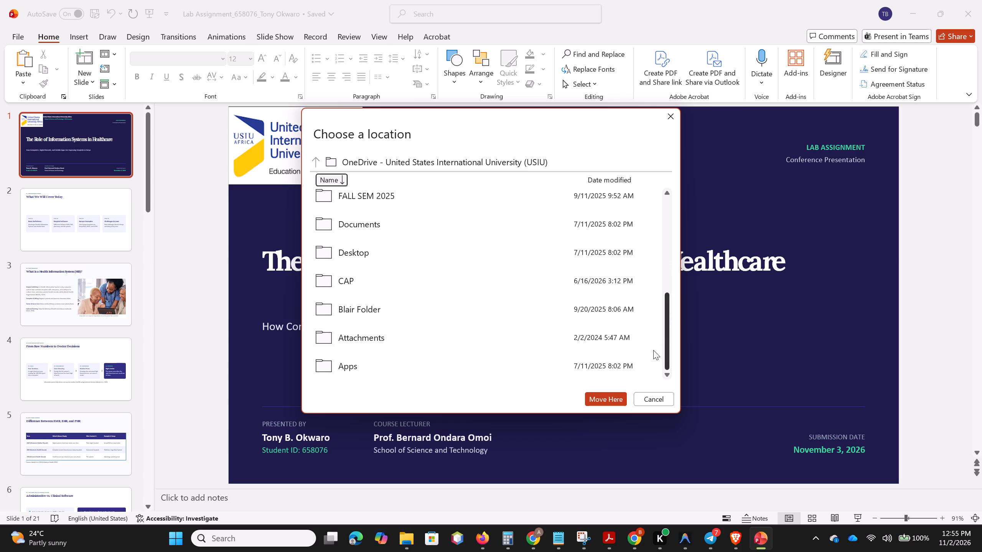
{"action": "left_click_drag", "start_coordinate": [653, 350], "coordinate": [669, 250]}
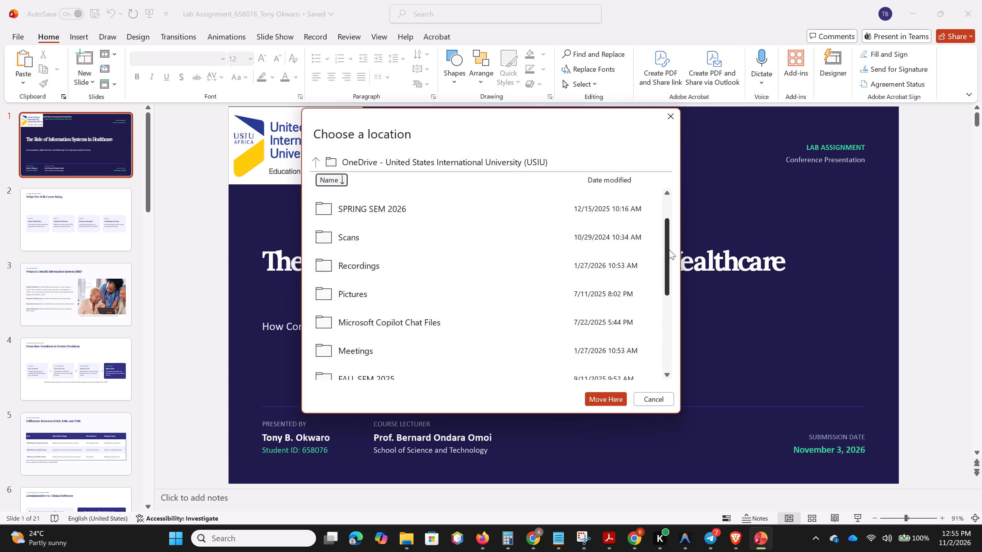
{"action": "left_click_drag", "start_coordinate": [669, 250], "coordinate": [674, 212]}
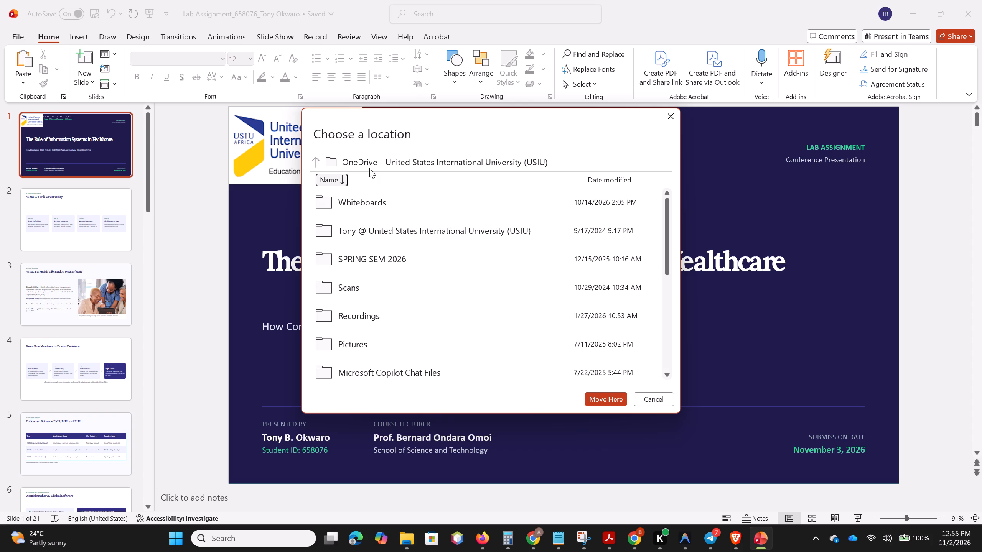
{"action": "left_click", "coordinate": [338, 181]}
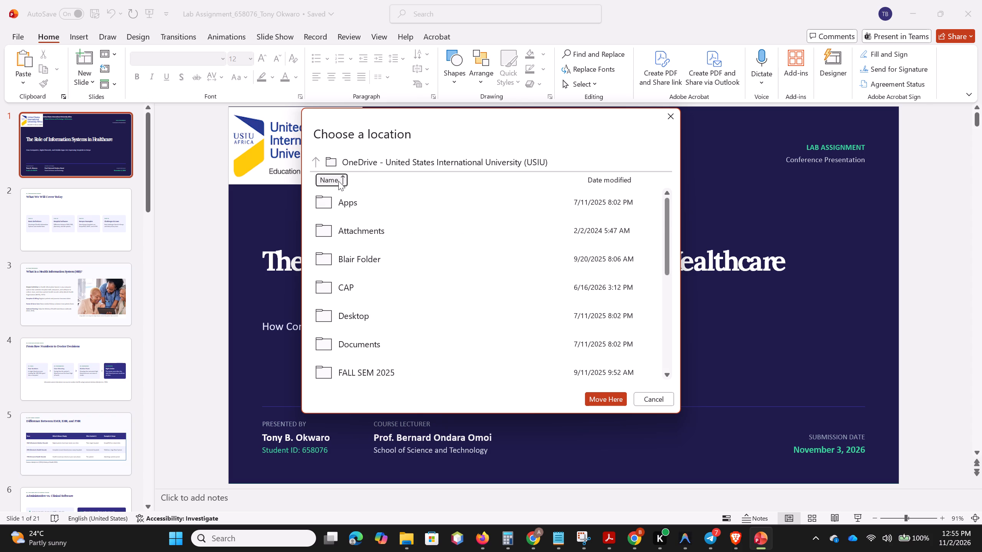
{"action": "left_click", "coordinate": [338, 181]}
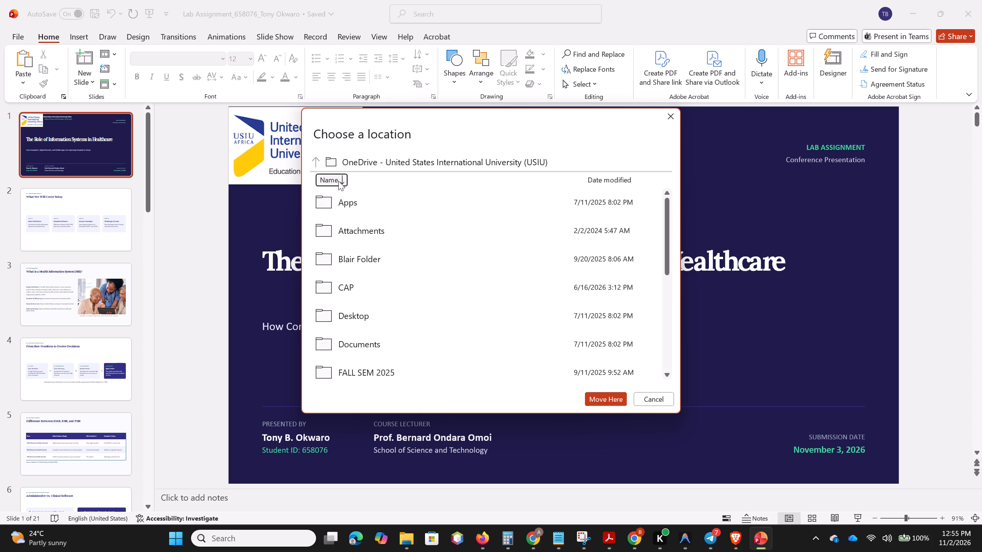
{"action": "left_click", "coordinate": [338, 181]}
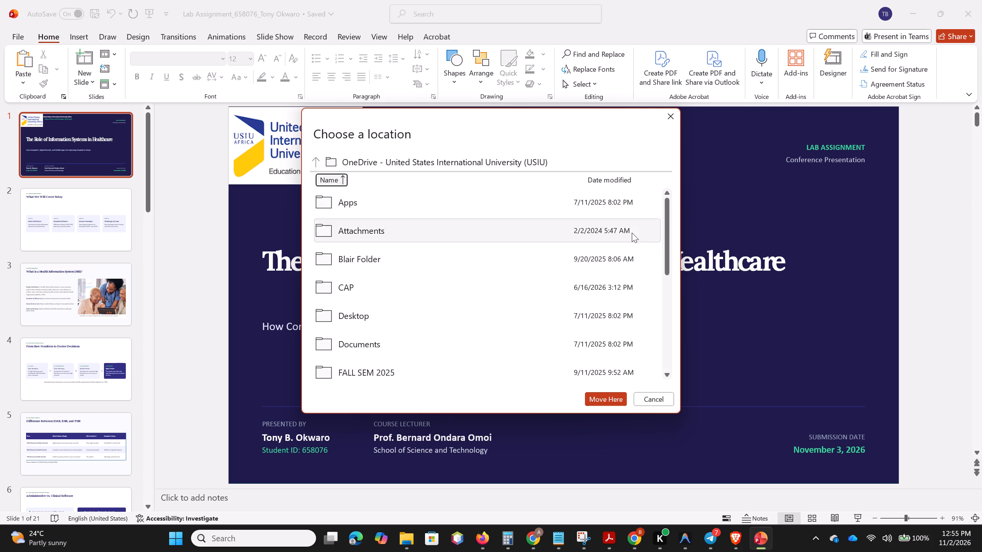
{"action": "left_click_drag", "start_coordinate": [666, 240], "coordinate": [657, 301]}
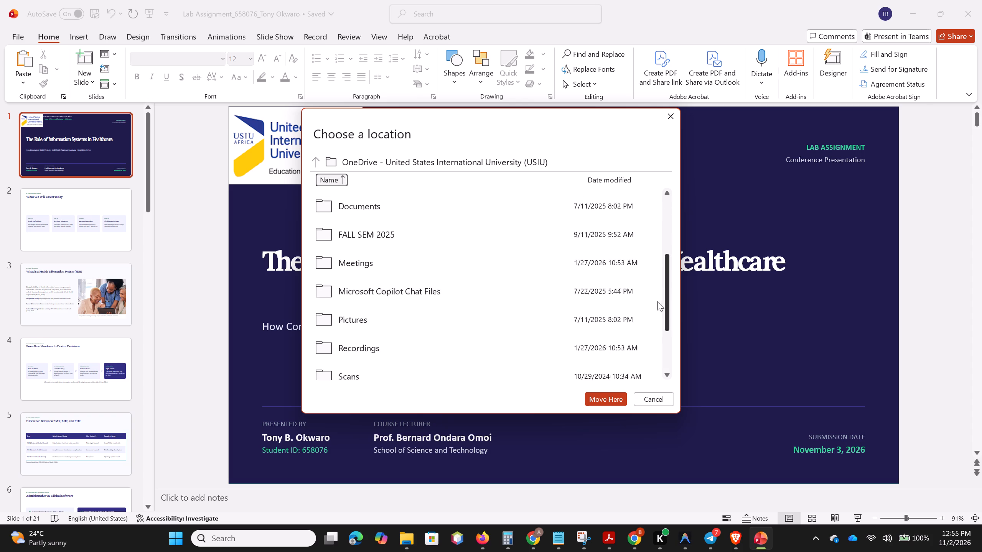
{"action": "left_click_drag", "start_coordinate": [657, 301], "coordinate": [668, 294]}
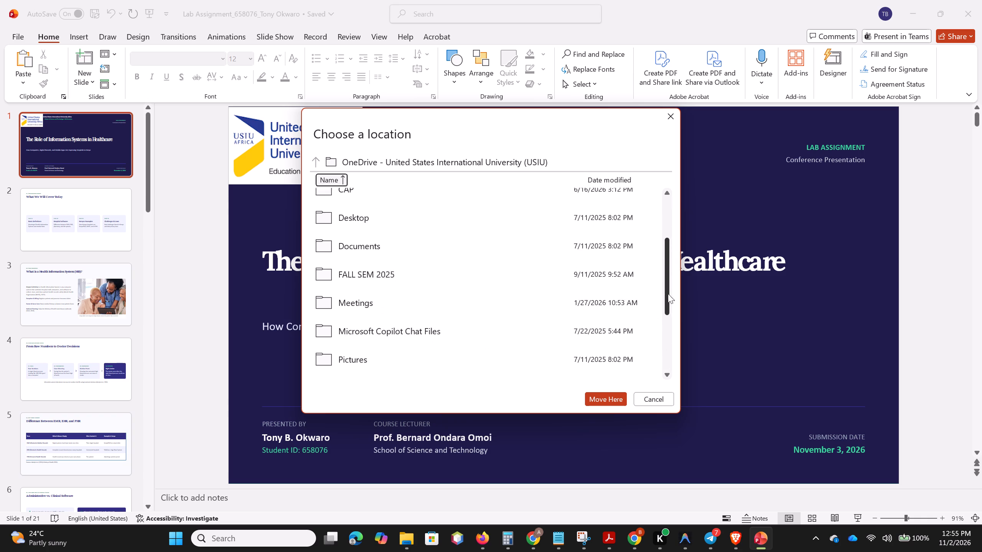
{"action": "left_click_drag", "start_coordinate": [668, 294], "coordinate": [672, 200]}
{"action": "left_click", "coordinate": [341, 182]}
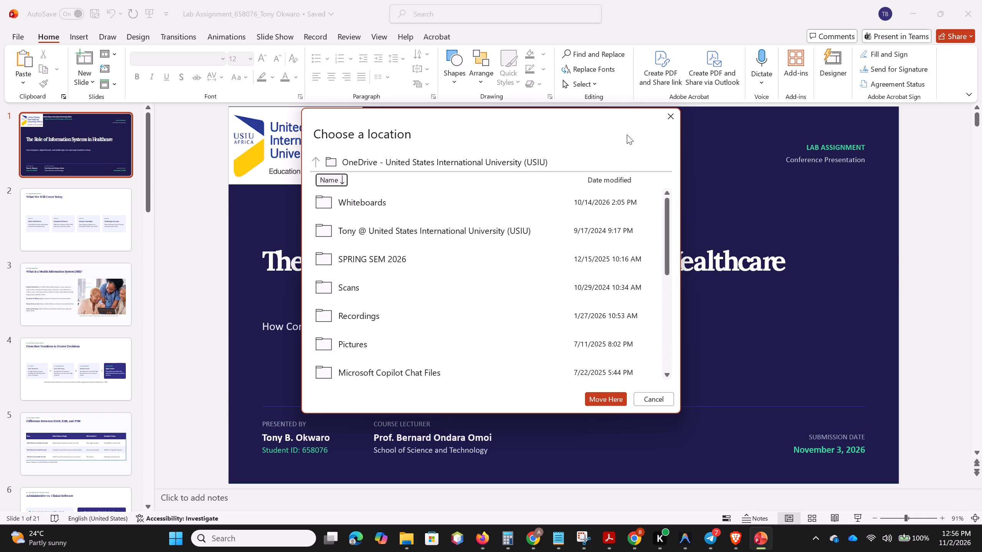
{"action": "left_click", "coordinate": [672, 115]}
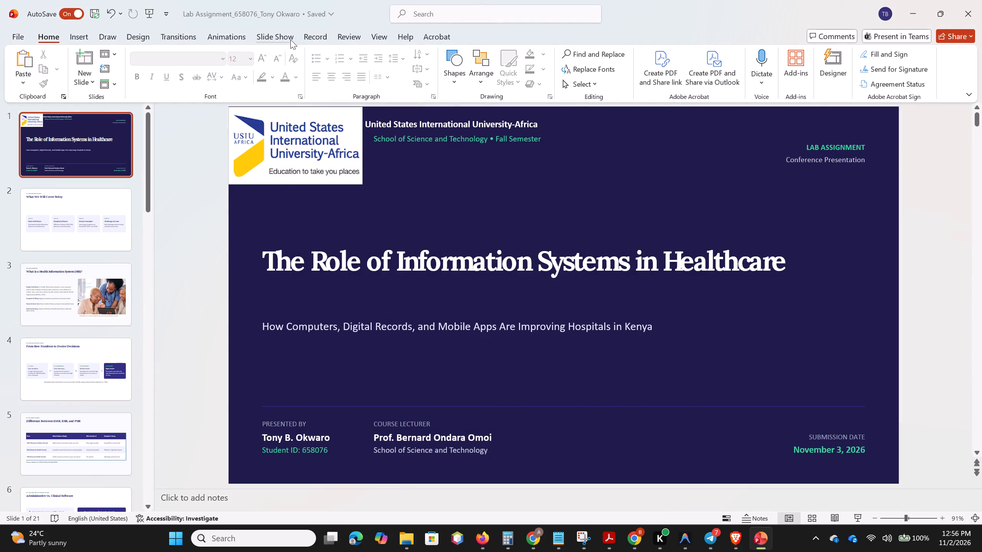
Save a local copy of the presentation in FALL SEMESTER 2026 > IST1020F > IST1020F_Lab Assignment_Submissions on Local Disk (C:), accepting the unsaved Plus Jakarta Sans font.
{"action": "left_click", "coordinate": [18, 36]}
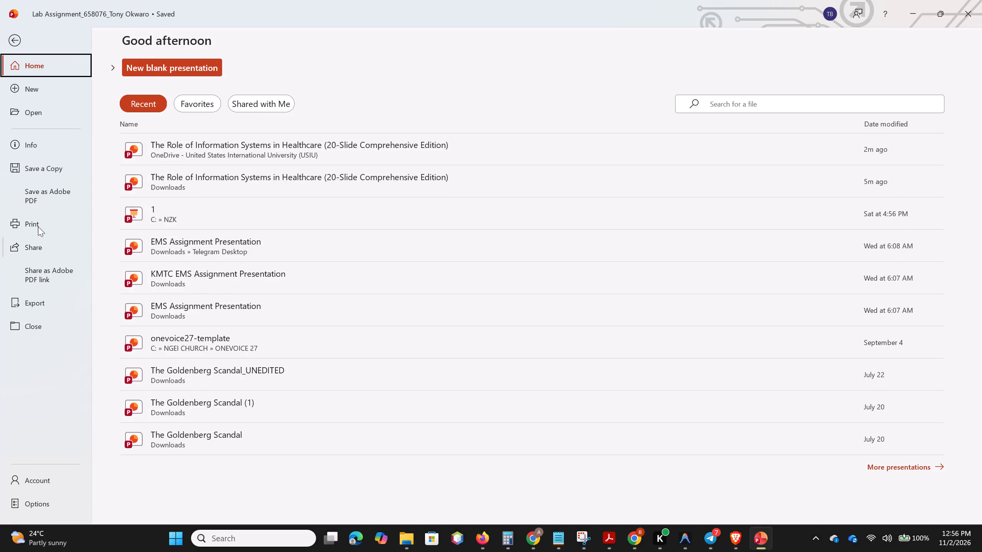
{"action": "left_click", "coordinate": [41, 171]}
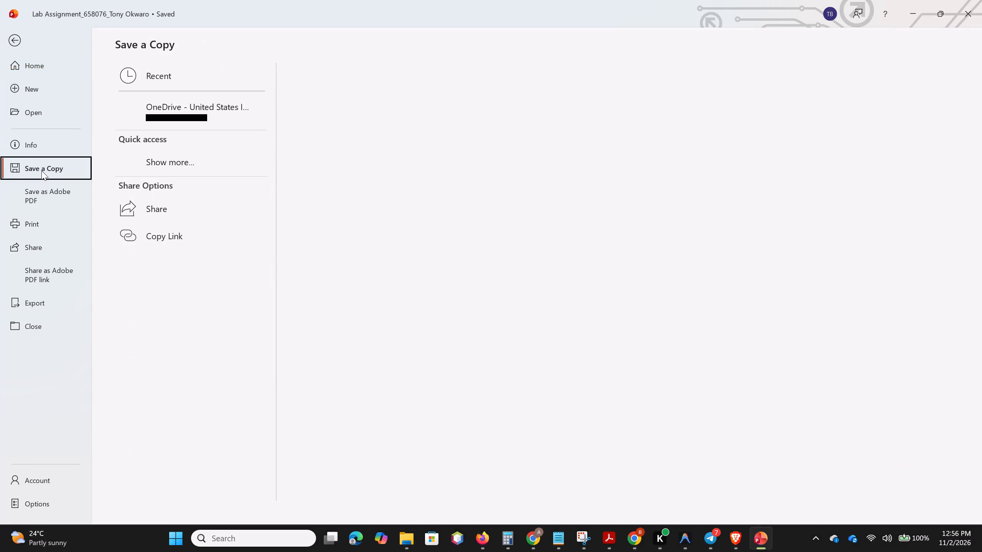
{"action": "left_click", "coordinate": [156, 324]}
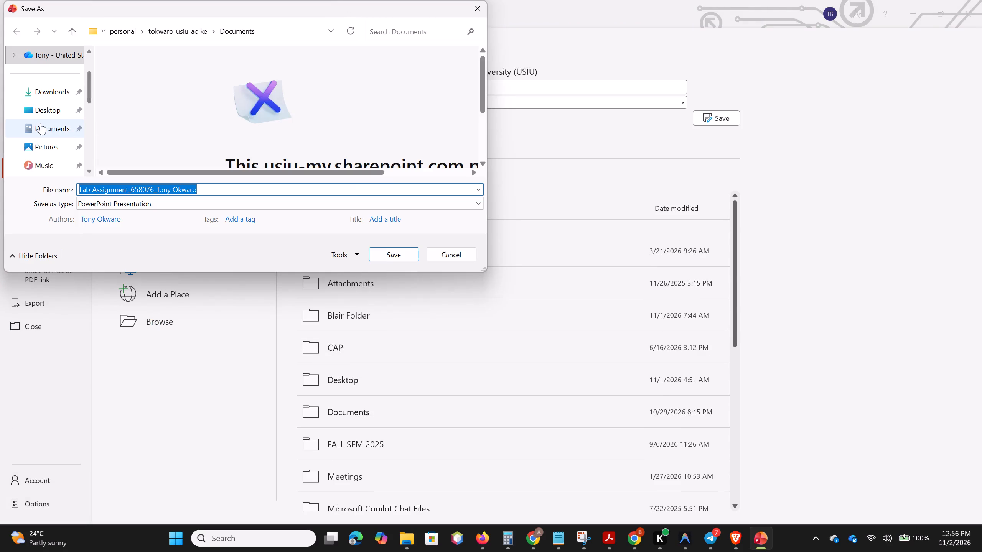
{"action": "scroll", "coordinate": [40, 123], "scroll_direction": "down", "scroll_amount": 9}
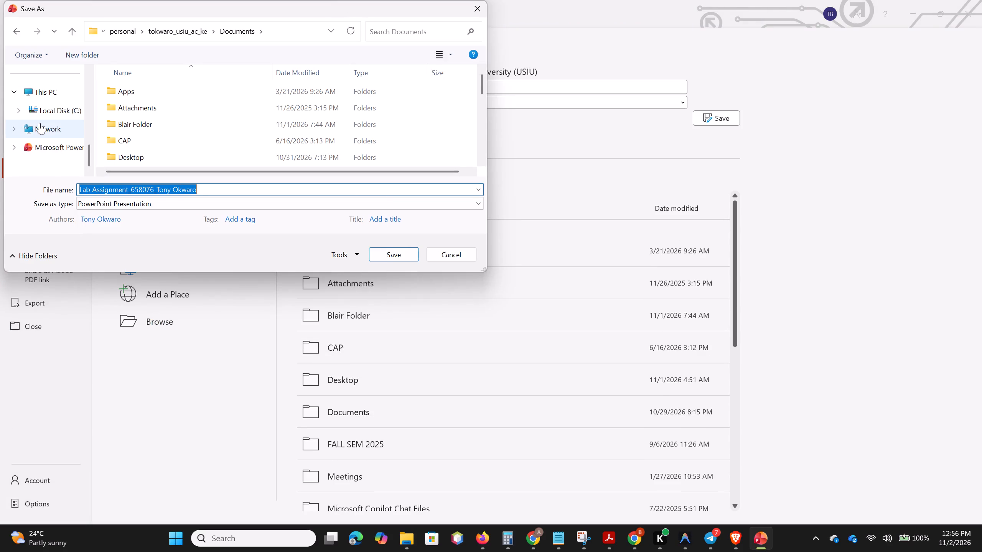
{"action": "scroll", "coordinate": [40, 123], "scroll_direction": "up", "scroll_amount": 2}
{"action": "scroll", "coordinate": [40, 123], "scroll_direction": "down", "scroll_amount": 2}
{"action": "scroll", "coordinate": [40, 123], "scroll_direction": "up", "scroll_amount": 3}
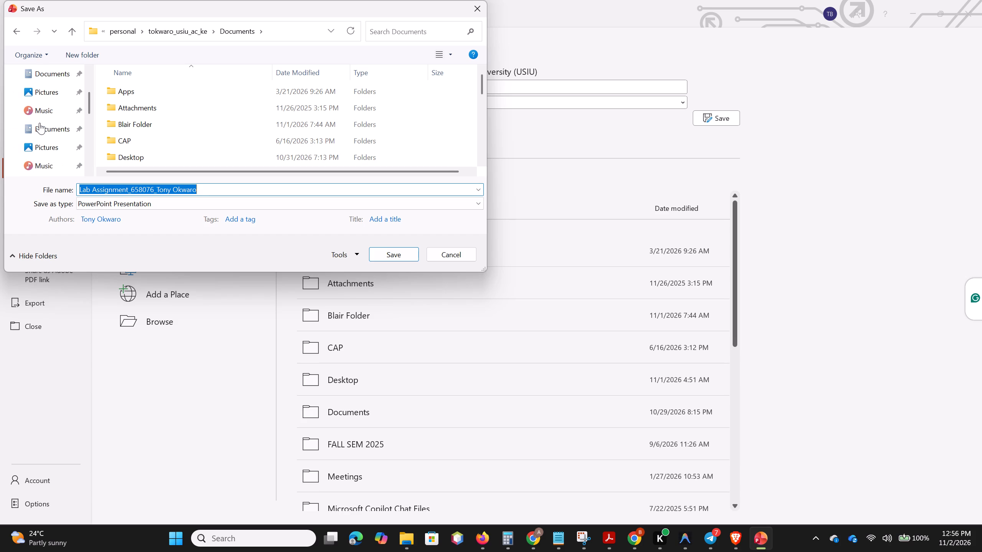
{"action": "scroll", "coordinate": [40, 123], "scroll_direction": "up", "scroll_amount": 1}
{"action": "scroll", "coordinate": [40, 123], "scroll_direction": "down", "scroll_amount": 1}
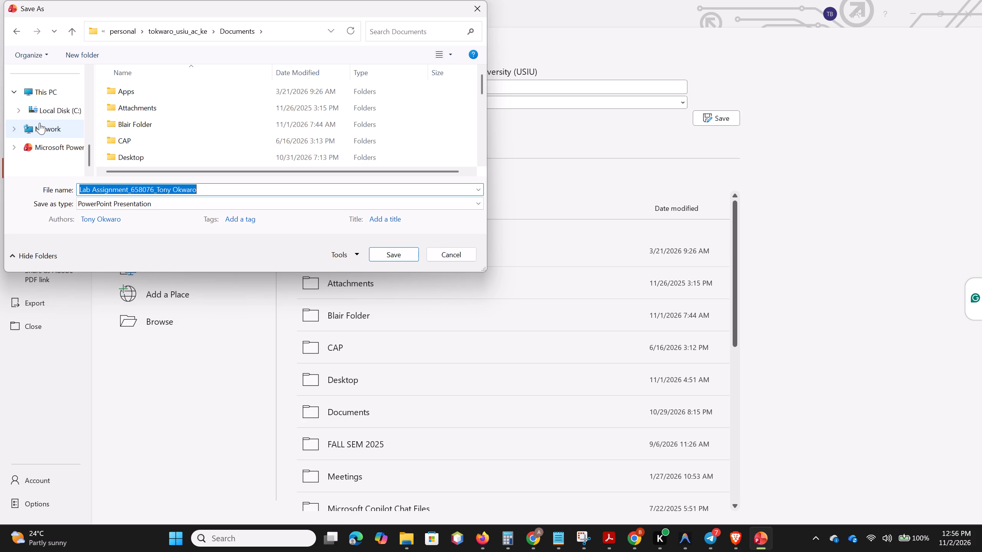
{"action": "scroll", "coordinate": [40, 123], "scroll_direction": "down", "scroll_amount": 1}
{"action": "double_click", "coordinate": [51, 107]}
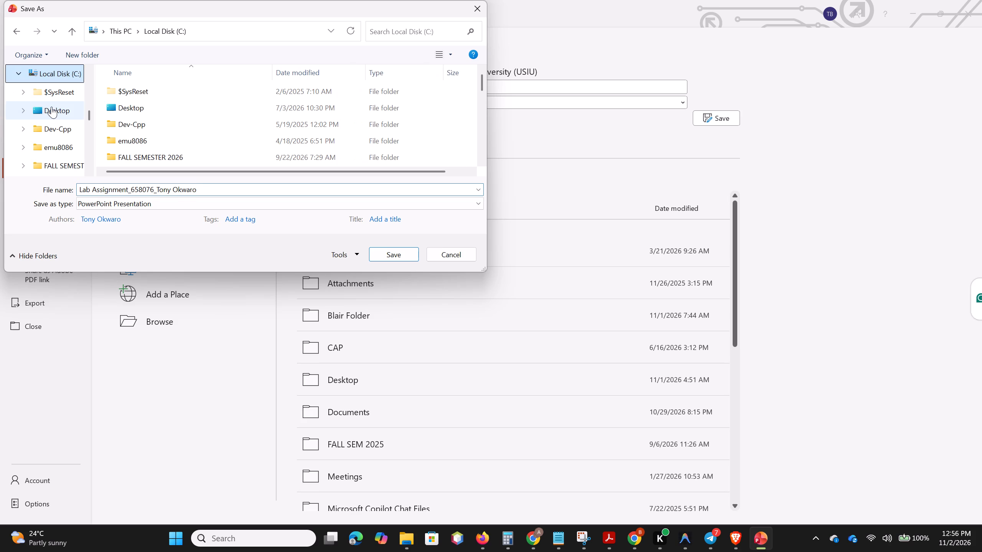
{"action": "double_click", "coordinate": [171, 154]}
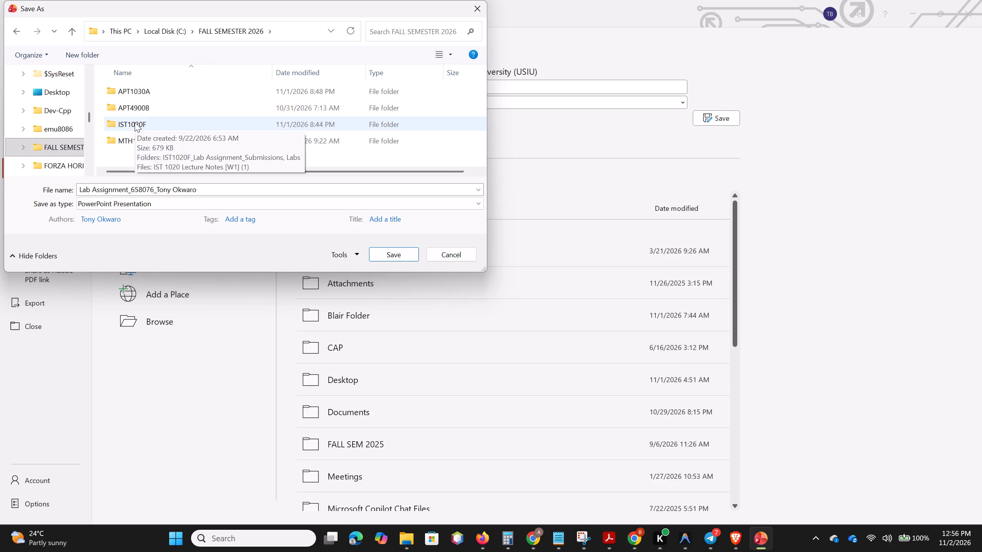
{"action": "double_click", "coordinate": [135, 122]}
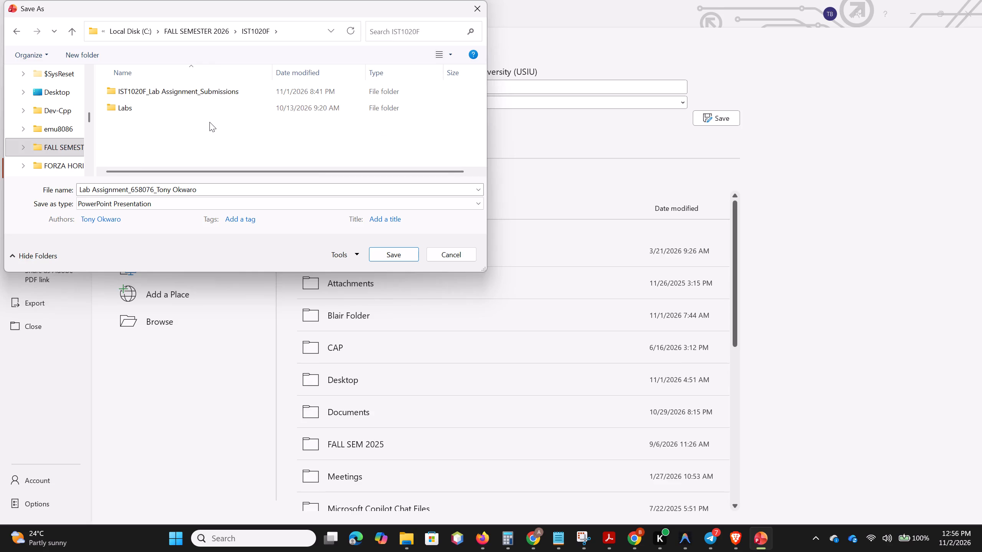
{"action": "double_click", "coordinate": [176, 93]}
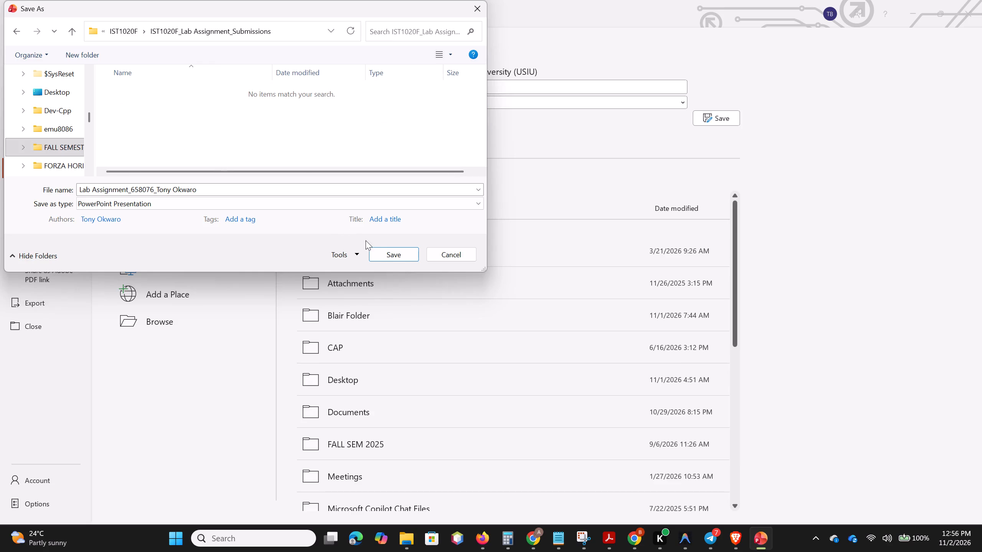
{"action": "left_click", "coordinate": [397, 255]}
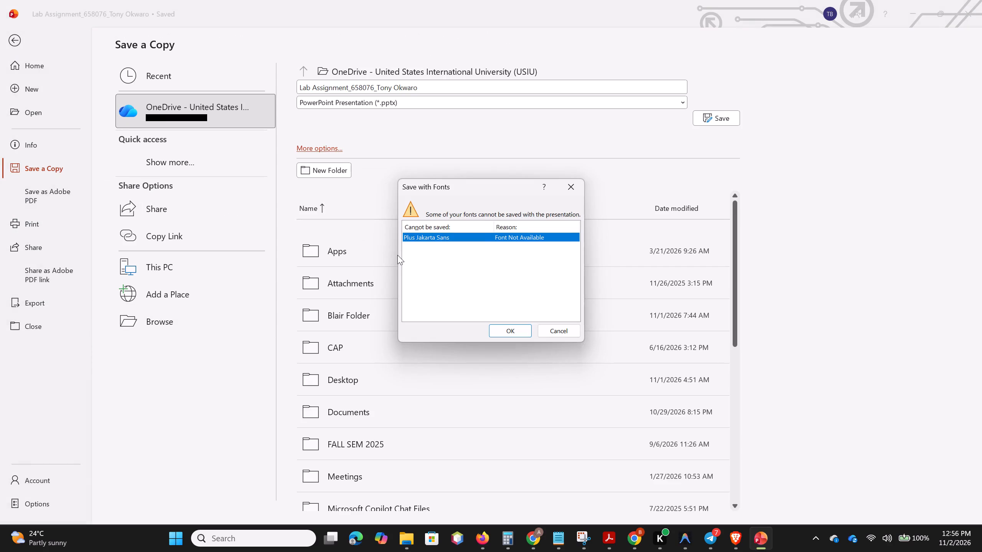
{"action": "left_click", "coordinate": [521, 329]}
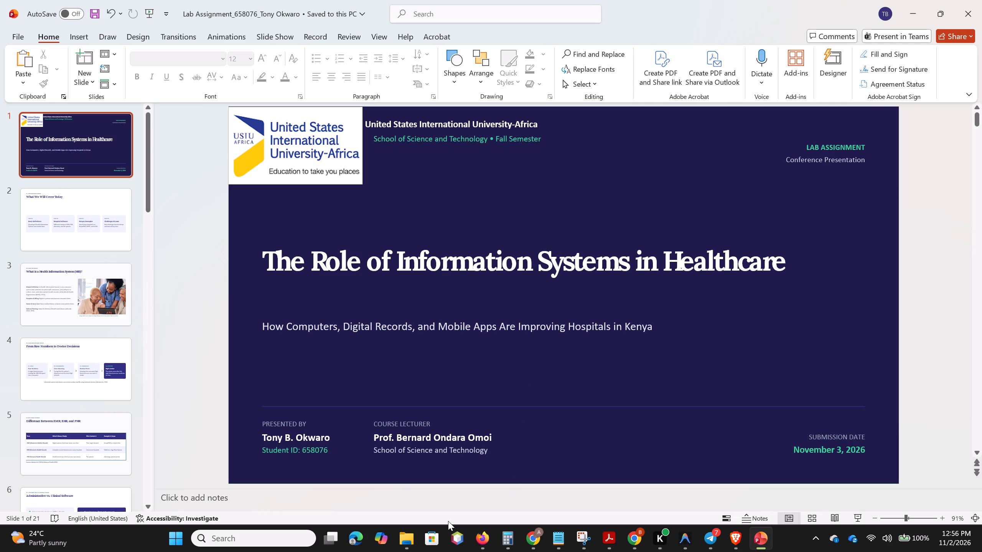
Switch to File Explorer and open the IST1020F_Lab Assignment_Submissions folder under FALL SEMESTER 2026 > IST1020F on Local Disk (C:).
{"action": "left_click", "coordinate": [407, 543]}
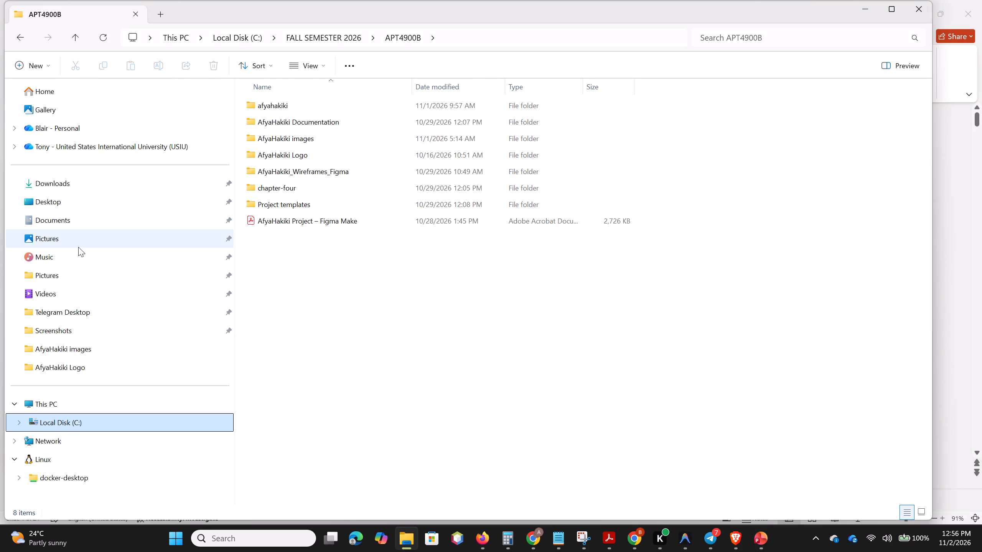
{"action": "scroll", "coordinate": [78, 247], "scroll_direction": "down", "scroll_amount": 6}
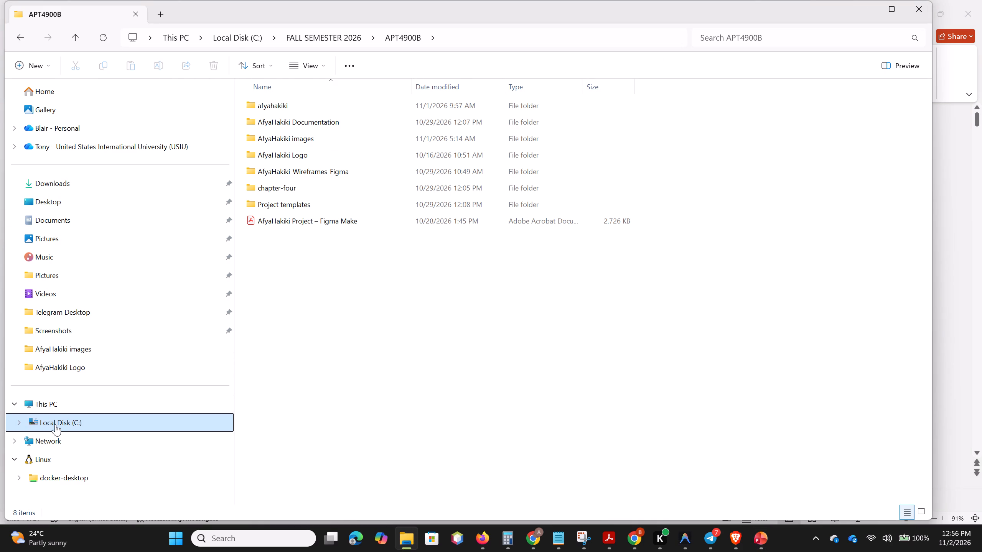
{"action": "double_click", "coordinate": [55, 425]}
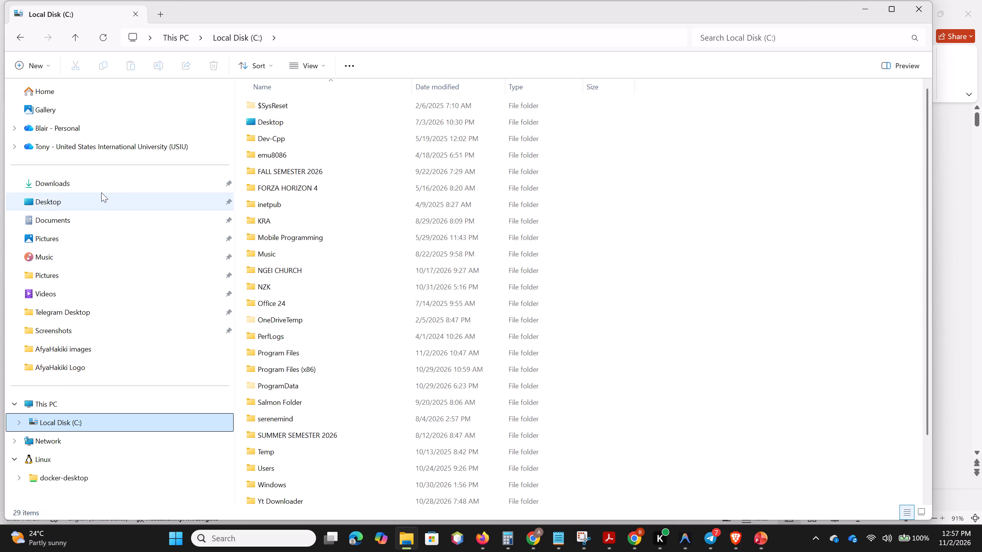
{"action": "double_click", "coordinate": [291, 170]}
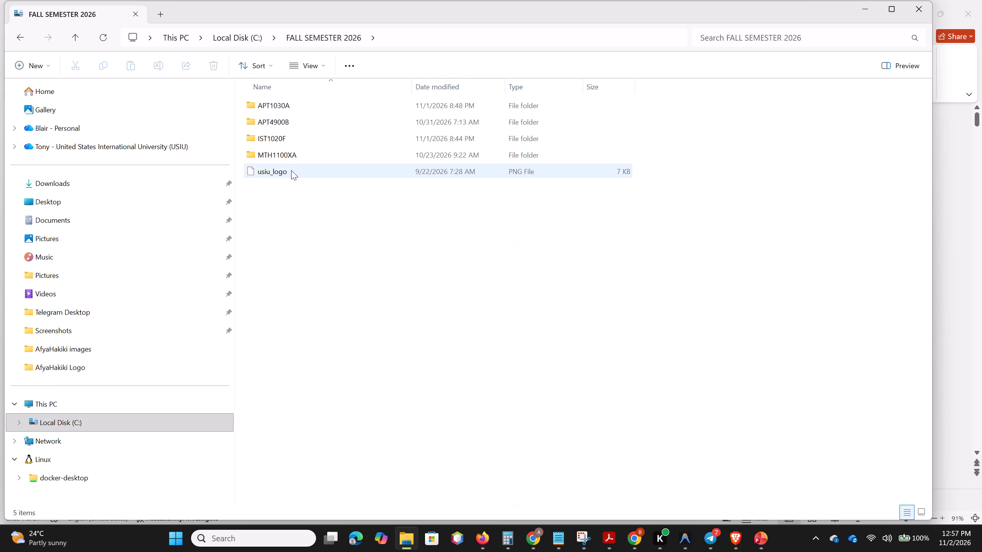
{"action": "double_click", "coordinate": [296, 136]}
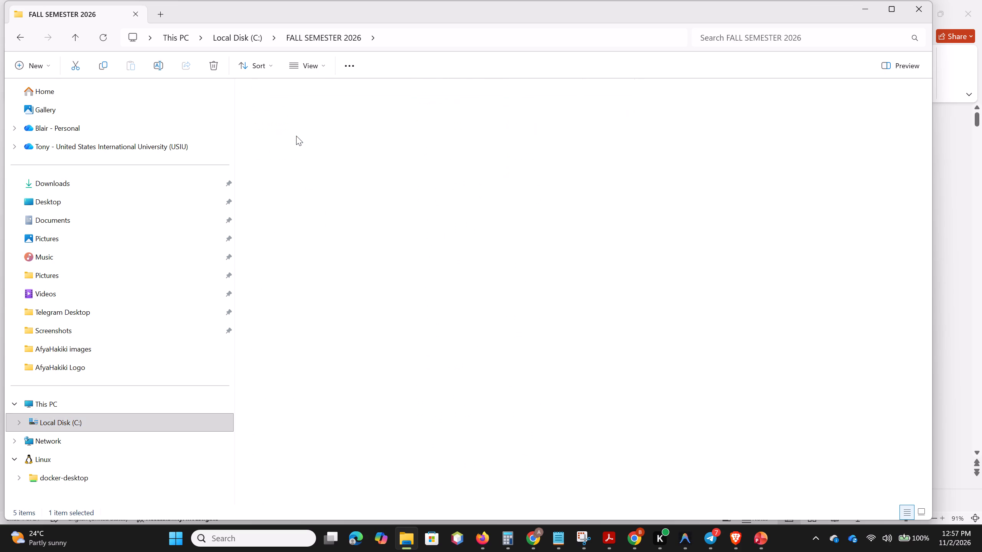
{"action": "double_click", "coordinate": [337, 107]}
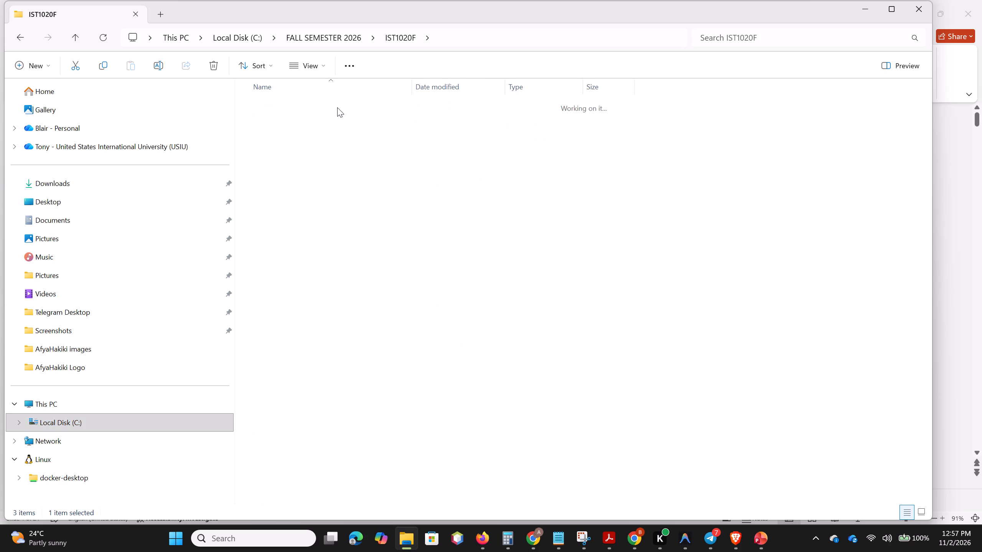
{"action": "left_click", "coordinate": [478, 200]}
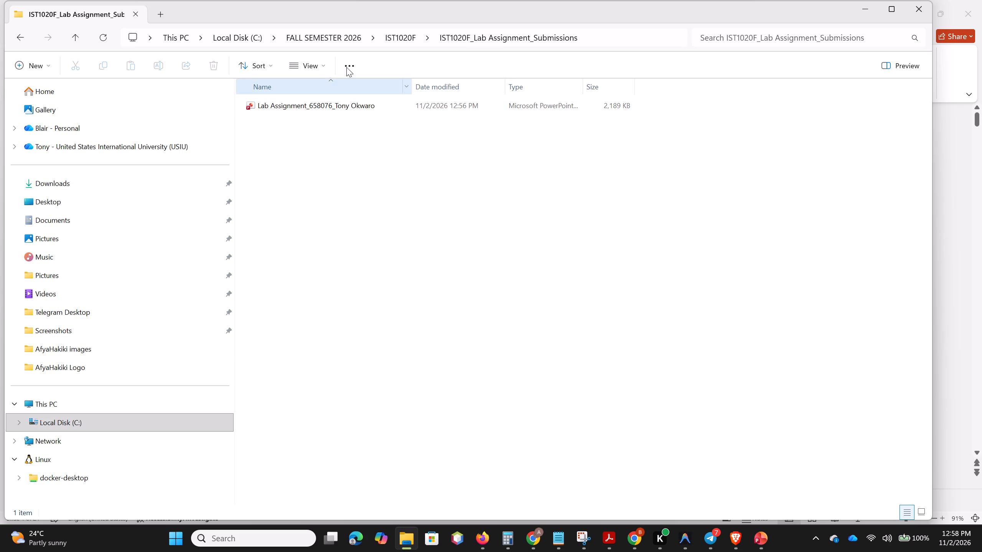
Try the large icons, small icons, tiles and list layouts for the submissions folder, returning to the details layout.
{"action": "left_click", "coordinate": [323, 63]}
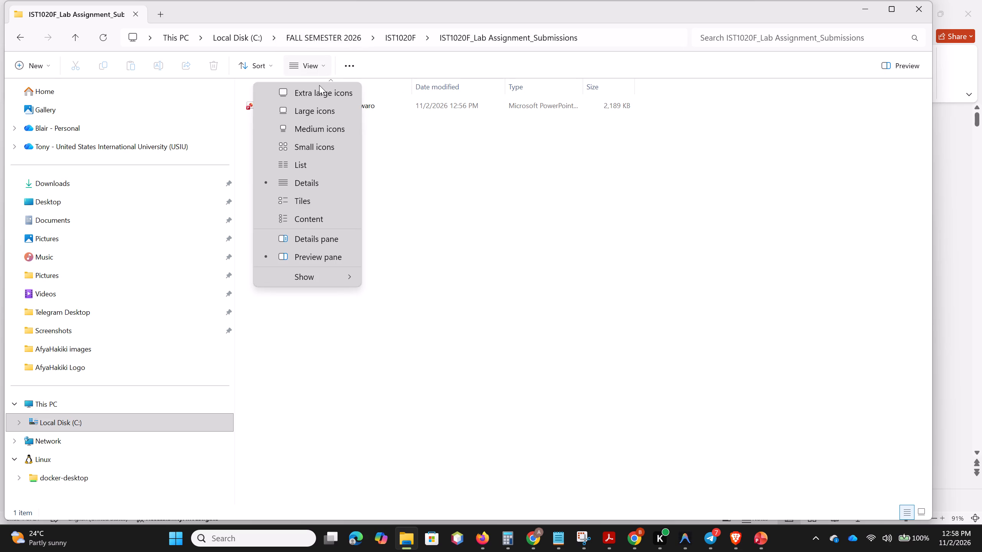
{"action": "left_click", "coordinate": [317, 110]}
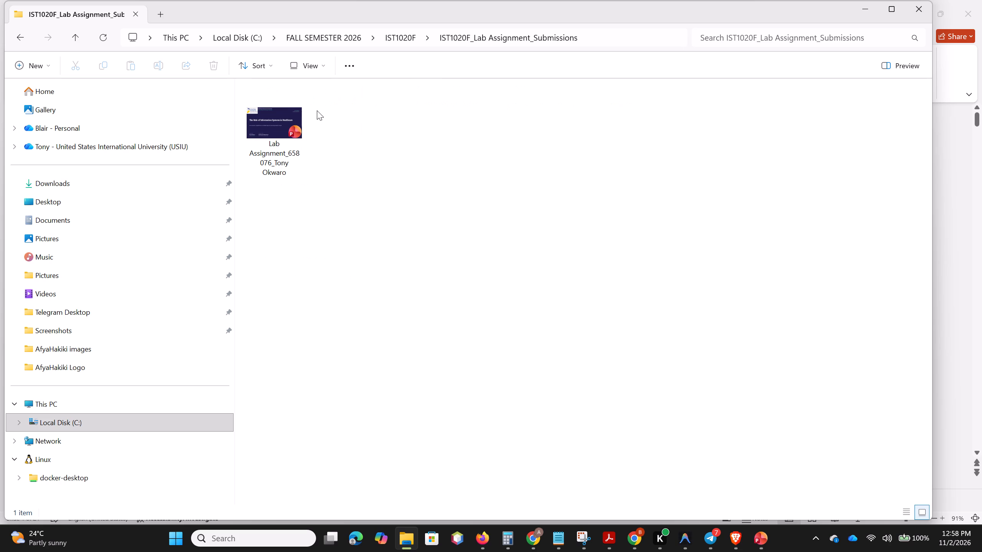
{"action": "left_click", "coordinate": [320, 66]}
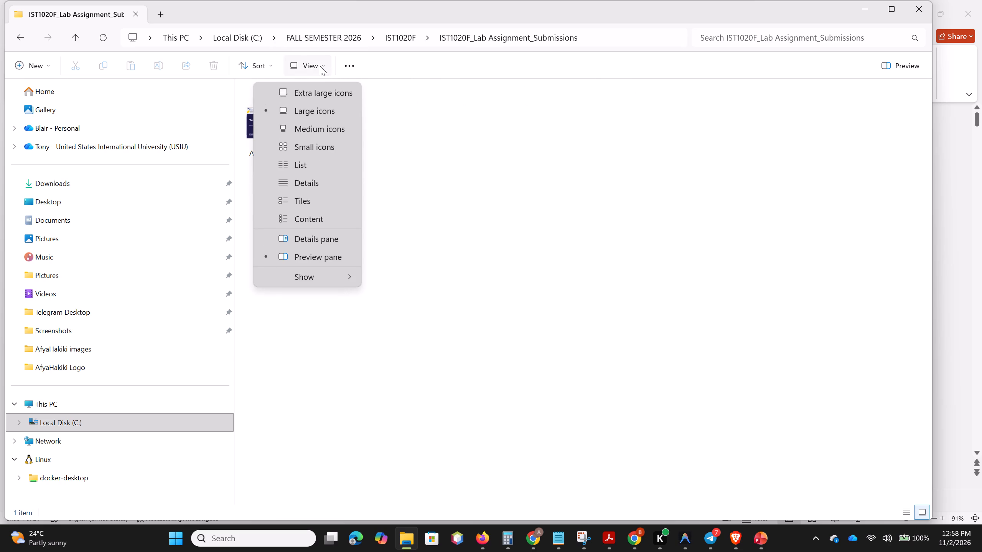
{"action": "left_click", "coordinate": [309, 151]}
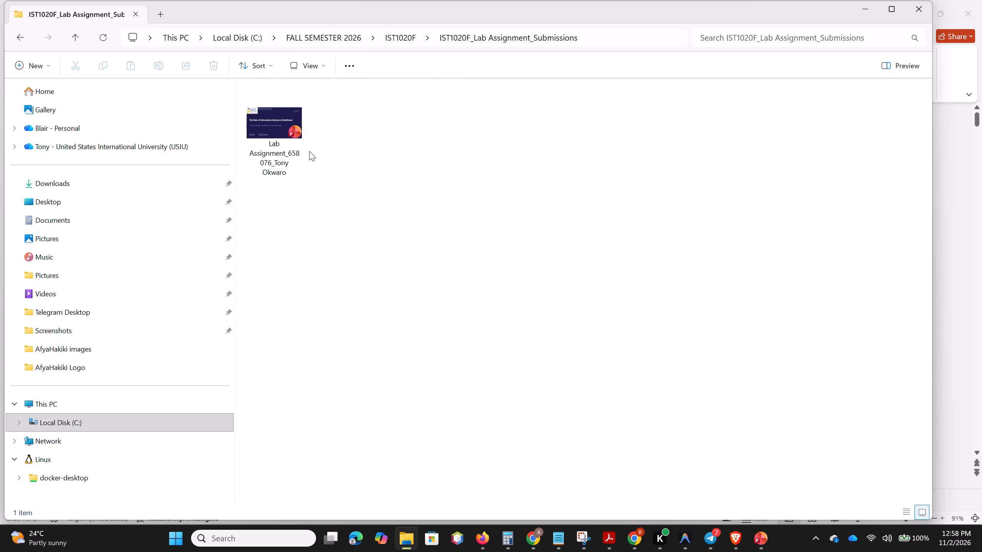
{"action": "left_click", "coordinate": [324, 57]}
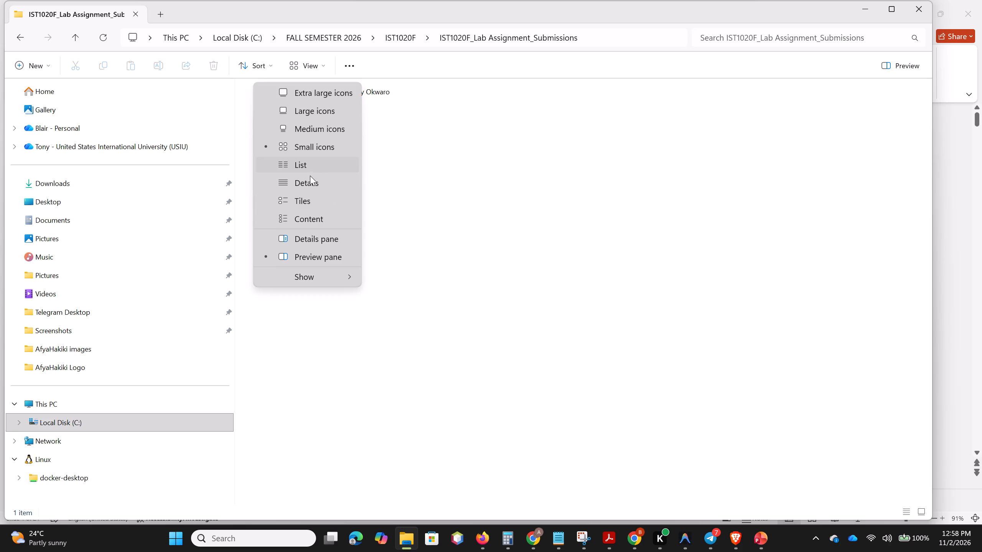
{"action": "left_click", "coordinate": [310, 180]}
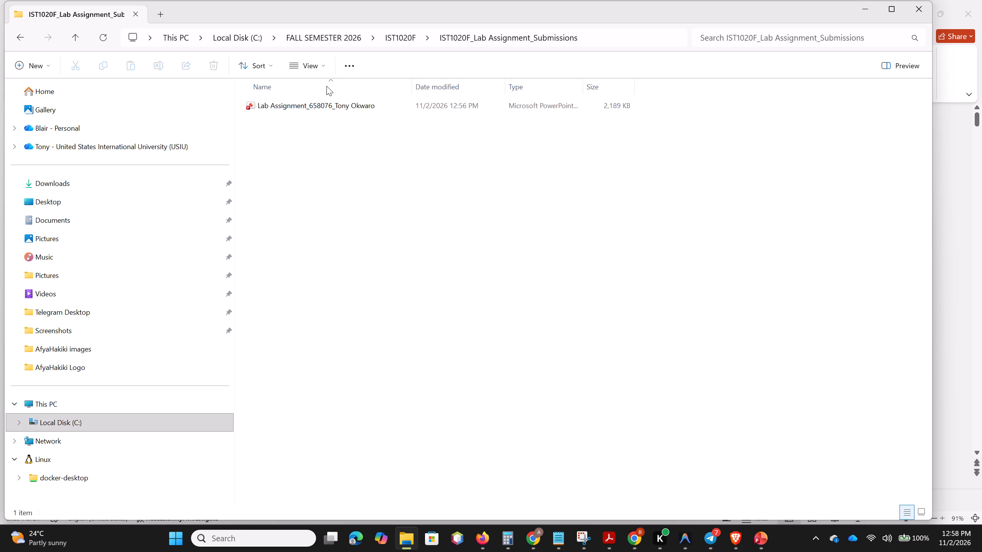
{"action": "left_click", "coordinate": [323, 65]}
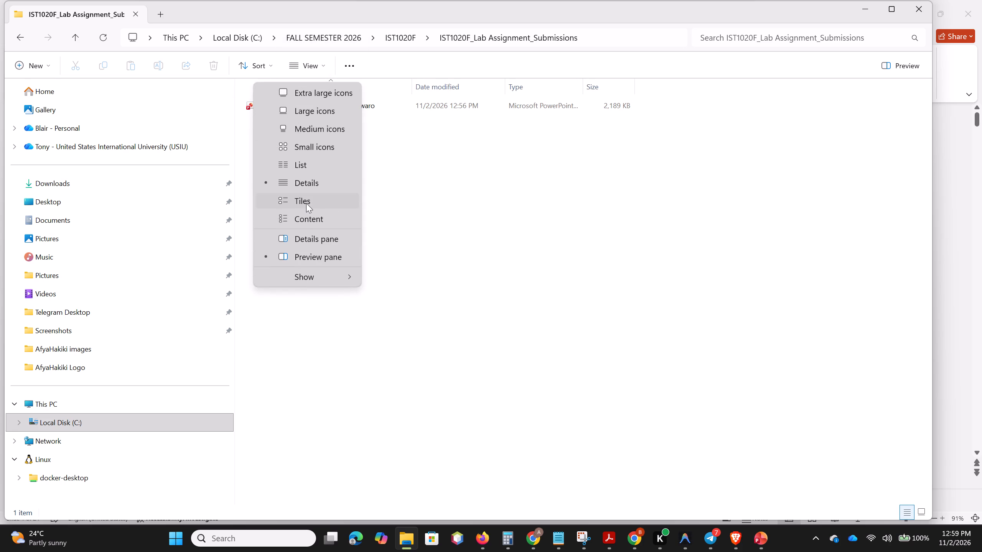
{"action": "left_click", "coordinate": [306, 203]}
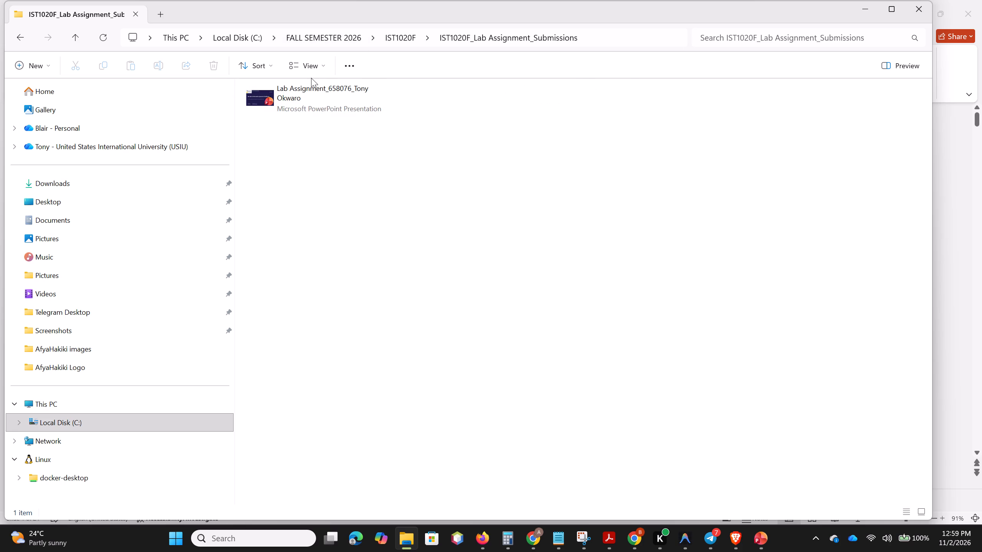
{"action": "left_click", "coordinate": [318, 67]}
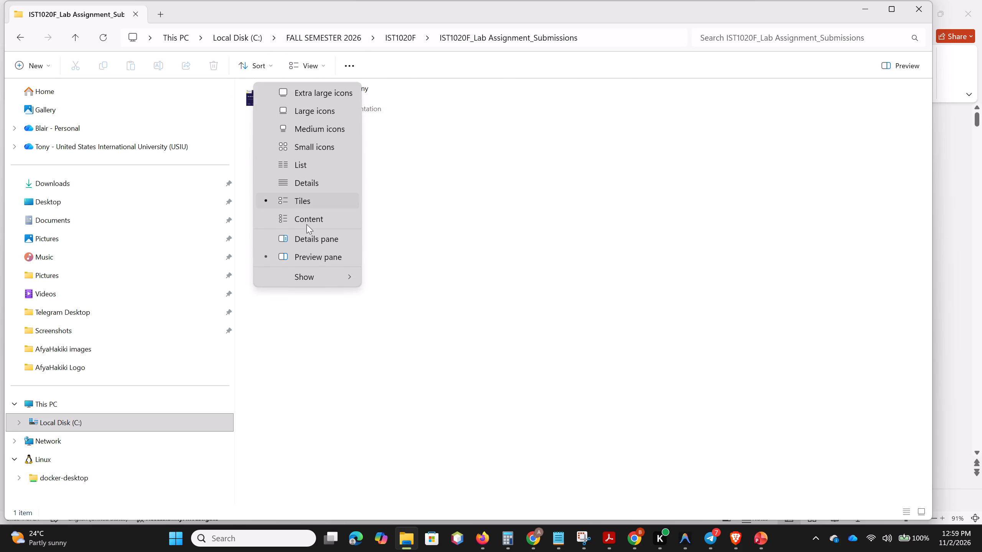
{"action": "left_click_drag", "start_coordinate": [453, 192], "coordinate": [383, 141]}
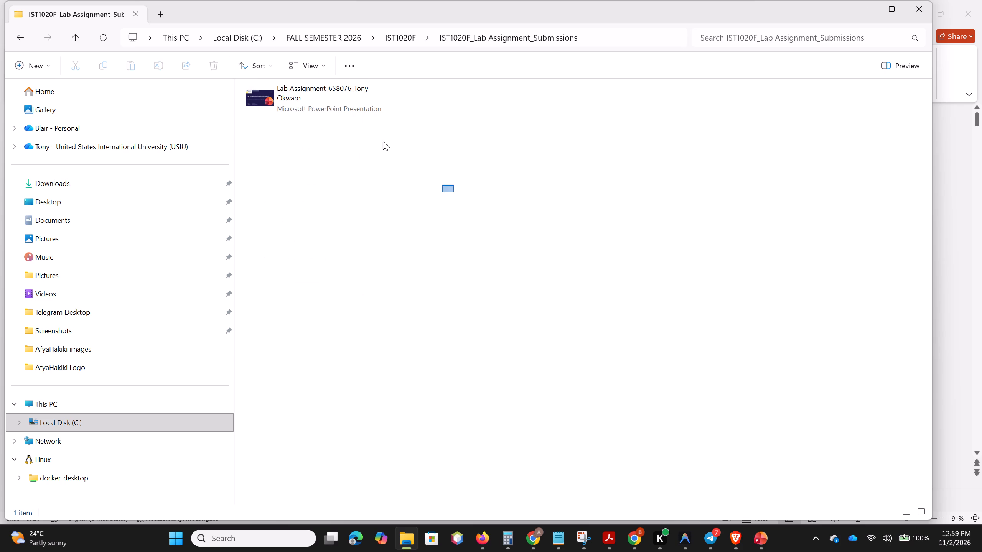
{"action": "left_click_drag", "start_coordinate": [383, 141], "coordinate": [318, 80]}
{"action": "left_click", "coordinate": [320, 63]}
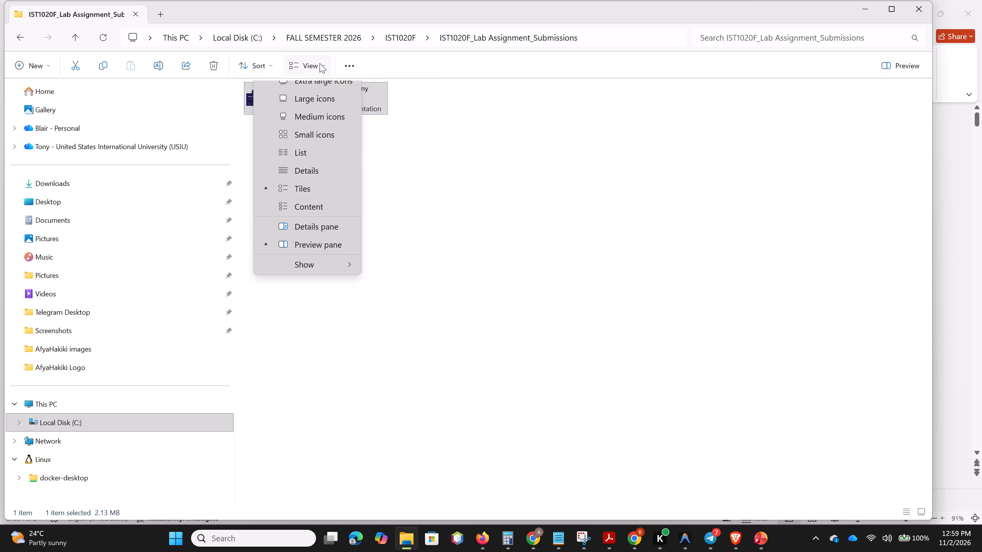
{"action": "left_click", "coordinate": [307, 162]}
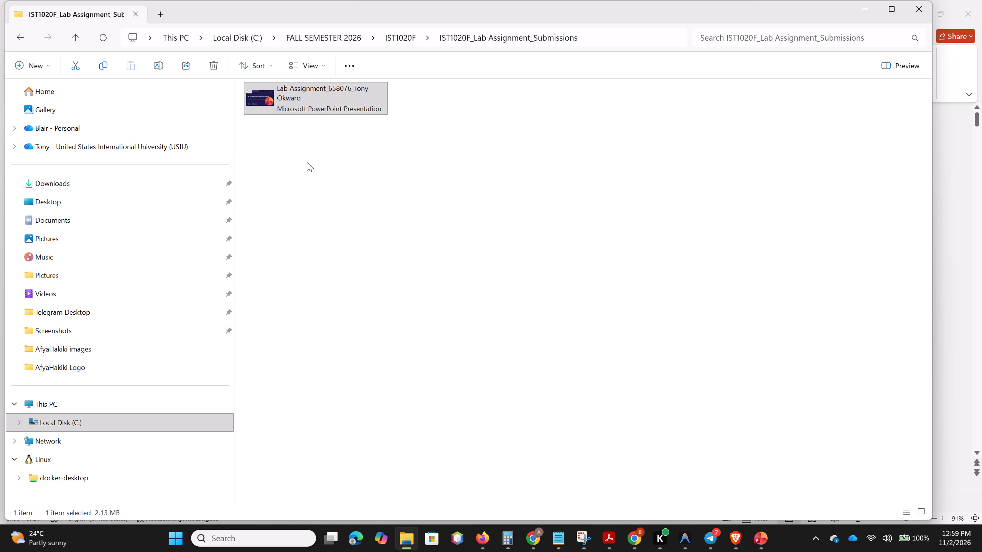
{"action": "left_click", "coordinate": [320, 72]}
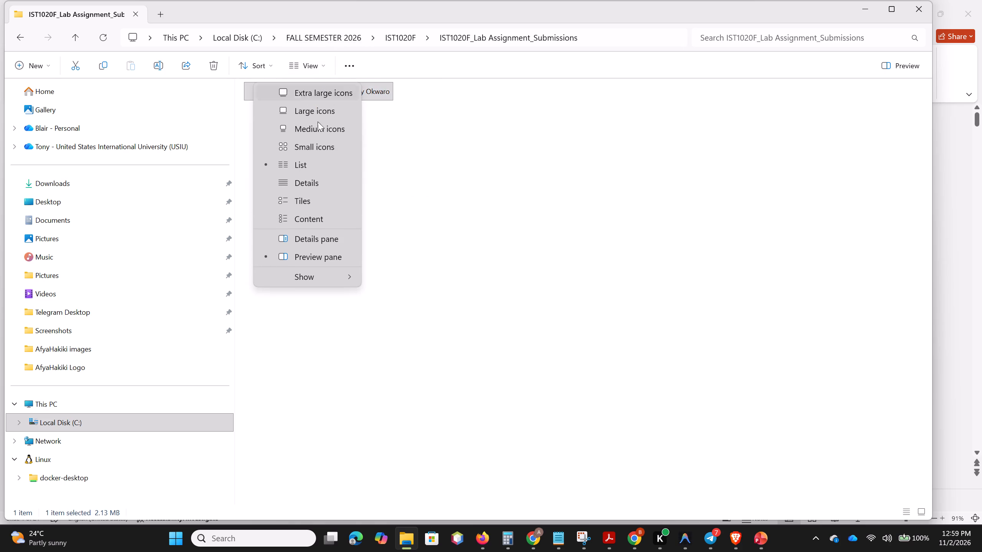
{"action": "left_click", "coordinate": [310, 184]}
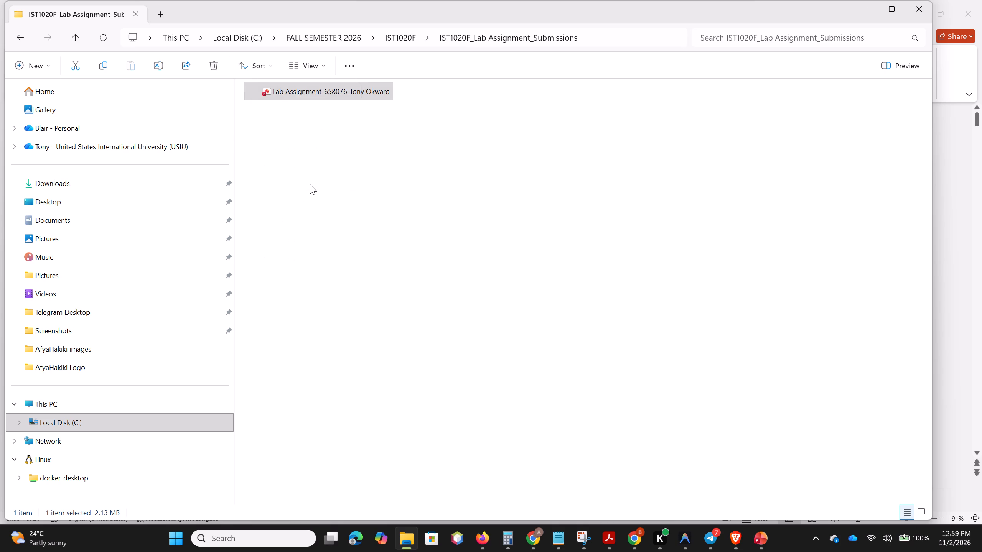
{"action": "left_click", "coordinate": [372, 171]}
Examine the properties of the lab assignment presentation file, including its location, size and dates, and close them.
{"action": "right_click", "coordinate": [340, 104]}
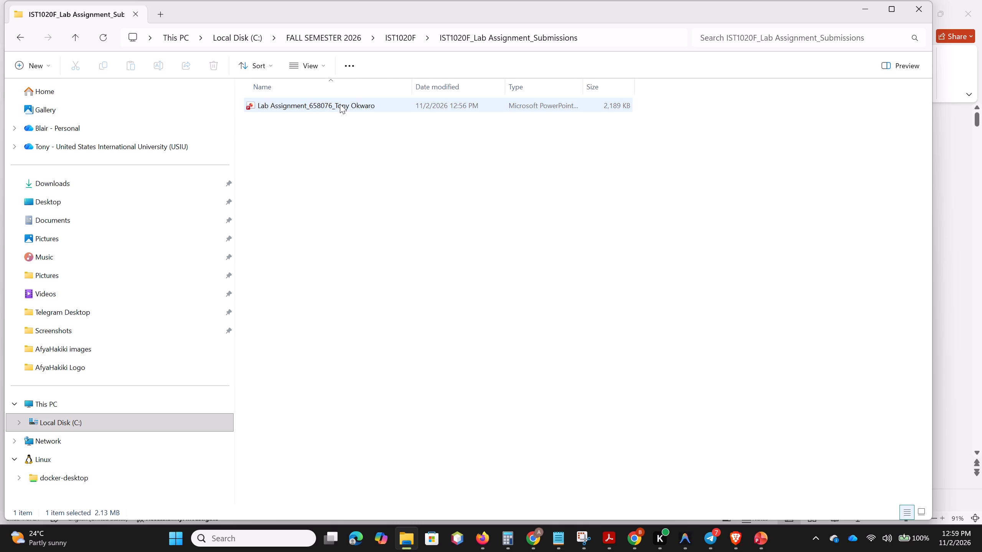
{"action": "right_click", "coordinate": [340, 104]}
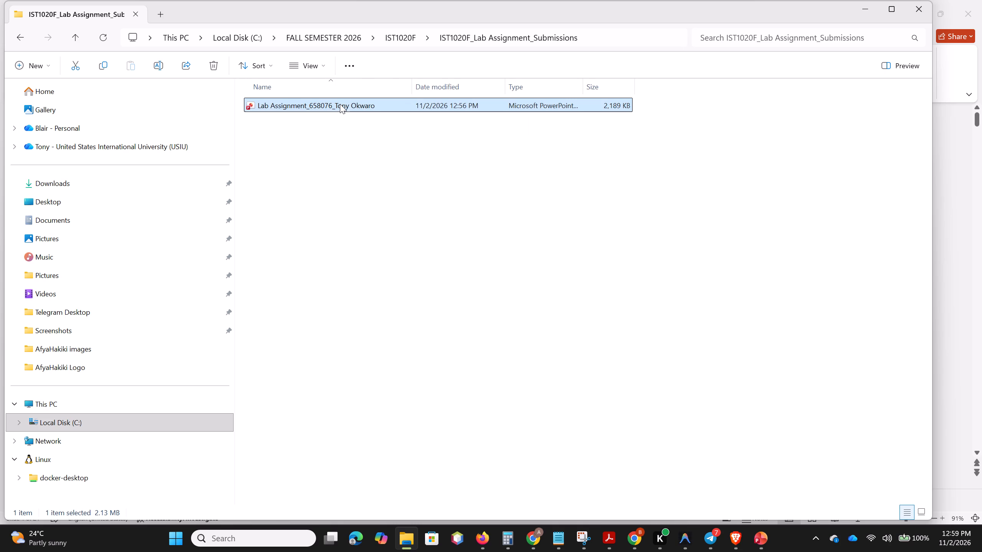
{"action": "right_click", "coordinate": [340, 104]}
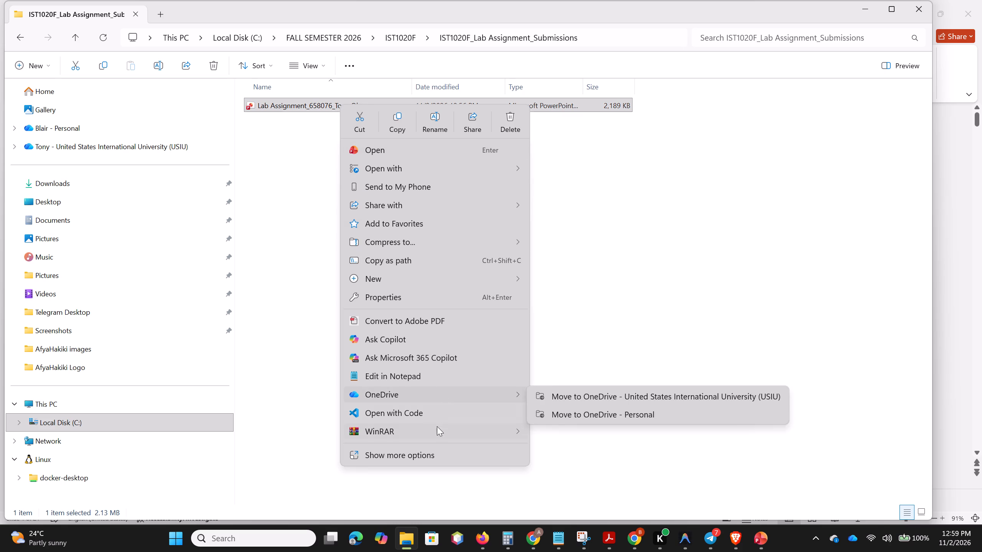
{"action": "left_click", "coordinate": [395, 298]}
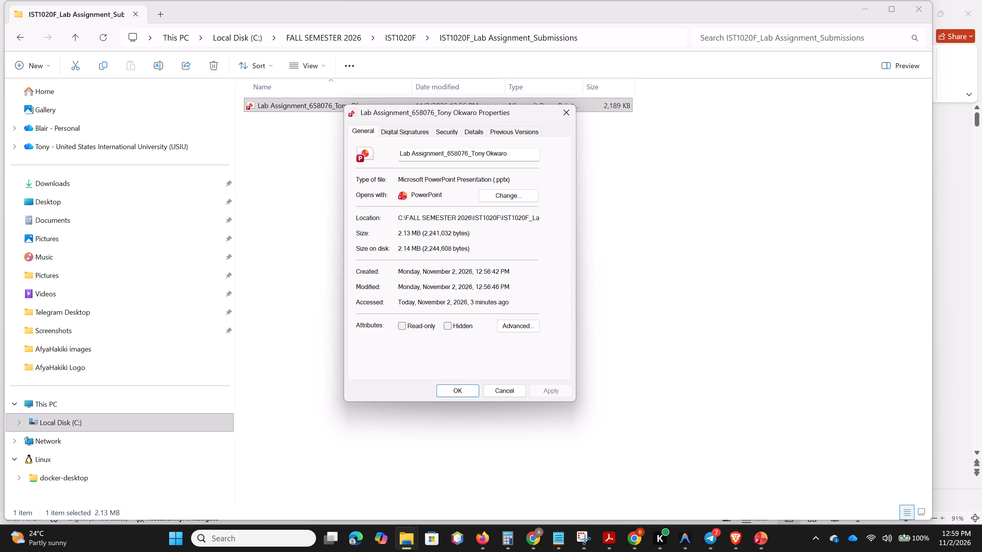
{"action": "left_click", "coordinate": [624, 291]}
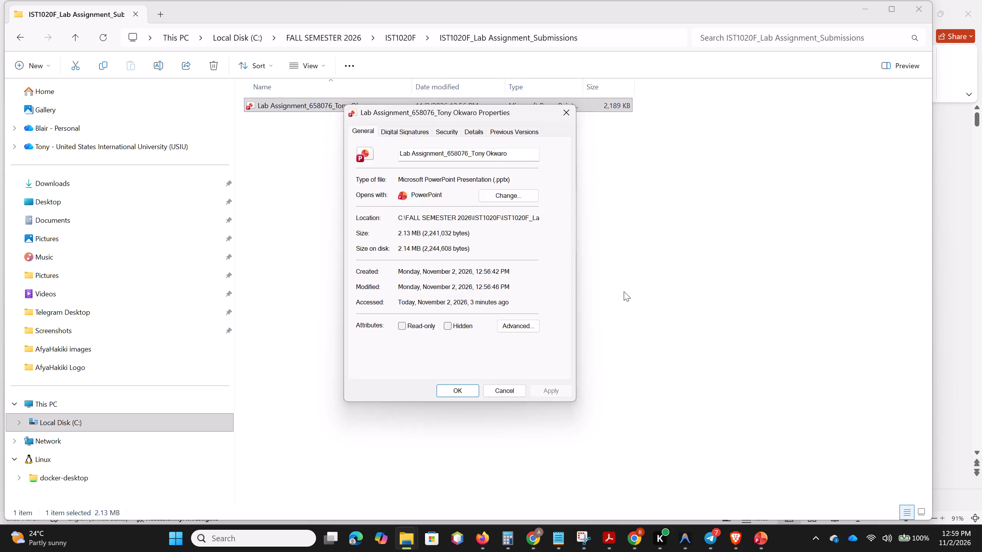
{"action": "left_click", "coordinate": [602, 306]}
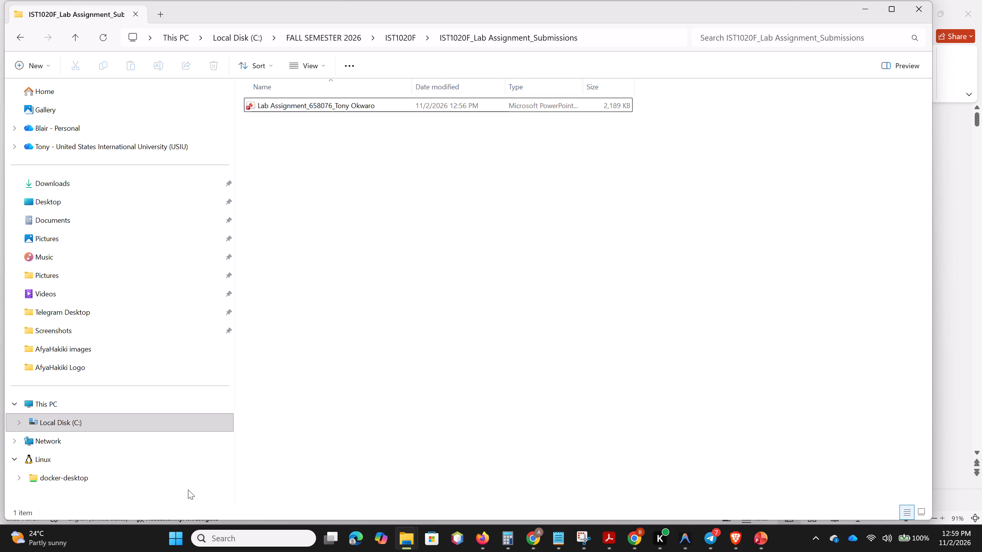
{"action": "left_click", "coordinate": [137, 504]}
{"action": "left_click", "coordinate": [465, 385]}
Capture a rectangular screenshot of the submissions folder's file list with its column headings, open it in Snipping Tool, and copy the image.
{"action": "key", "text": "Print"}
{"action": "left_click_drag", "start_coordinate": [233, 77], "coordinate": [629, 201]}
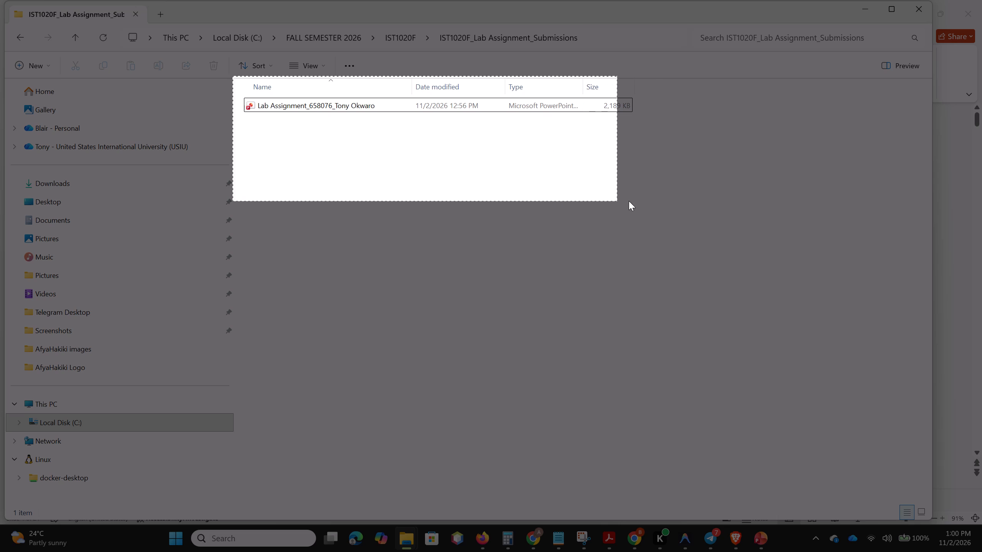
{"action": "left_click_drag", "start_coordinate": [629, 201], "coordinate": [674, 176]}
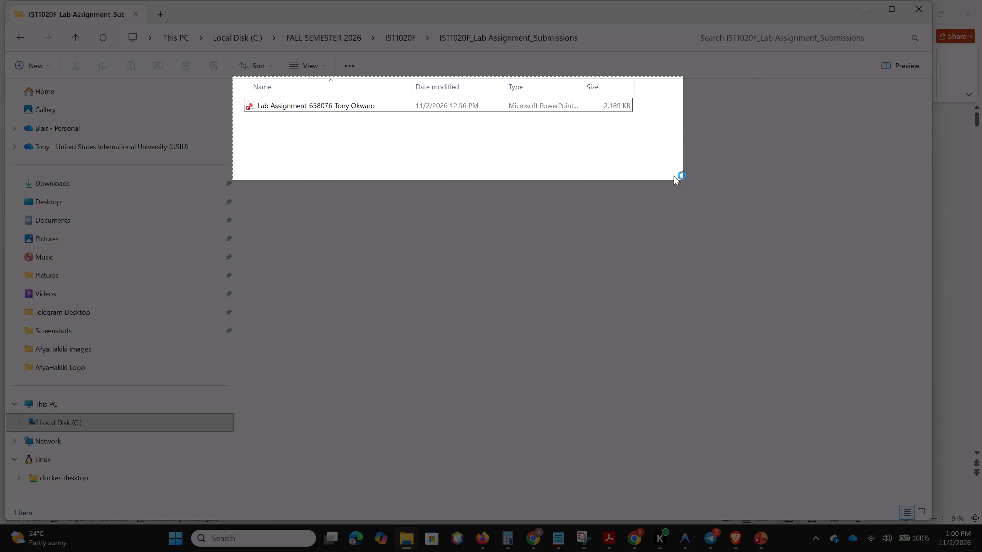
{"action": "left_click_drag", "start_coordinate": [674, 176], "coordinate": [716, 168]}
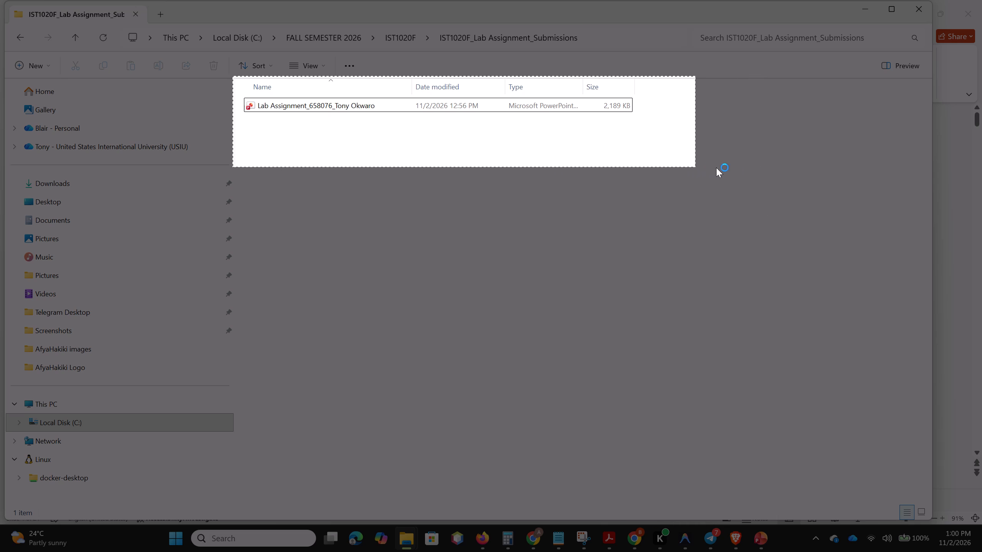
{"action": "left_click_drag", "start_coordinate": [716, 168], "coordinate": [920, 179]}
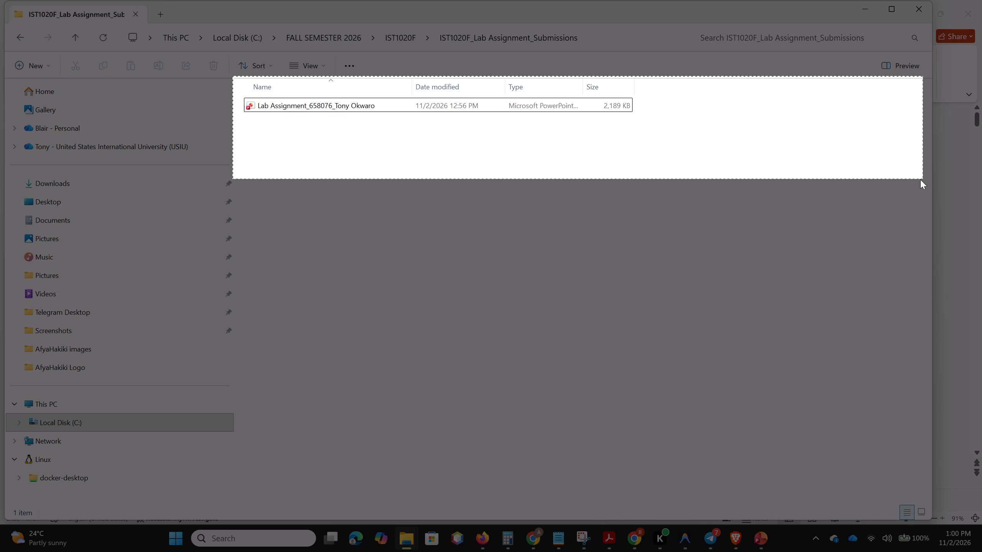
{"action": "left_click_drag", "start_coordinate": [920, 179], "coordinate": [930, 177]}
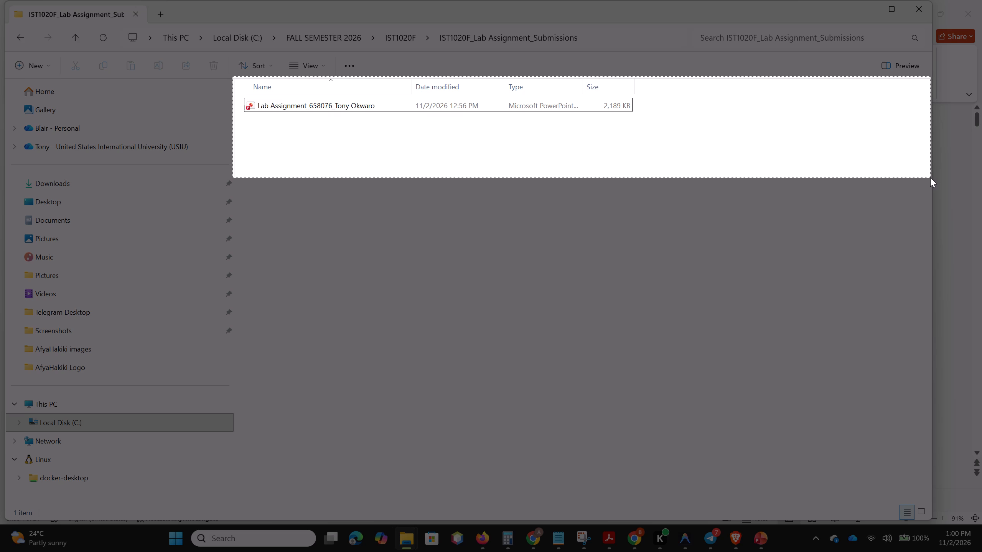
{"action": "left_click_drag", "start_coordinate": [930, 177], "coordinate": [930, 174]}
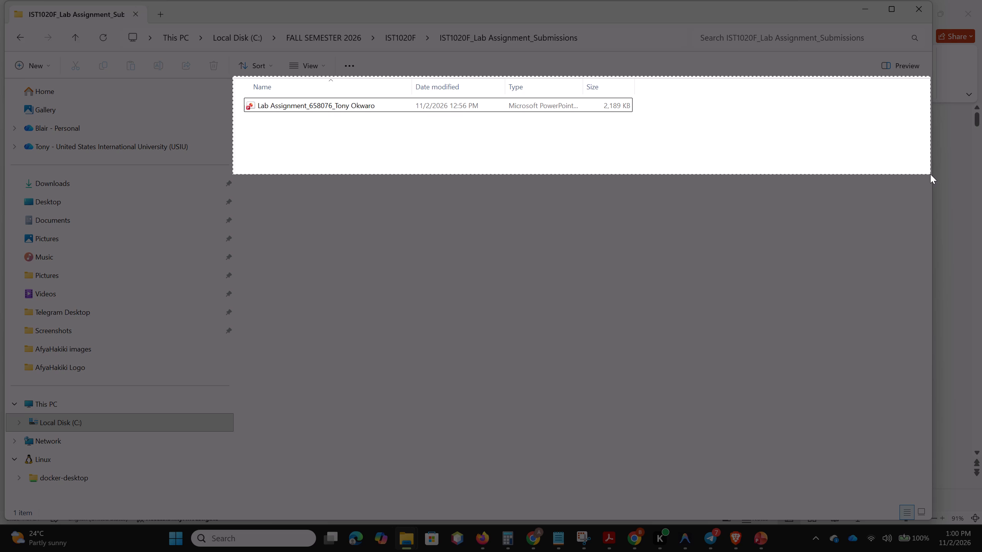
{"action": "left_click_drag", "start_coordinate": [930, 174], "coordinate": [930, 174]}
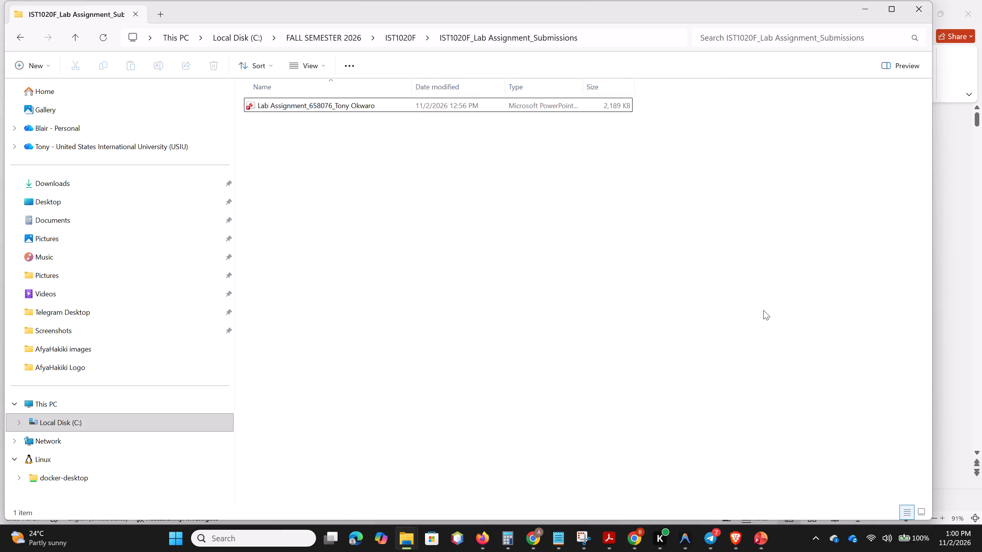
{"action": "left_click", "coordinate": [863, 385]}
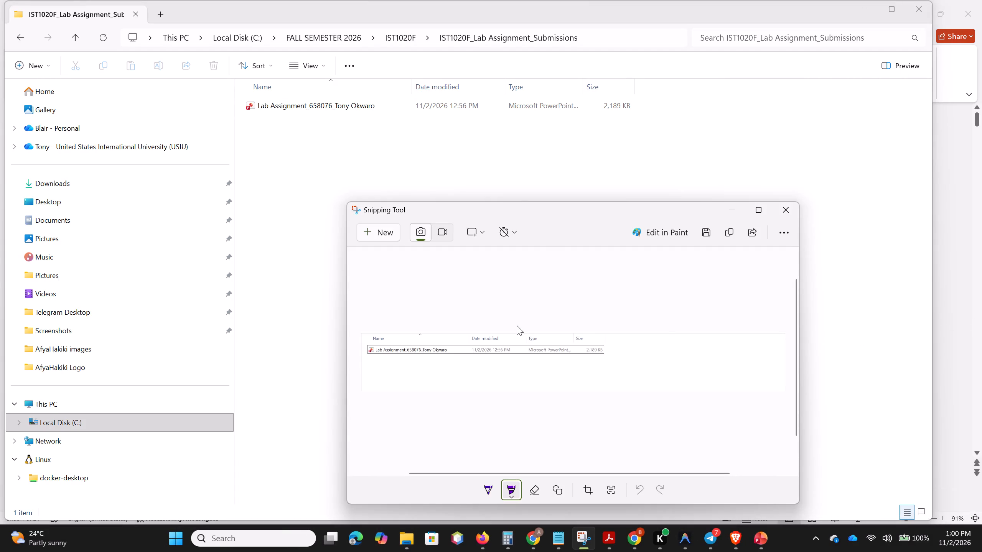
{"action": "right_click", "coordinate": [517, 325]}
{"action": "left_click", "coordinate": [558, 355]}
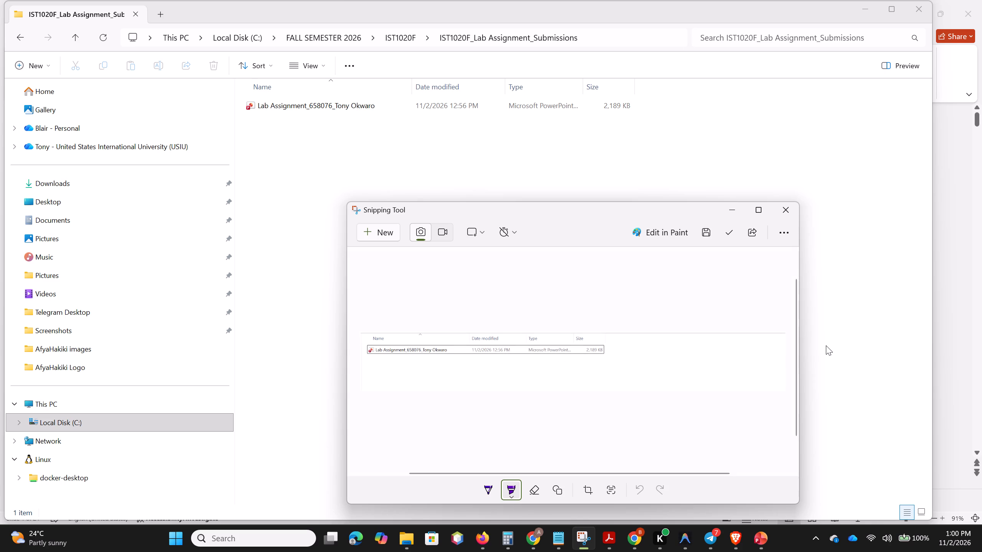
Return to the submissions folder window, search the computer for "whats" and launch the WhatsApp app.
{"action": "left_click", "coordinate": [826, 345]}
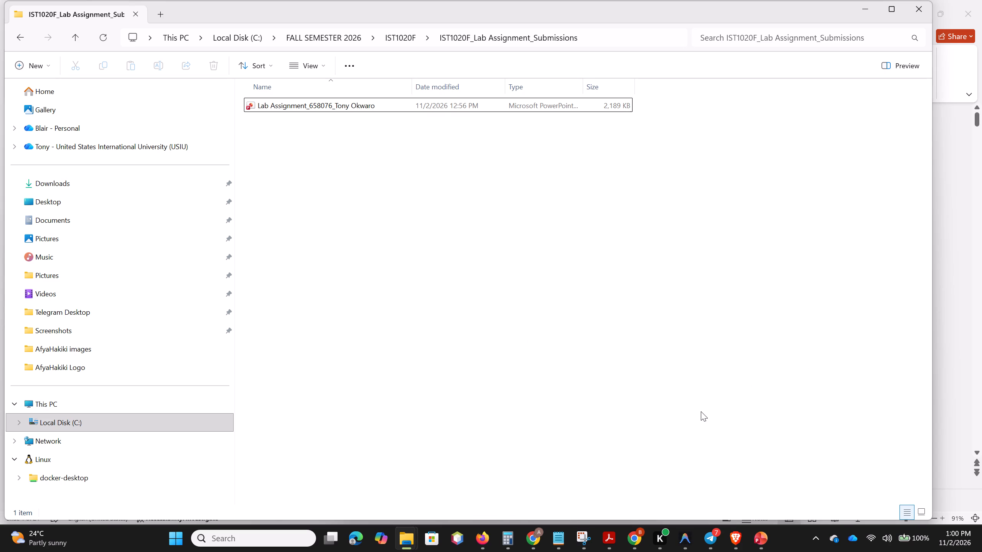
{"action": "left_click", "coordinate": [220, 542]}
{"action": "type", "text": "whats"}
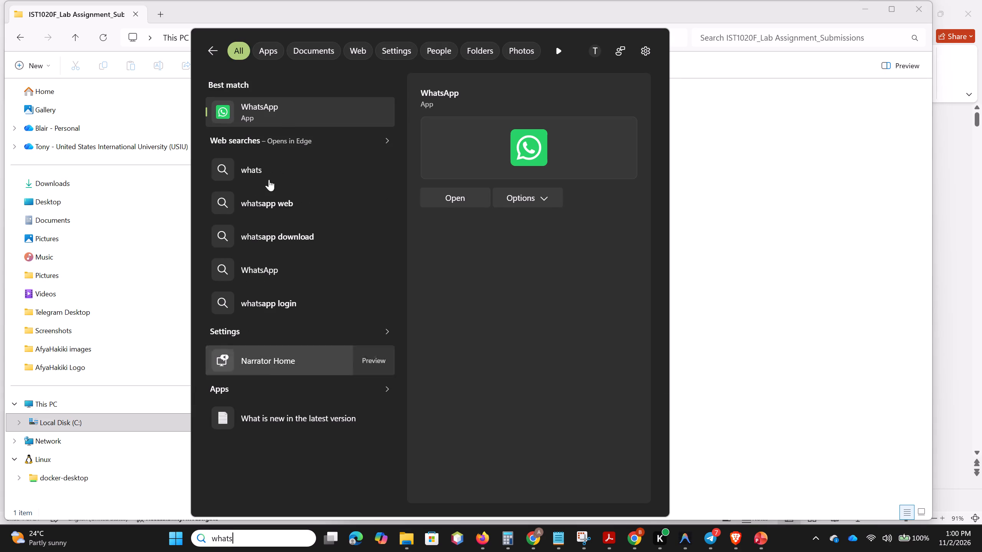
{"action": "left_click", "coordinate": [302, 116]}
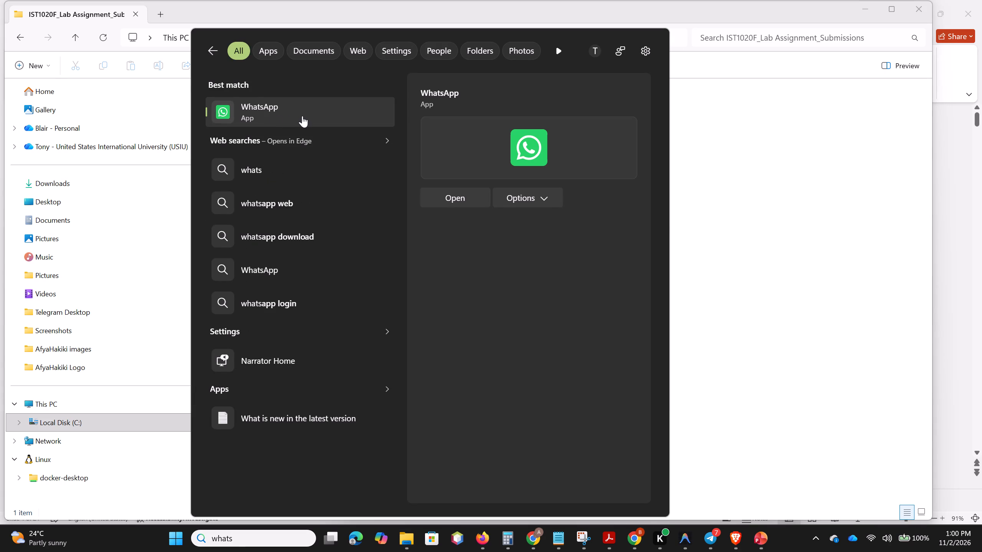
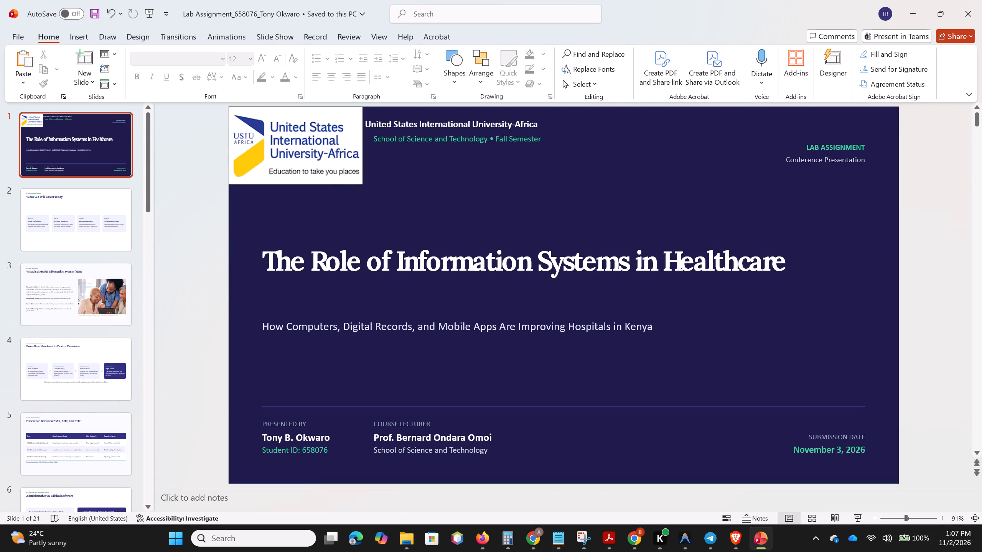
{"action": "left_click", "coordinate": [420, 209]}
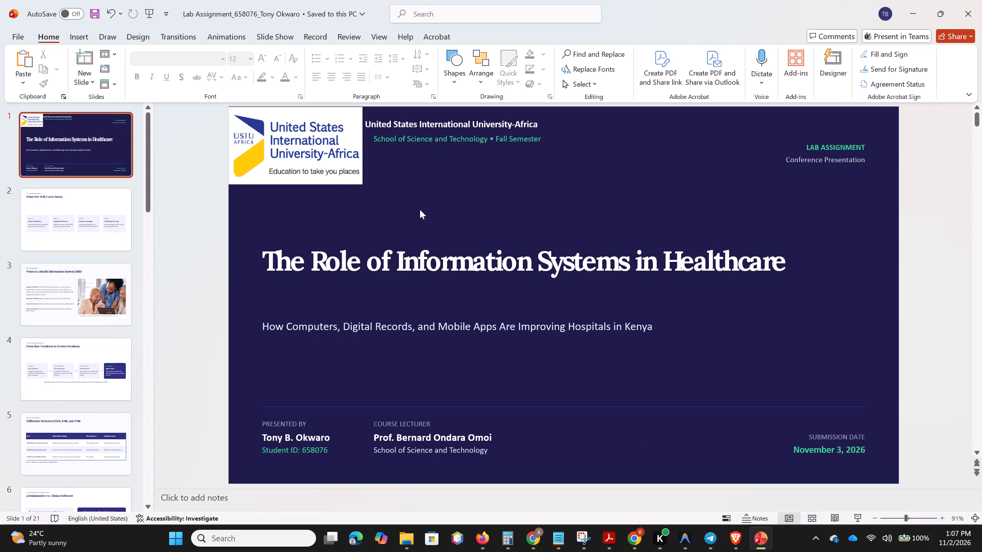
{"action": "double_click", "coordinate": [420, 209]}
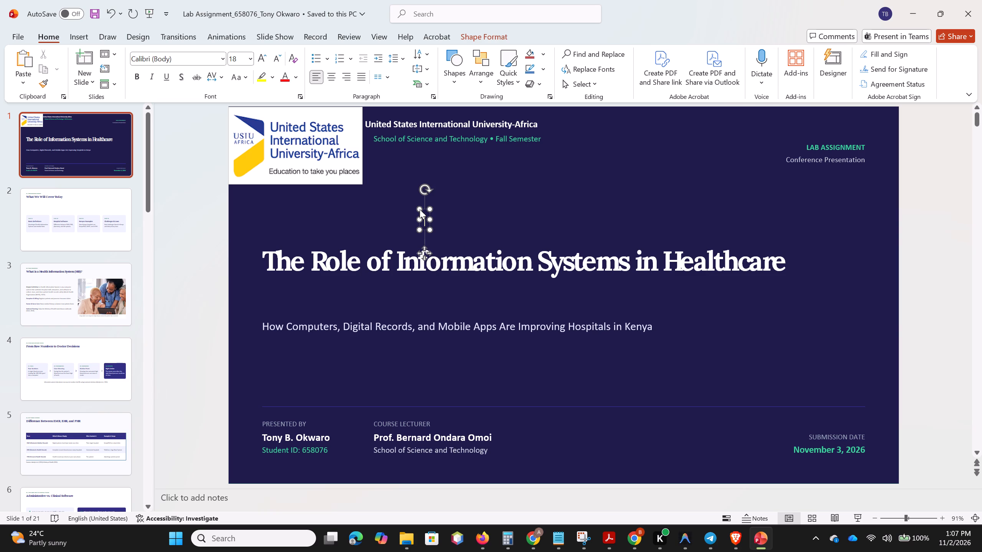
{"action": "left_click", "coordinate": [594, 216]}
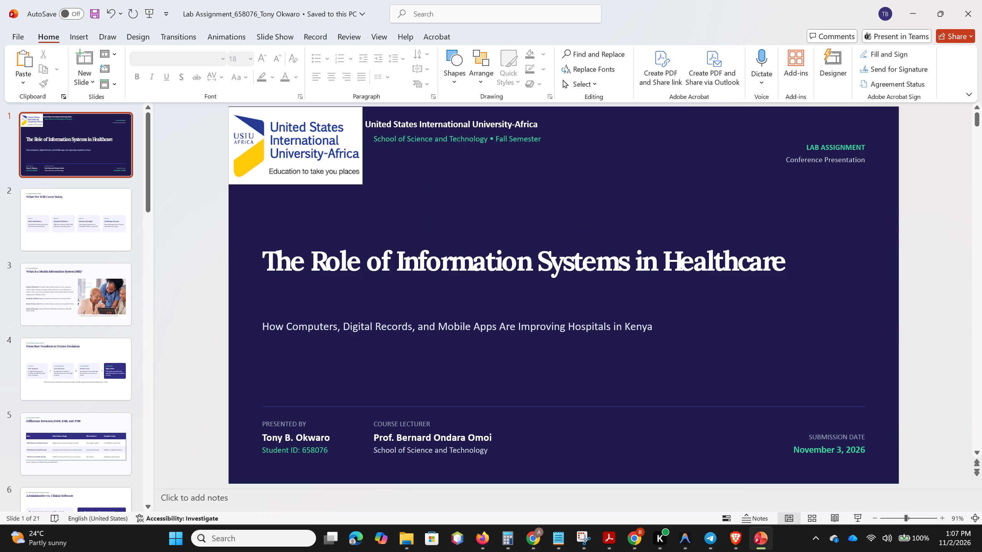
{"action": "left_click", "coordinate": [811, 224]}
Select the United States International University-Africa logo picture on the title slide.
{"action": "left_click", "coordinate": [315, 149]}
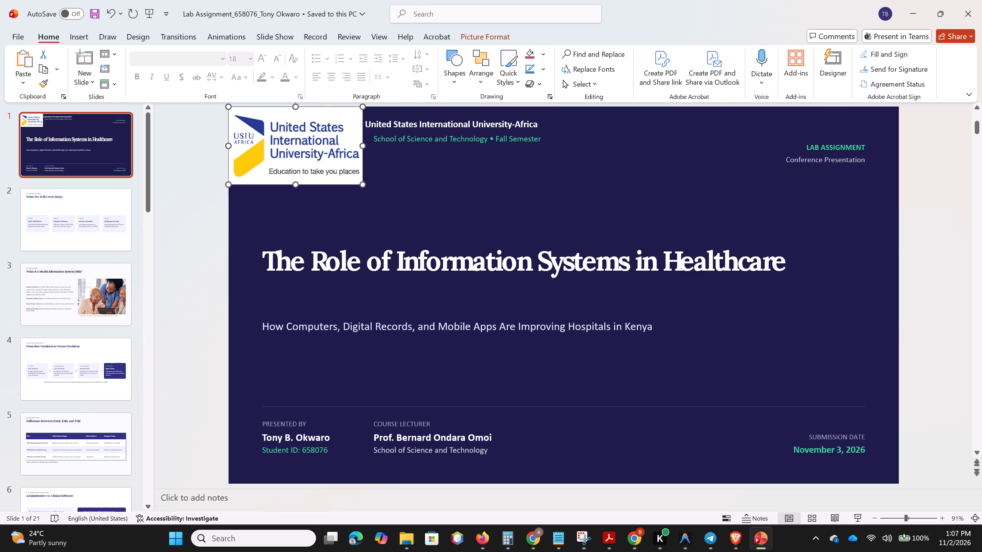
Set the font of all text on the title slide to Times New Roman.
{"action": "left_click", "coordinate": [416, 127]}
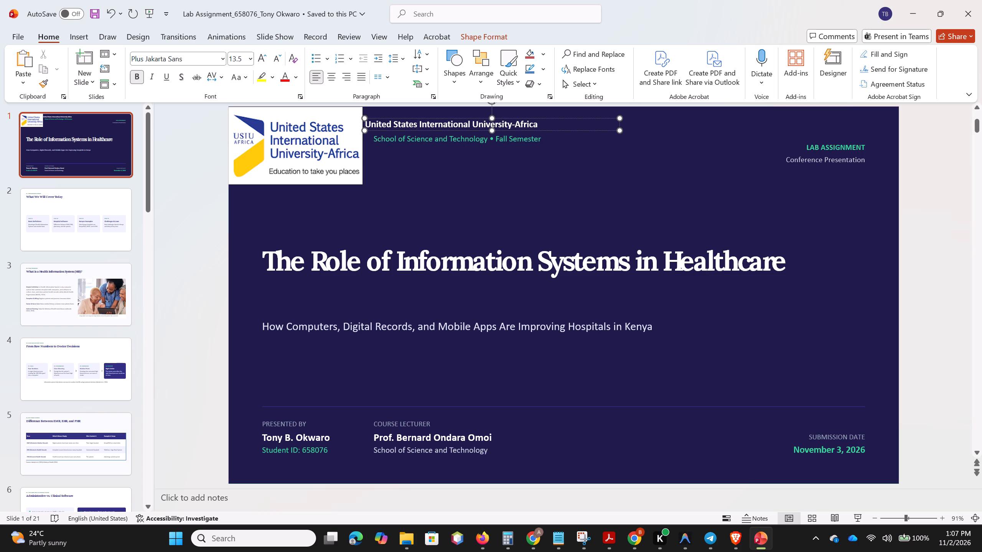
{"action": "left_click", "coordinate": [489, 200]}
{"action": "key", "text": "ctrl+a"}
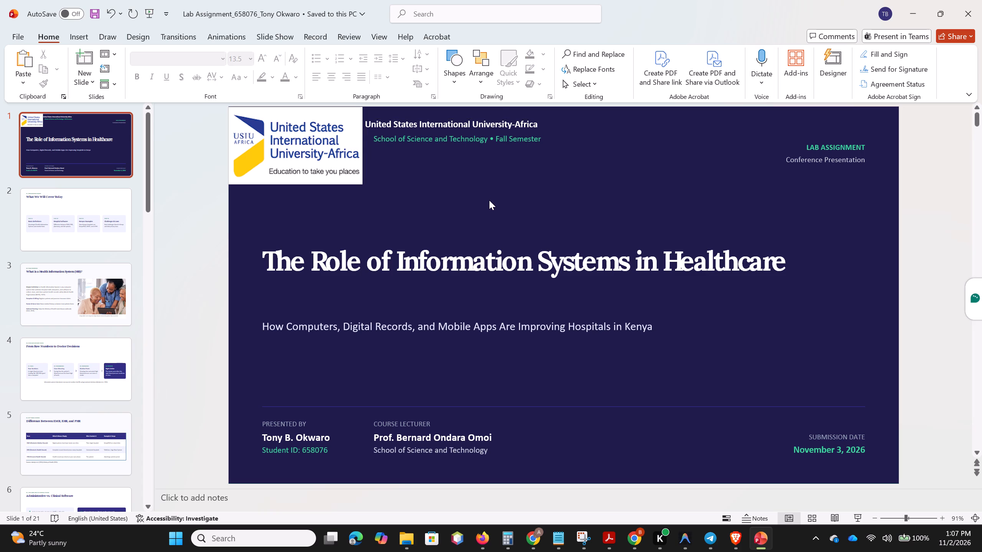
{"action": "left_click", "coordinate": [152, 58]}
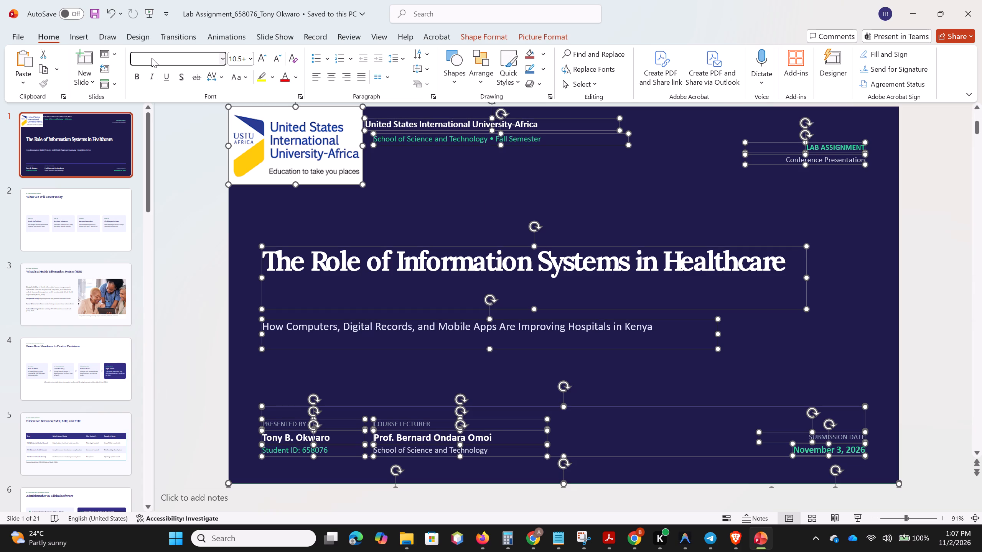
{"action": "type", "text": "tim"}
{"action": "key", "text": "Return"}
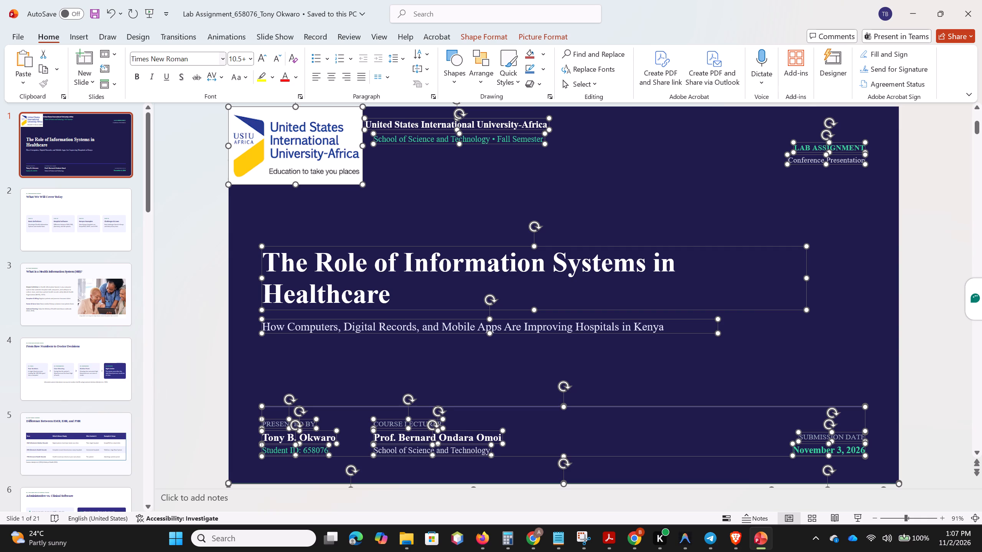
{"action": "left_click", "coordinate": [629, 185]}
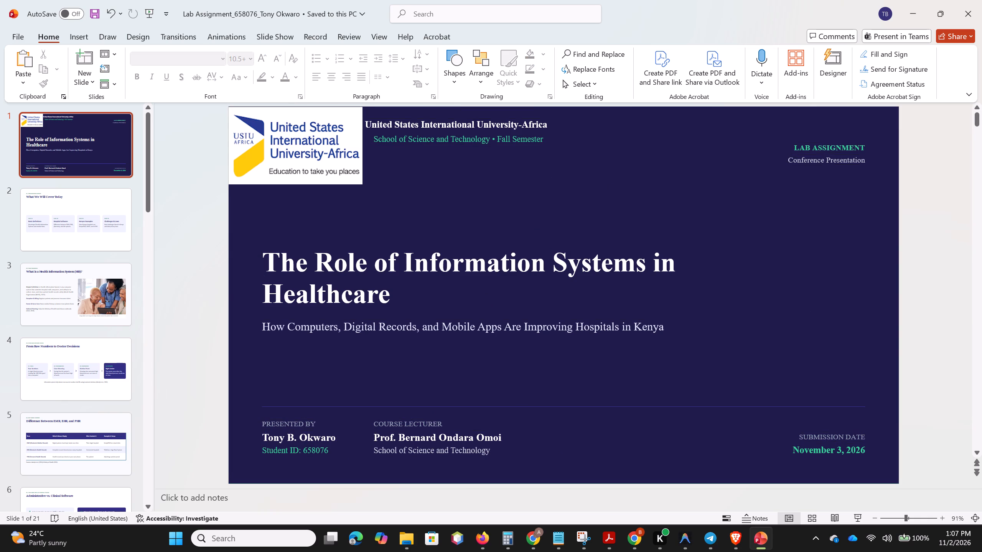
Move the United States International University-Africa line down near the slide's centre, above the title, and set its font size to 20.
{"action": "left_click", "coordinate": [426, 126]}
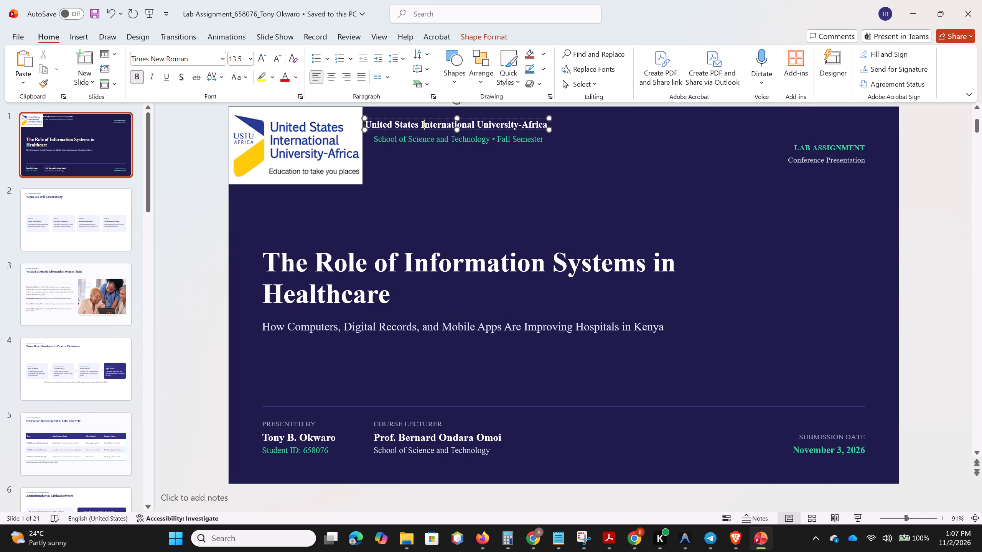
{"action": "left_click_drag", "start_coordinate": [453, 115], "coordinate": [504, 172]}
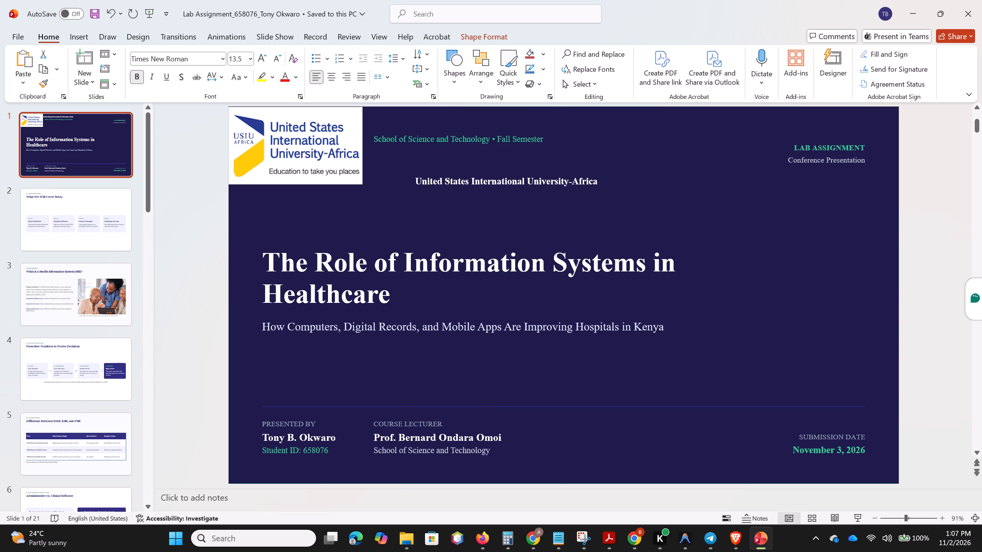
{"action": "left_click_drag", "start_coordinate": [504, 172], "coordinate": [517, 180]}
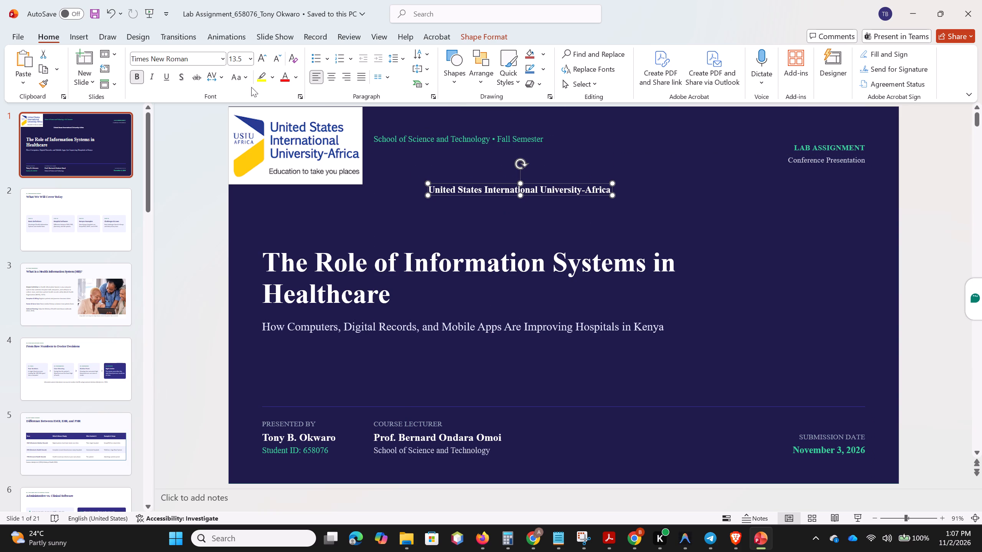
{"action": "left_click", "coordinate": [237, 61]}
{"action": "type", "text": "14"}
{"action": "key", "text": "Return"}
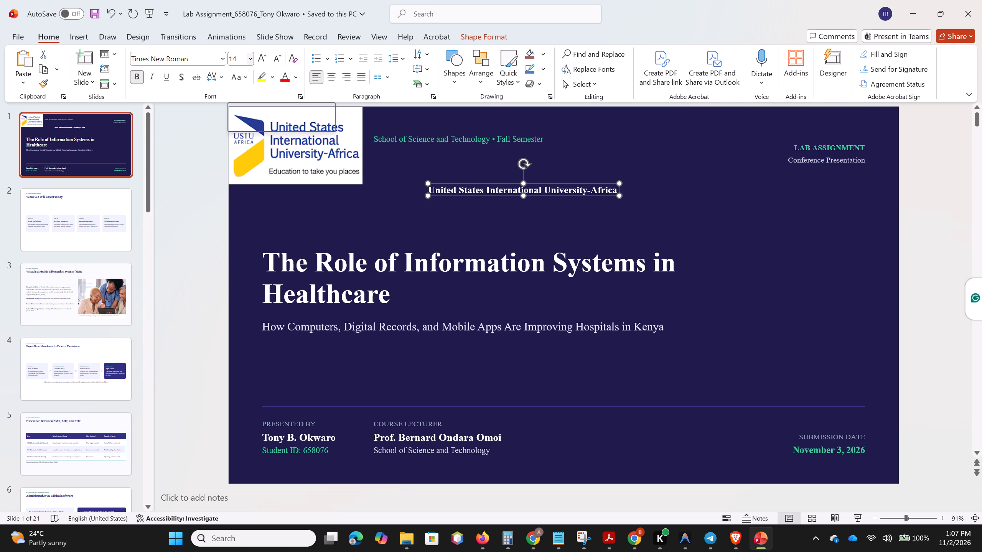
{"action": "left_click", "coordinate": [234, 59]}
{"action": "type", "text": "20"}
{"action": "key", "text": "Return"}
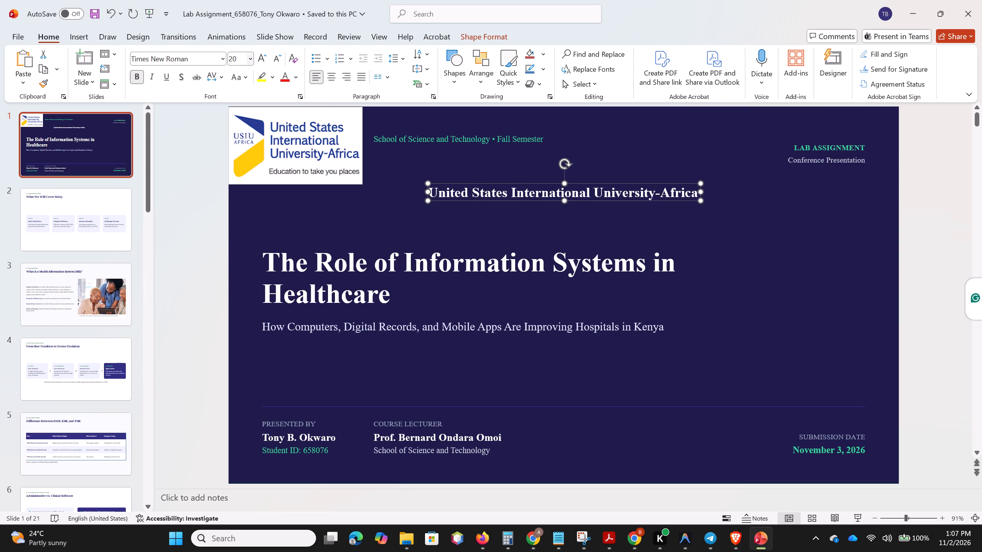
Move the School of Science and Technology • Fall Semester line directly beneath the university name.
{"action": "left_click", "coordinate": [774, 251]}
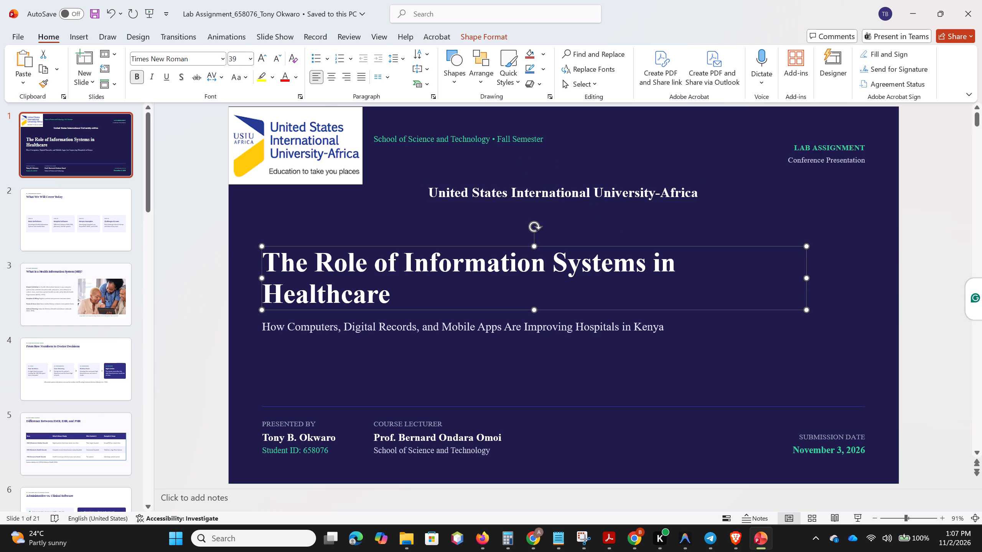
{"action": "left_click", "coordinate": [440, 142]}
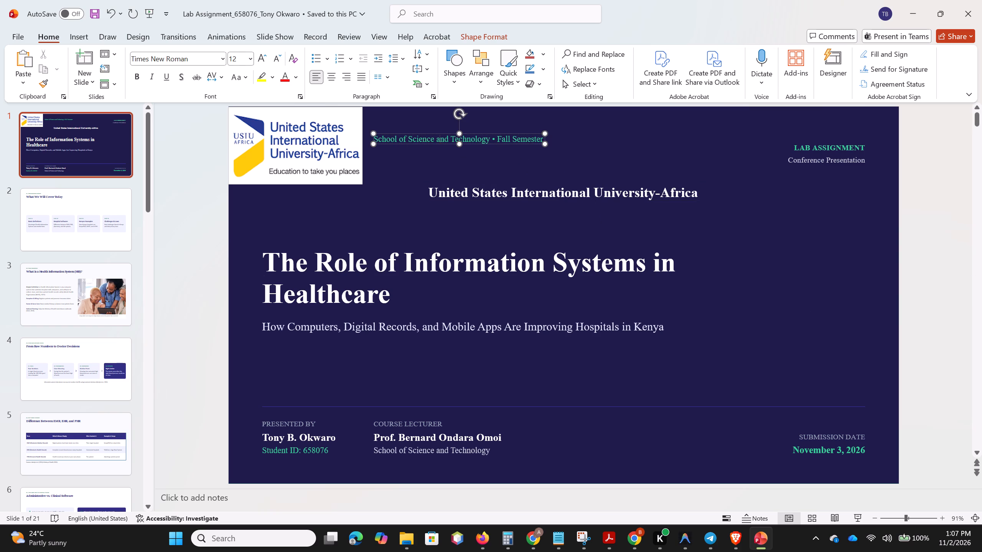
{"action": "left_click_drag", "start_coordinate": [449, 132], "coordinate": [541, 210]}
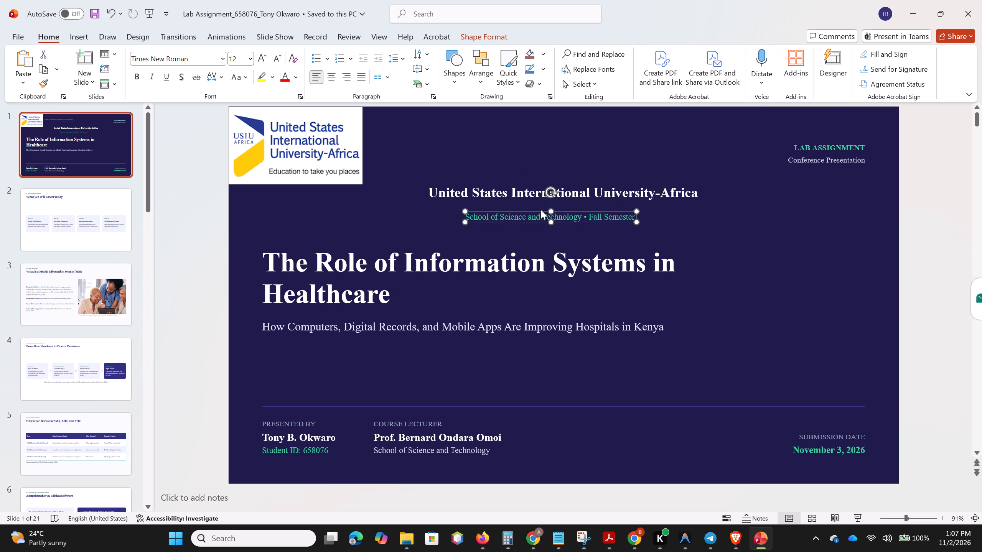
Move the USIU-Africa logo to the top centre of the title slide, above the university name.
{"action": "left_click_drag", "start_coordinate": [267, 127], "coordinate": [567, 127]}
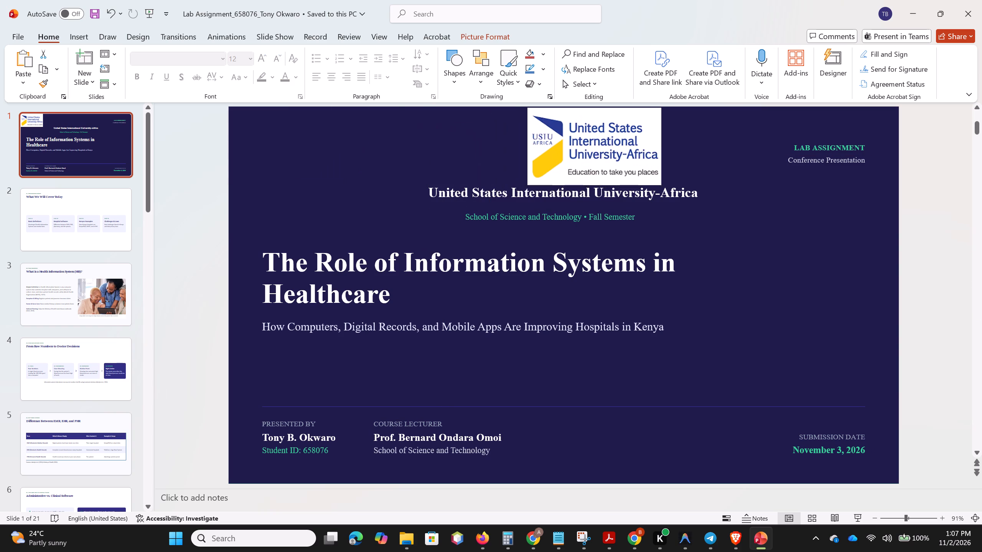
{"action": "left_click_drag", "start_coordinate": [567, 127], "coordinate": [522, 127]}
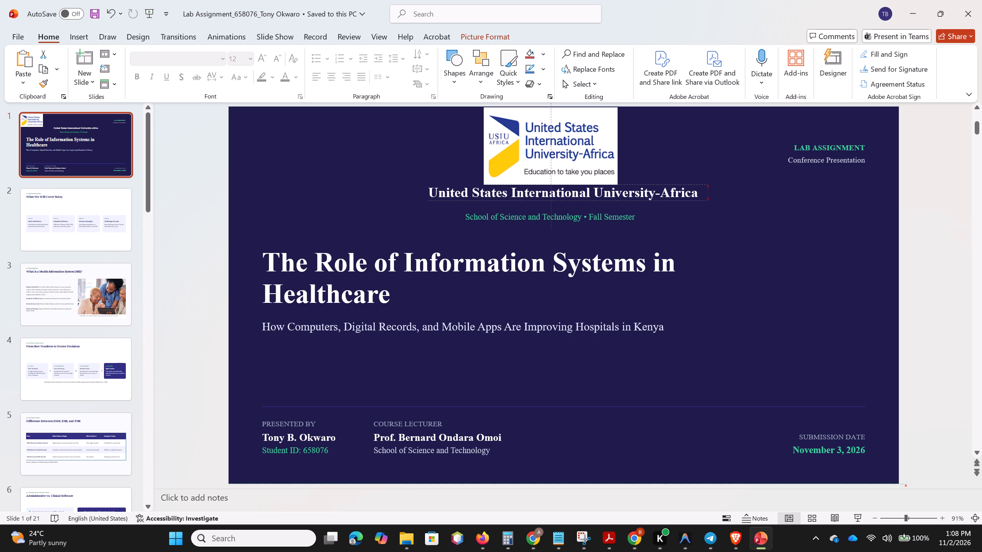
{"action": "left_click_drag", "start_coordinate": [522, 127], "coordinate": [519, 126]}
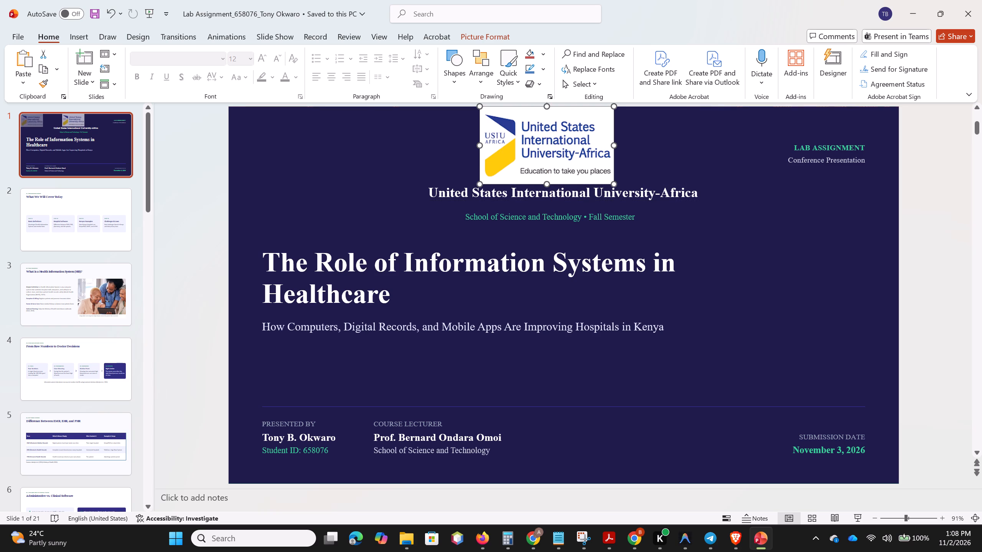
{"action": "left_click", "coordinate": [763, 262]}
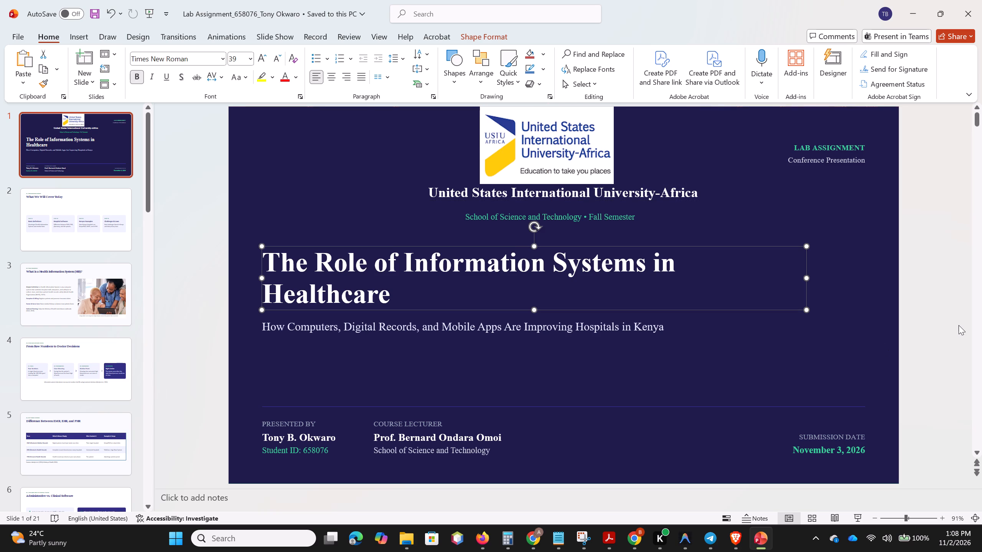
{"action": "left_click", "coordinate": [959, 325]}
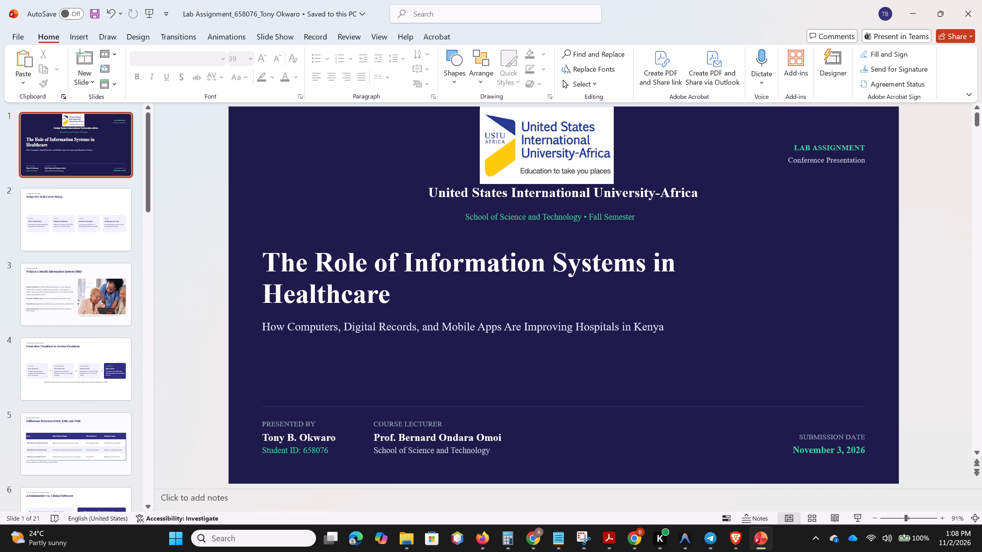
Centre-align the text in all text boxes on the title slide.
{"action": "left_click", "coordinate": [452, 262]}
{"action": "key", "text": "ctrl+a"}
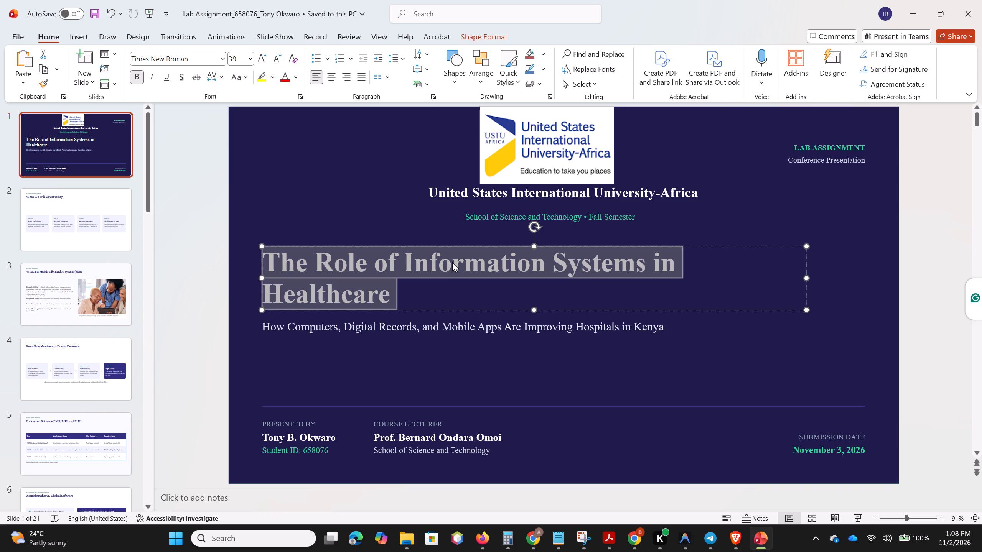
{"action": "left_click", "coordinate": [419, 221]}
{"action": "key", "text": "ctrl+a"}
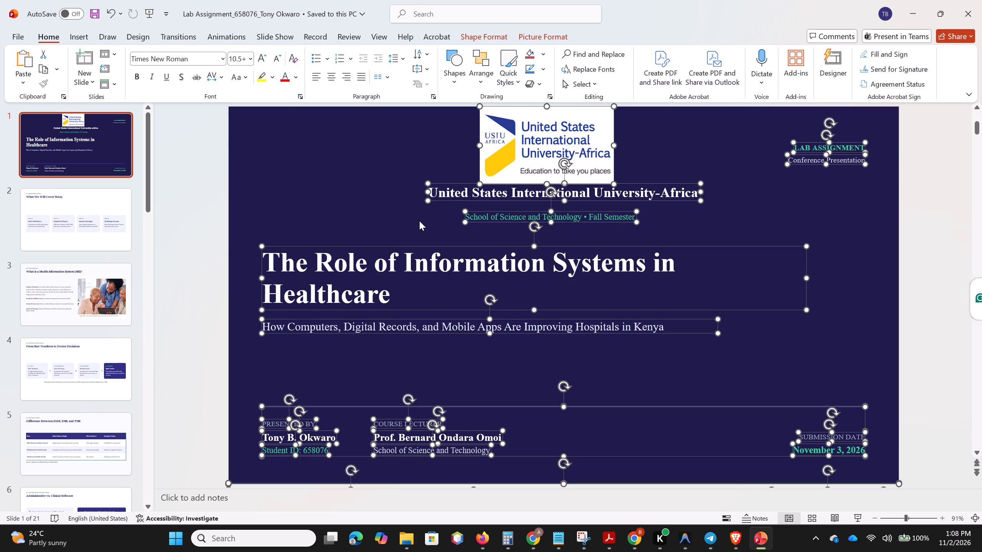
{"action": "left_click", "coordinate": [333, 80]}
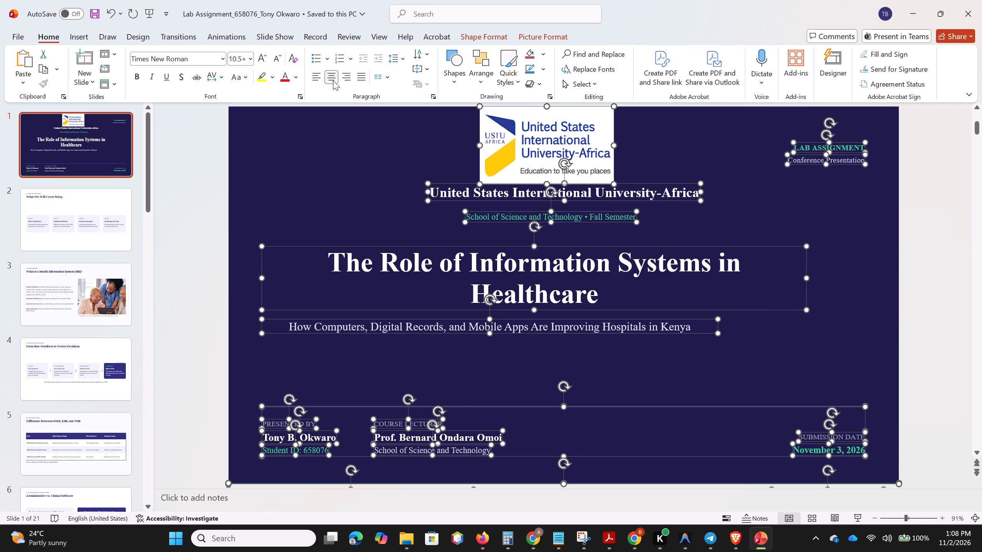
{"action": "left_click", "coordinate": [684, 371]}
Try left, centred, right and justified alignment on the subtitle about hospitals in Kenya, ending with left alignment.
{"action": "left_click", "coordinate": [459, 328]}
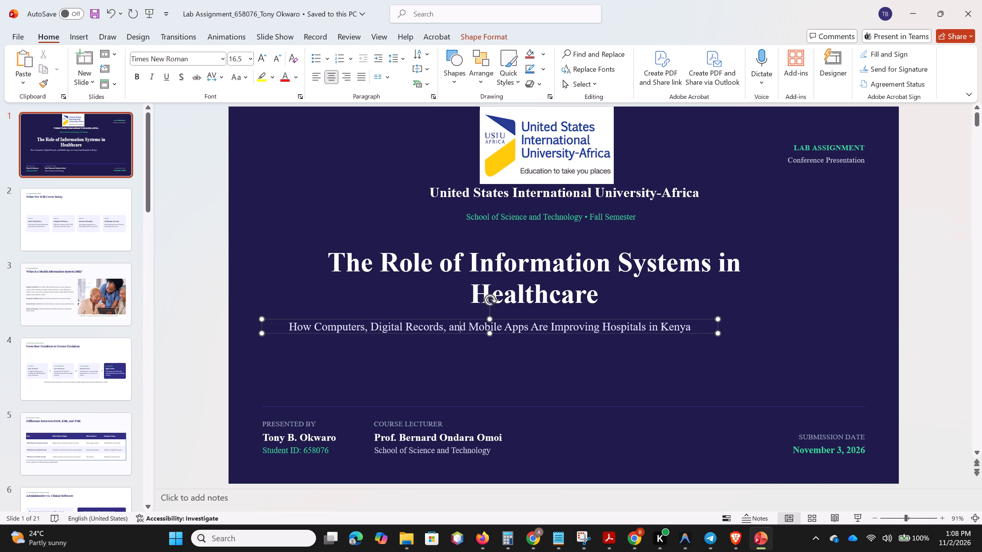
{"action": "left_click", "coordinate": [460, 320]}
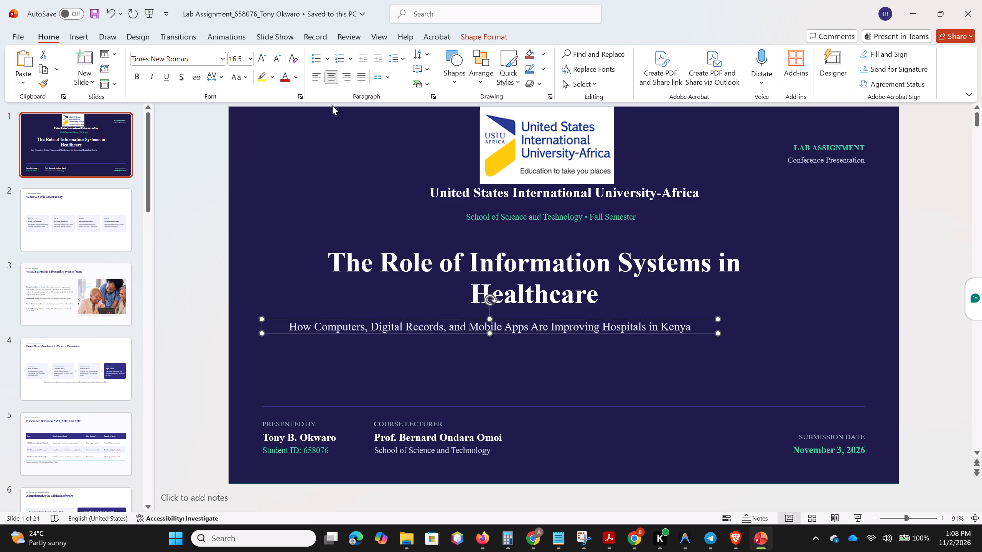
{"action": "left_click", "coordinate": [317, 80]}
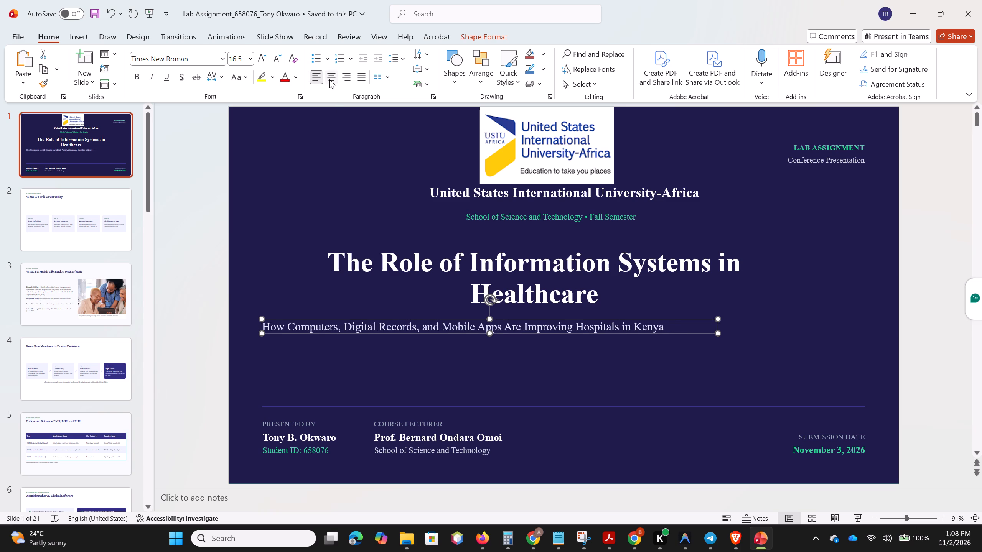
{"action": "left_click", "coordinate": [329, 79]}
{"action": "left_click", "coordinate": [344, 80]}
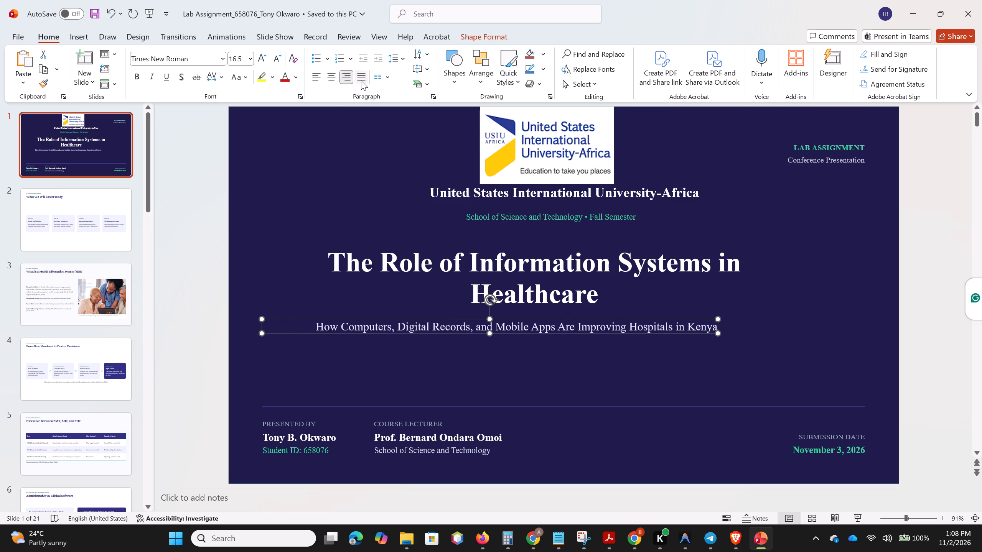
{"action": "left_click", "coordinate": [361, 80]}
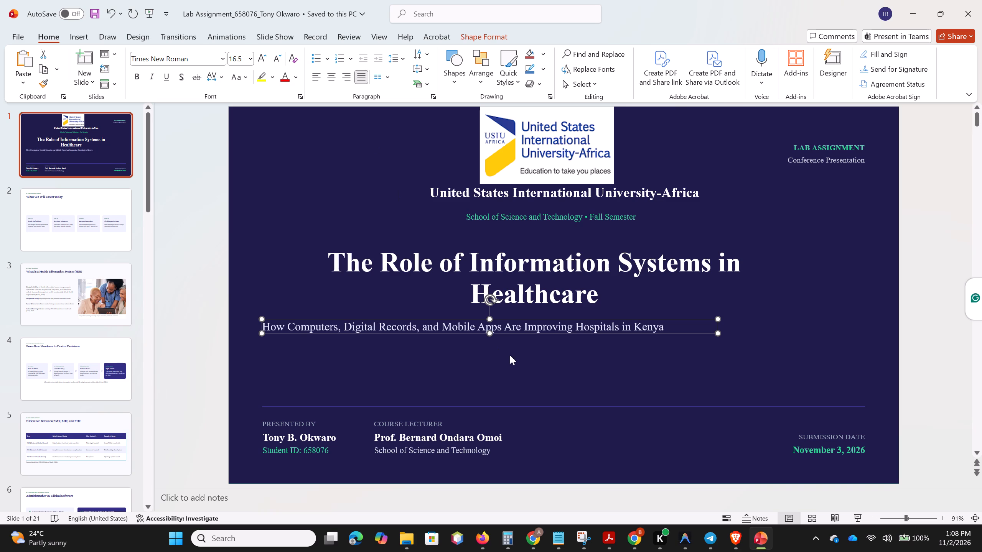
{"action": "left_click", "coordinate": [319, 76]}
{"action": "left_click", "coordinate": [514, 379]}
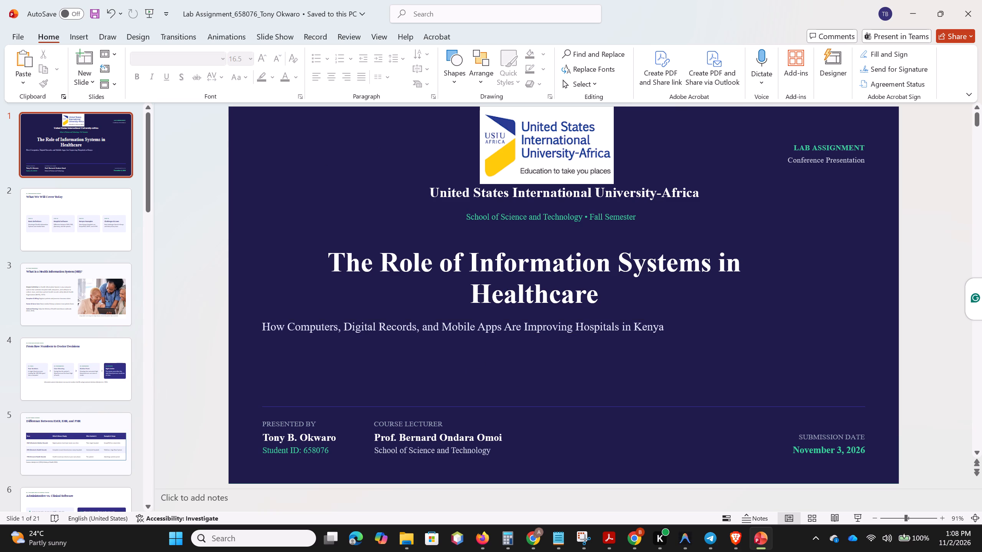
Cut the subtitle text "How Computers, Digital Records, and Mobile Apps Are Improving Hospitals in Kenya" from the title slide.
{"action": "left_click", "coordinate": [423, 330]}
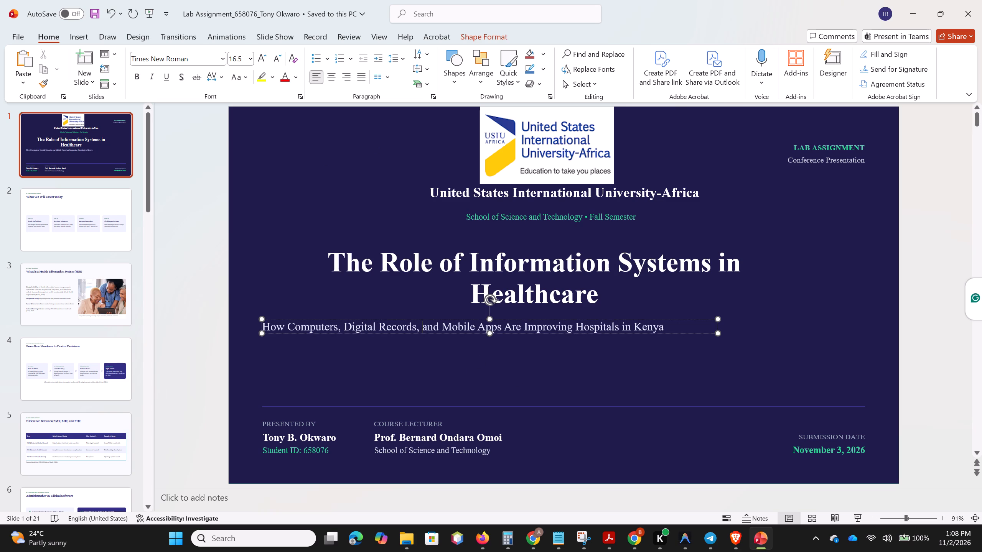
{"action": "key", "text": "ctrl+a"}
{"action": "key", "text": "ctrl+x"}
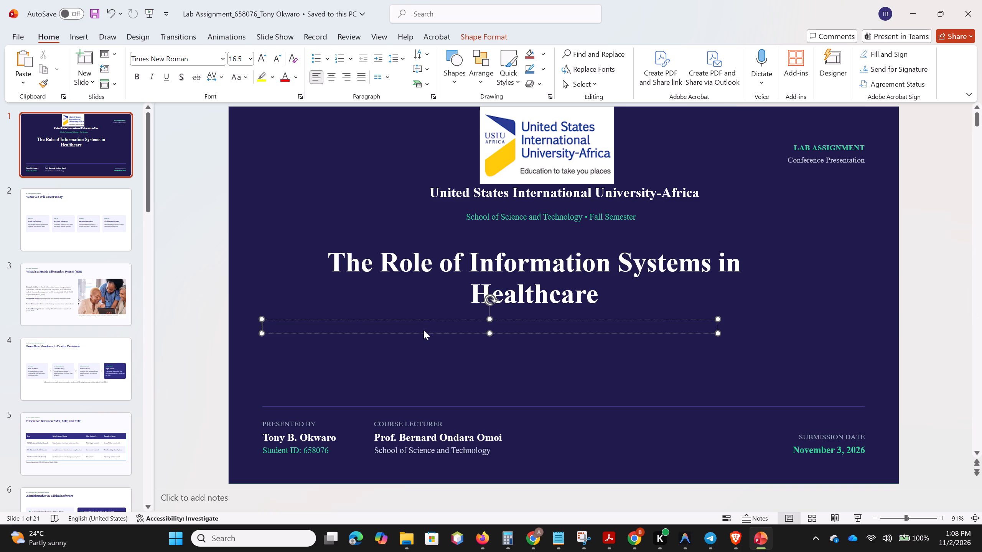
{"action": "left_click", "coordinate": [745, 348]}
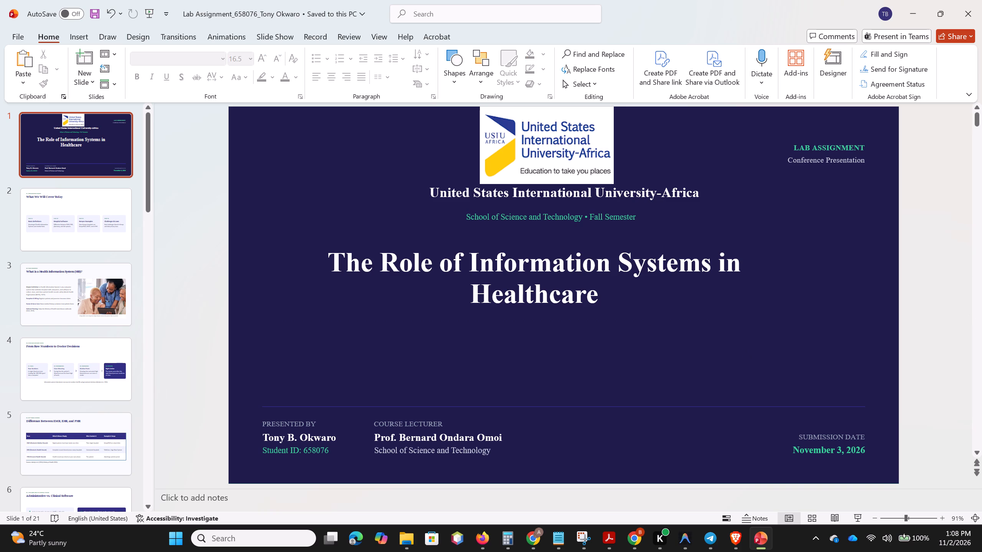
Move the title "The Role of Information Systems in Healthcare" down to the middle of the title slide, horizontally centred.
{"action": "left_click", "coordinate": [516, 258]}
{"action": "left_click_drag", "start_coordinate": [527, 244], "coordinate": [527, 248]}
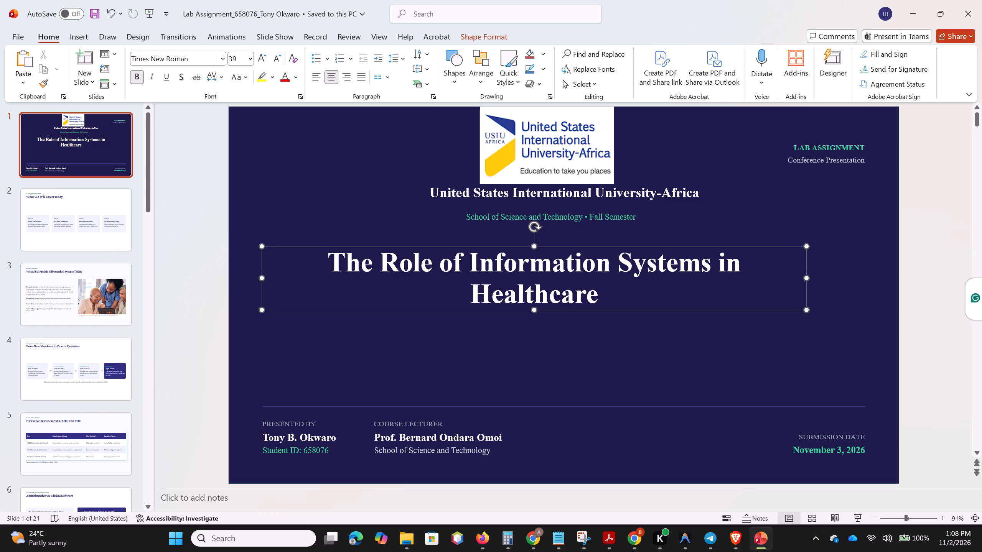
{"action": "left_click_drag", "start_coordinate": [527, 248], "coordinate": [535, 284]}
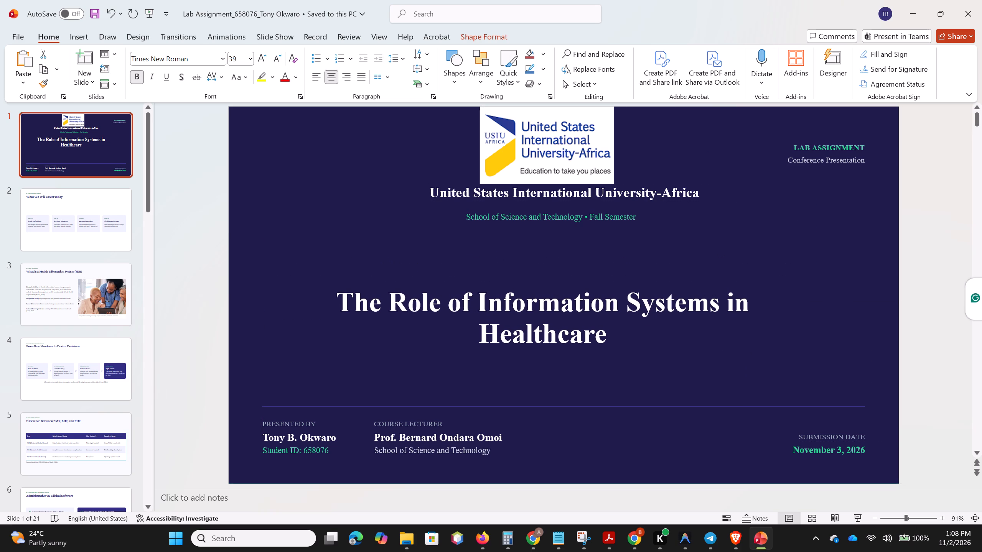
{"action": "left_click_drag", "start_coordinate": [535, 284], "coordinate": [538, 286]}
{"action": "left_click", "coordinate": [835, 242]}
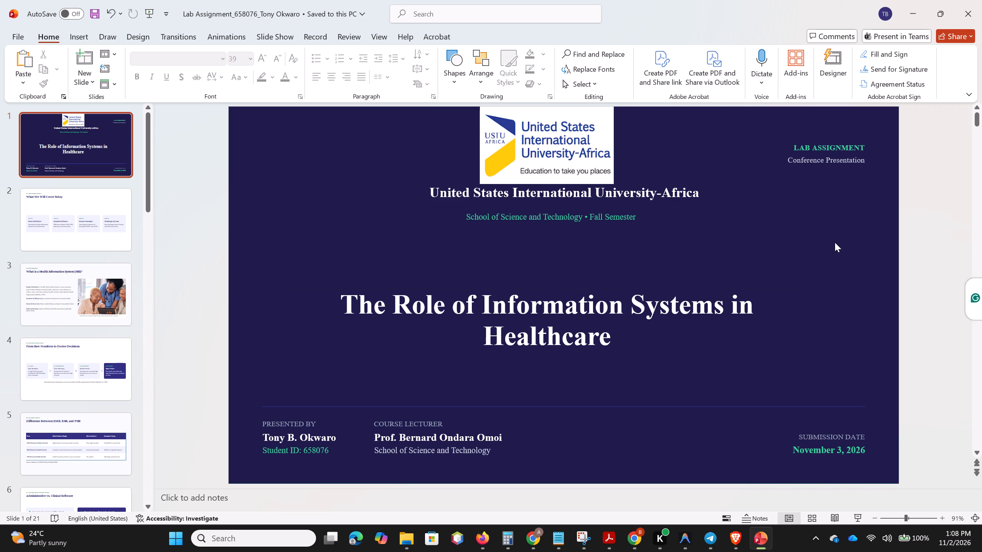
Move the "School of Science and Technology • Fall Semester" text box further down, leaving a gap below the university name.
{"action": "left_click", "coordinate": [547, 194]}
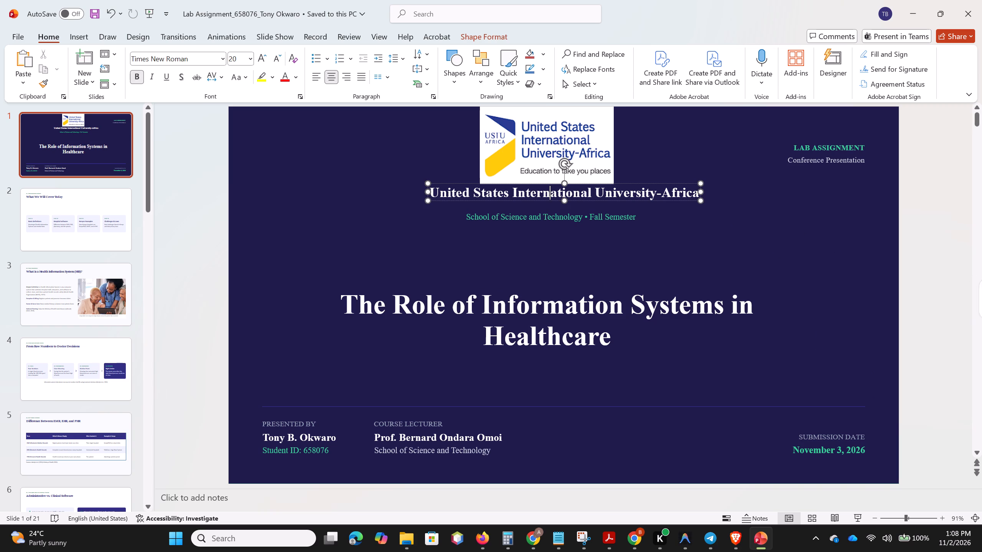
{"action": "left_click", "coordinate": [545, 216]}
{"action": "left_click_drag", "start_coordinate": [539, 210], "coordinate": [540, 225]}
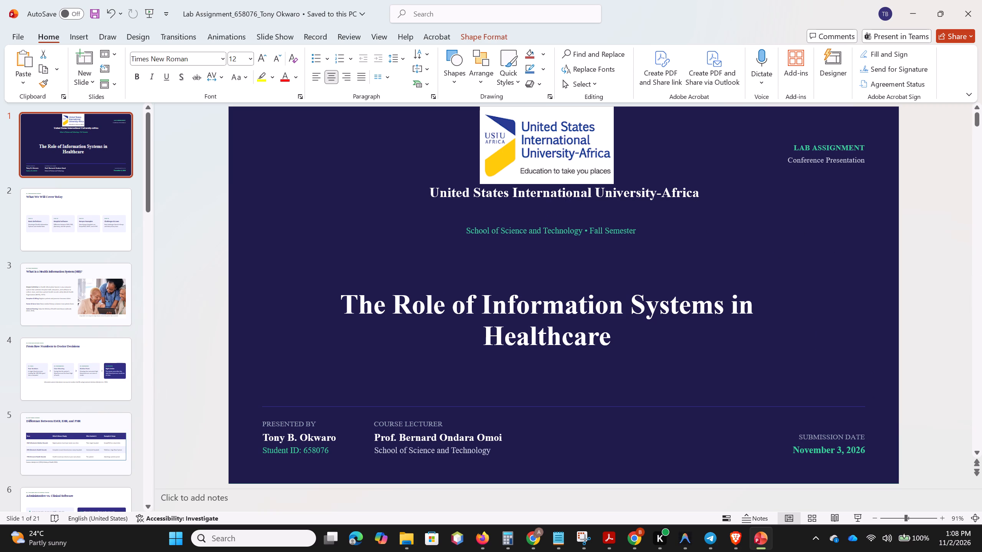
{"action": "left_click_drag", "start_coordinate": [540, 225], "coordinate": [542, 233]}
Remove the bullet separator and put "Fall Semester" on its own line beneath "School of Science and Technology".
{"action": "left_click", "coordinate": [593, 240]}
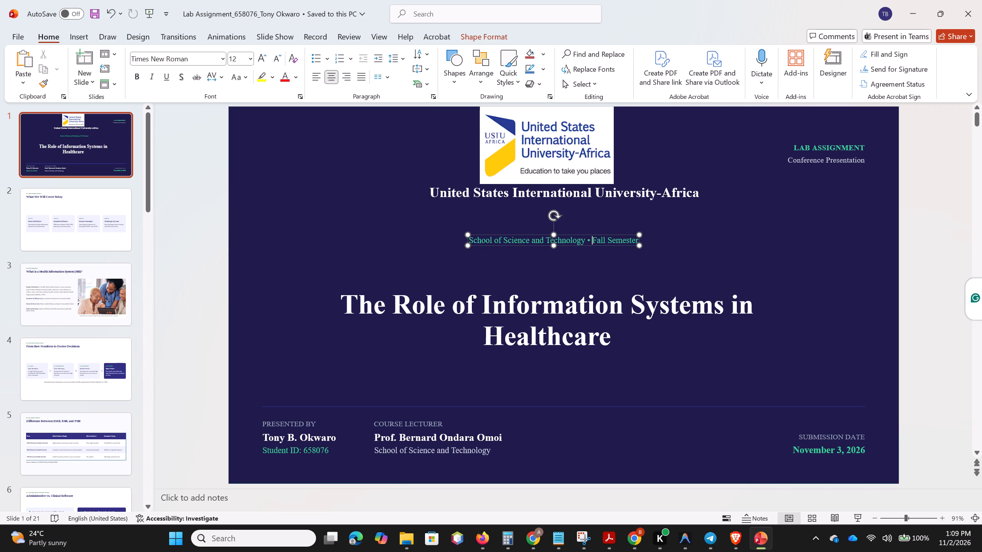
{"action": "key", "text": "BackSpace"}
{"action": "key", "text": "BackSpace"}
{"action": "key", "text": "Return"}
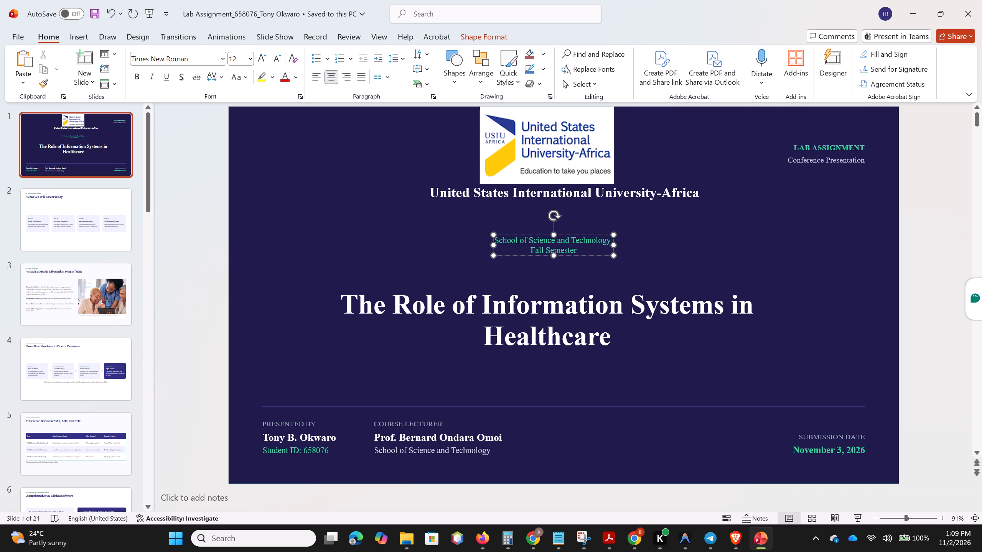
Set the font size of the school and semester text to 18, after trying 16.
{"action": "left_click", "coordinate": [575, 240]}
{"action": "key", "text": "ctrl+a"}
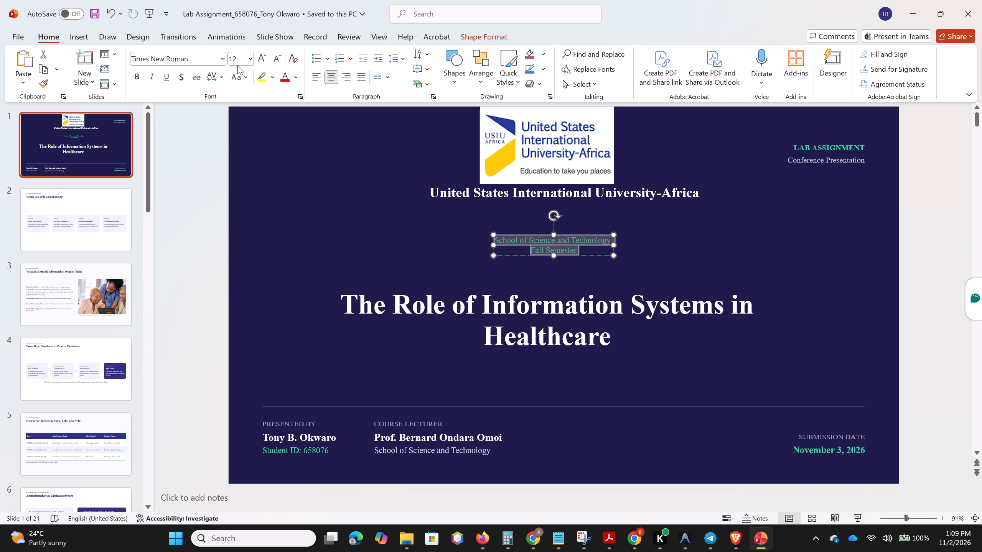
{"action": "left_click", "coordinate": [250, 64]}
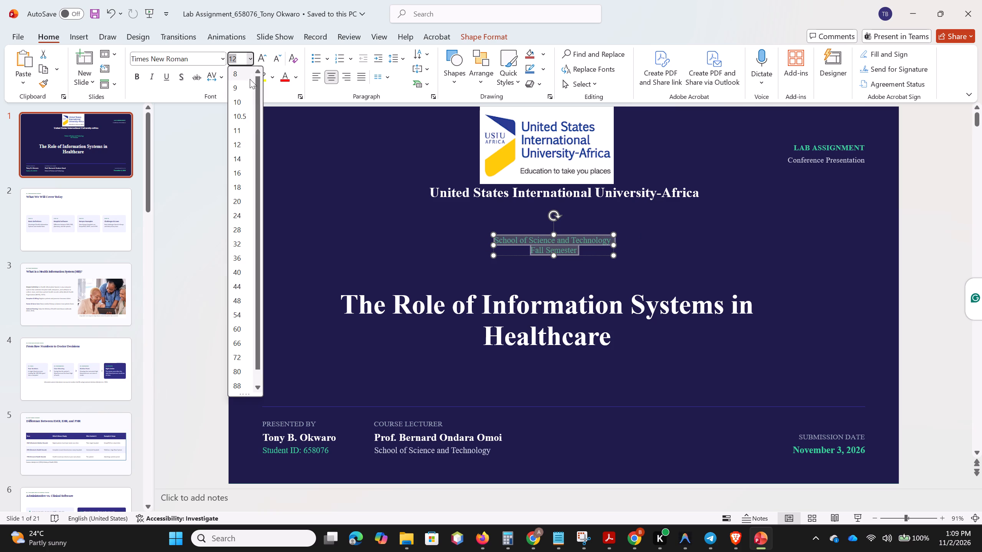
{"action": "left_click", "coordinate": [240, 176]}
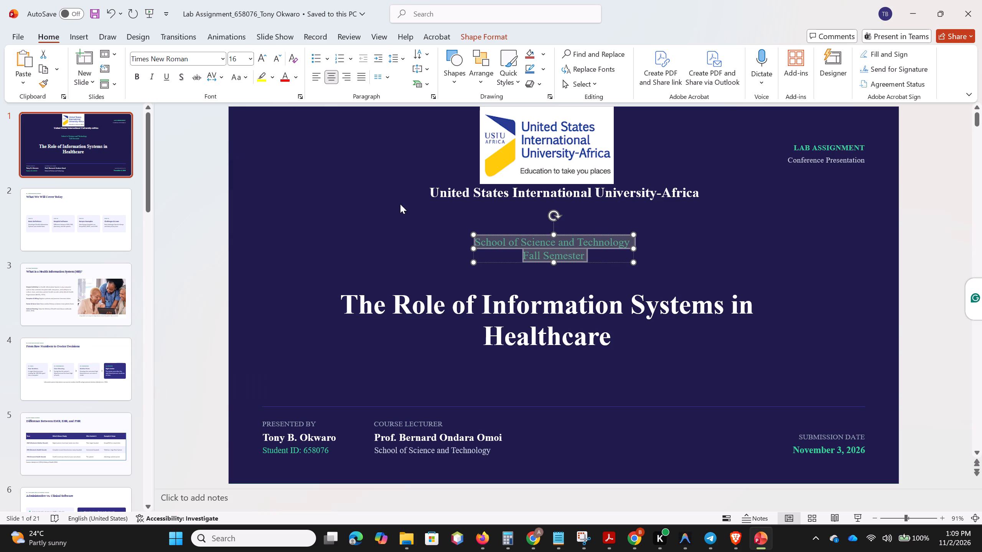
{"action": "left_click", "coordinate": [247, 58]}
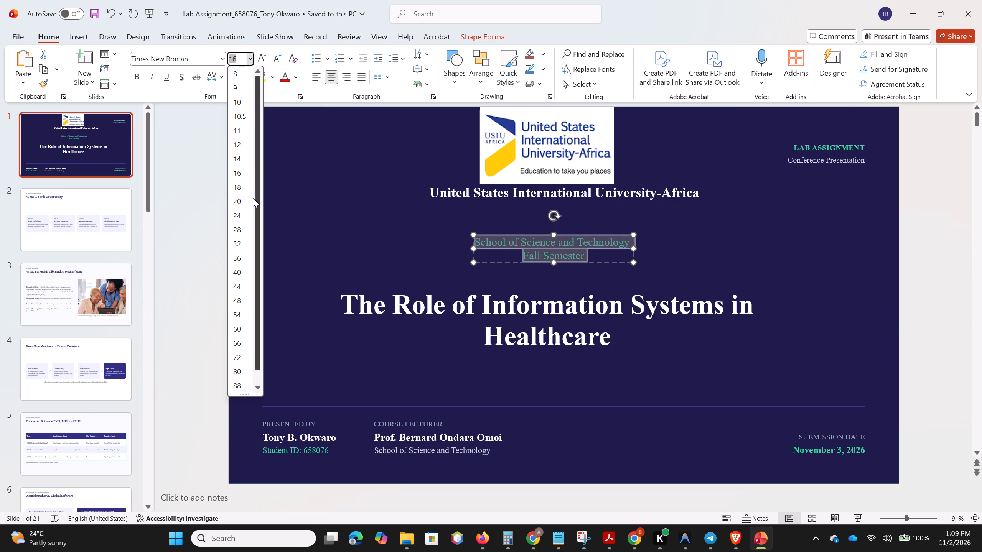
{"action": "left_click", "coordinate": [238, 190]}
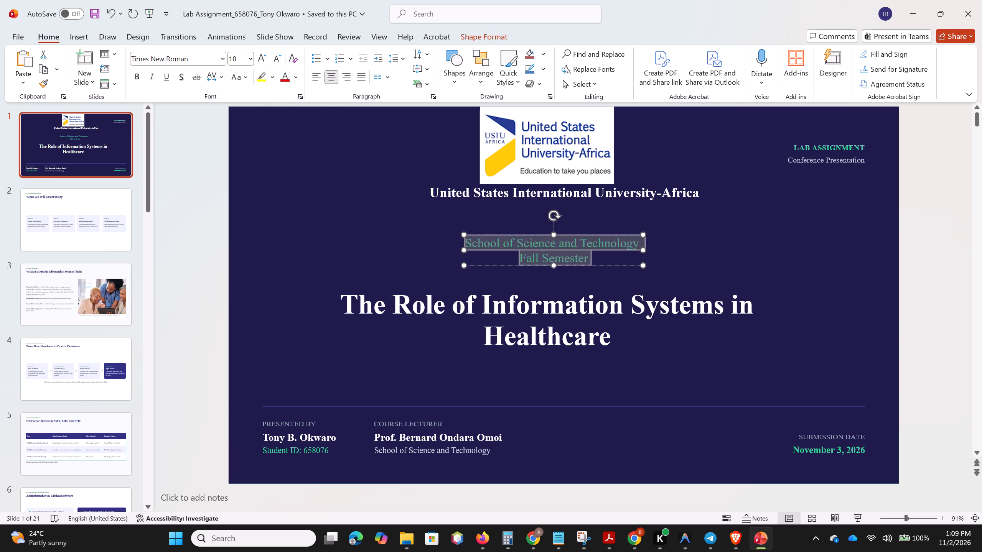
Set the font size of the "United States International University-Africa" text to 24.
{"action": "left_click", "coordinate": [535, 199]}
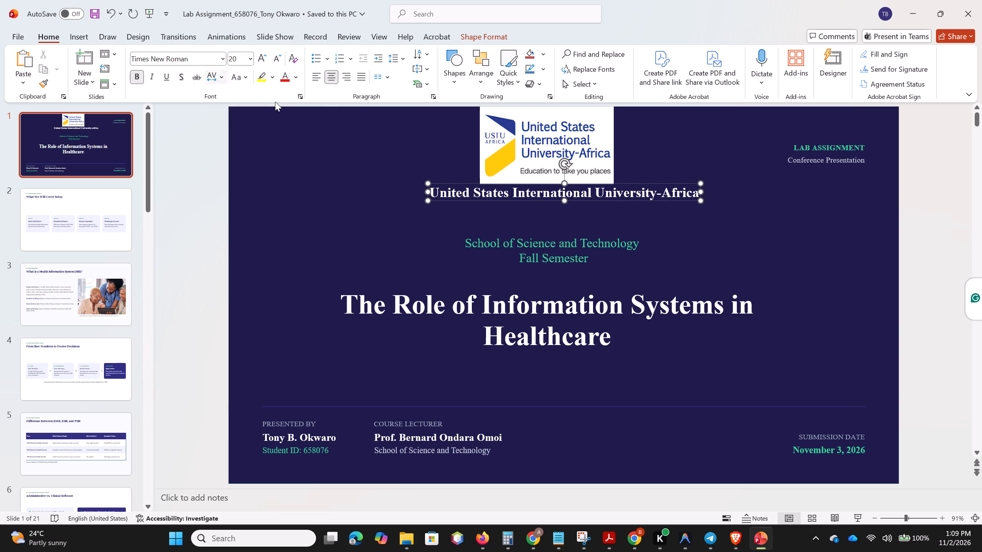
{"action": "key", "text": "ctrl+a"}
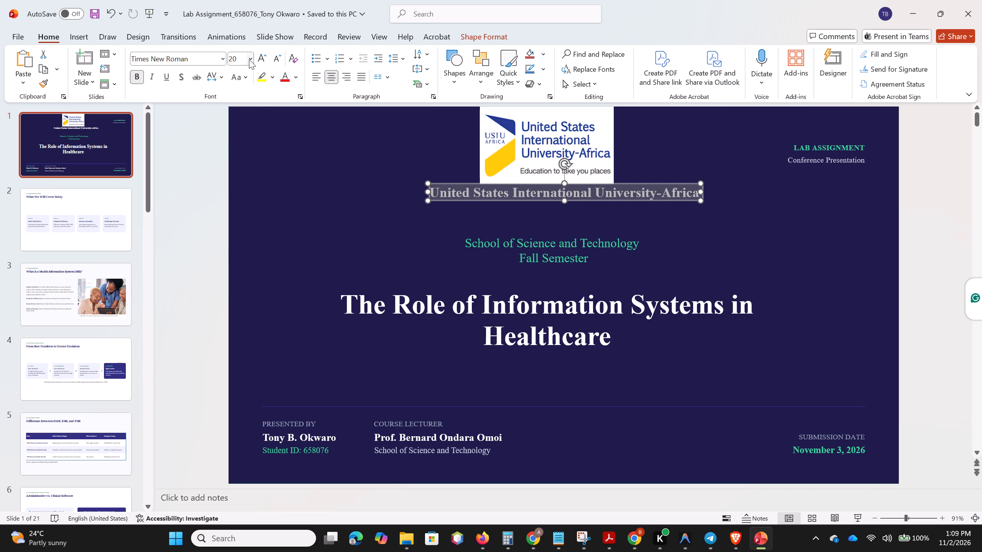
{"action": "left_click", "coordinate": [251, 59]}
{"action": "left_click", "coordinate": [240, 214]}
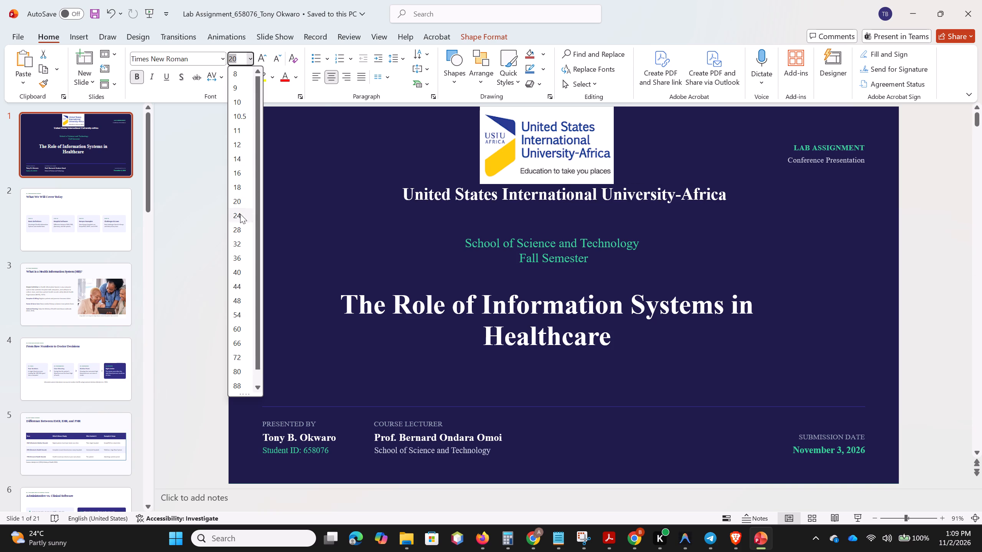
{"action": "left_click", "coordinate": [770, 238]}
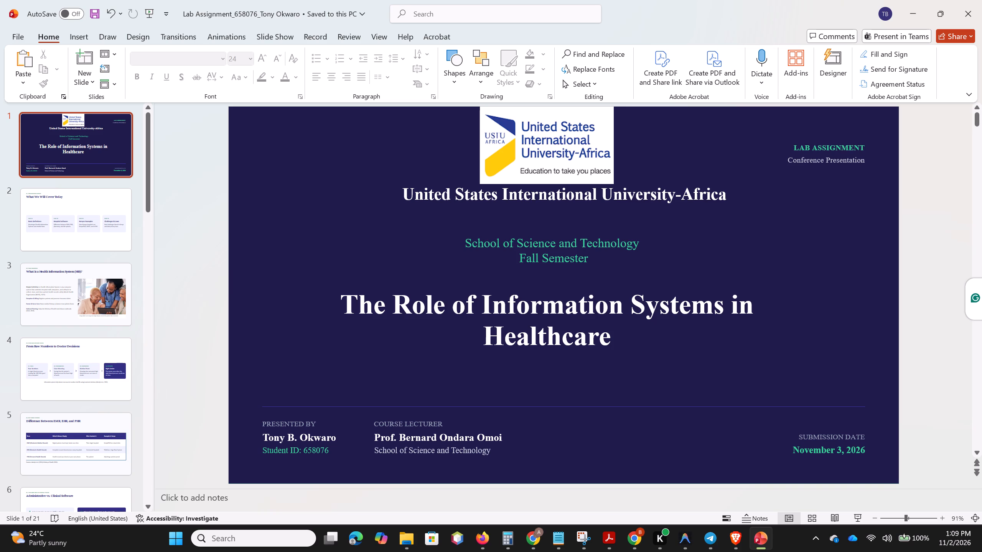
Move the university name slightly down to leave a small gap below the logo.
{"action": "left_click", "coordinate": [559, 194]}
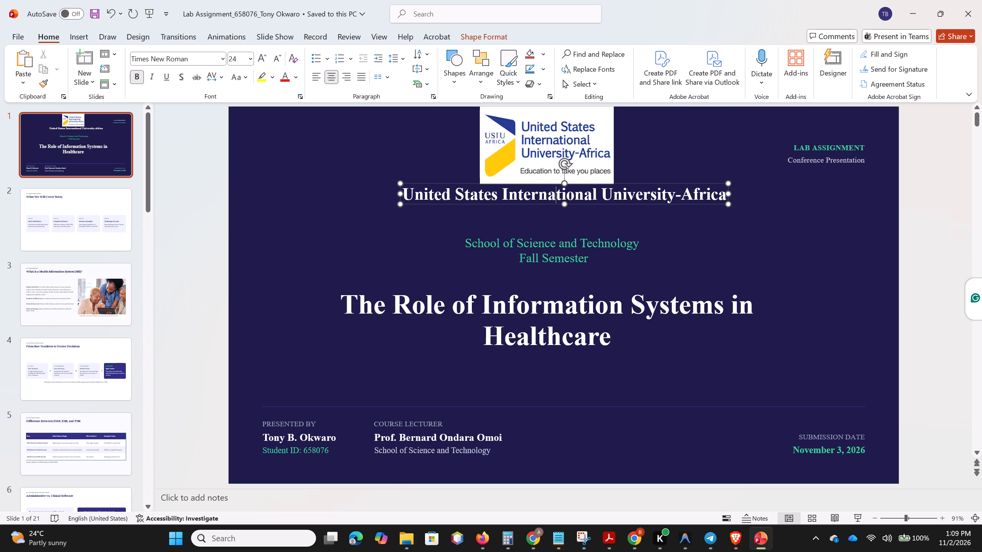
{"action": "left_click_drag", "start_coordinate": [537, 182], "coordinate": [534, 191]}
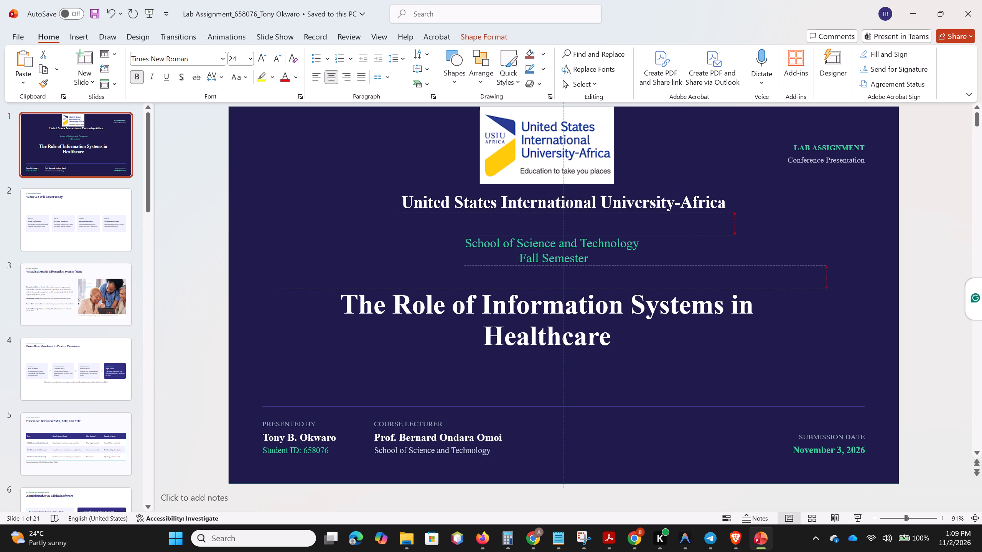
{"action": "left_click_drag", "start_coordinate": [534, 191], "coordinate": [534, 191]}
{"action": "left_click", "coordinate": [821, 248]}
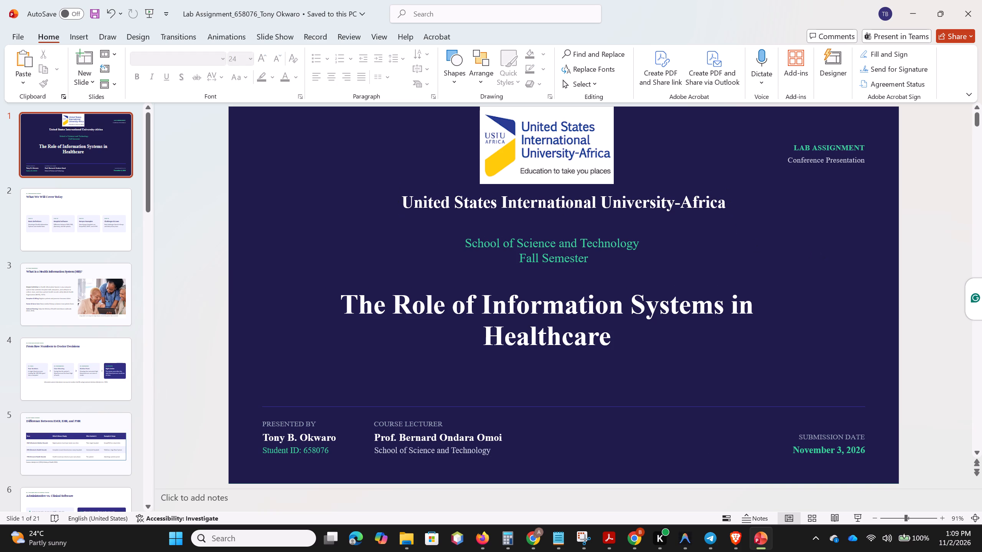
Move the school and semester text box up, just below the university name.
{"action": "left_click", "coordinate": [555, 244]}
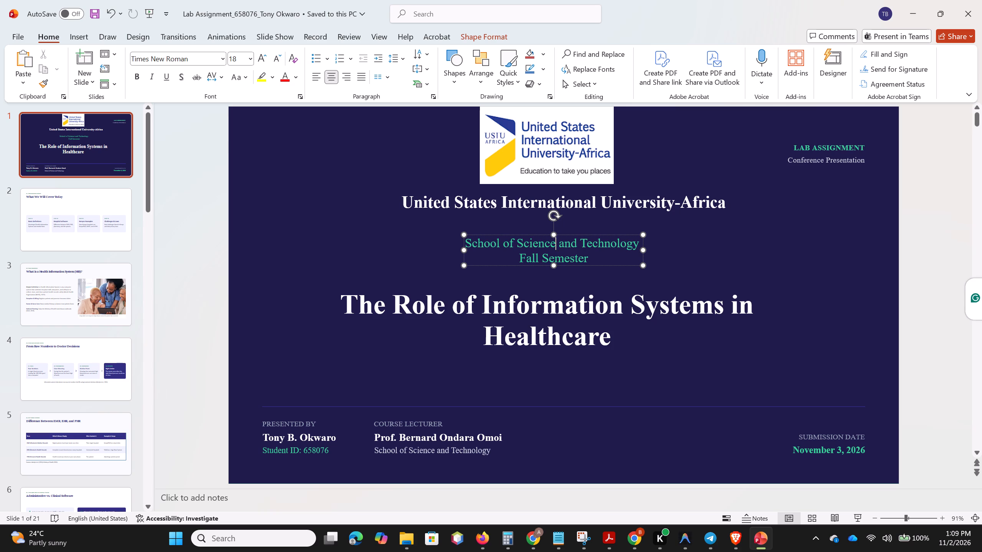
{"action": "left_click_drag", "start_coordinate": [545, 235], "coordinate": [545, 220]}
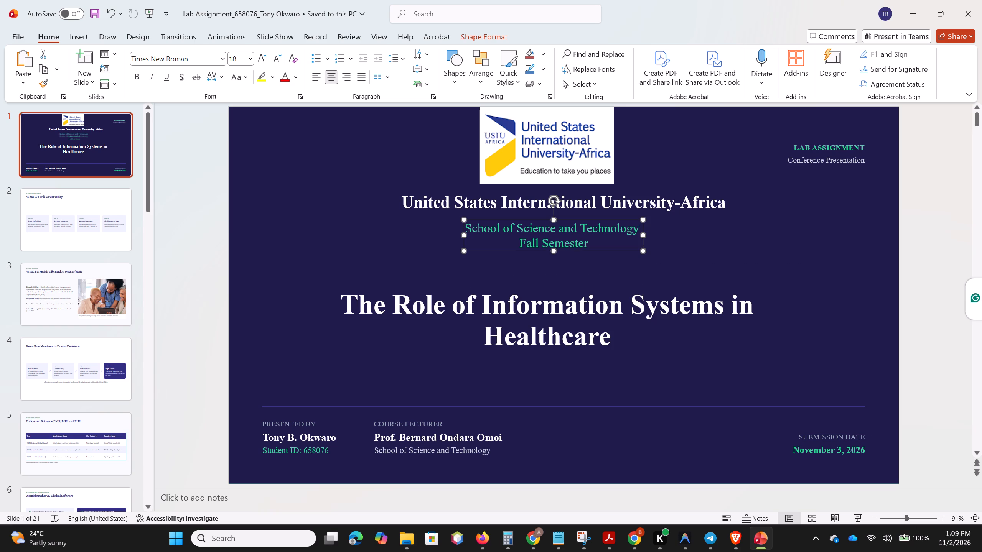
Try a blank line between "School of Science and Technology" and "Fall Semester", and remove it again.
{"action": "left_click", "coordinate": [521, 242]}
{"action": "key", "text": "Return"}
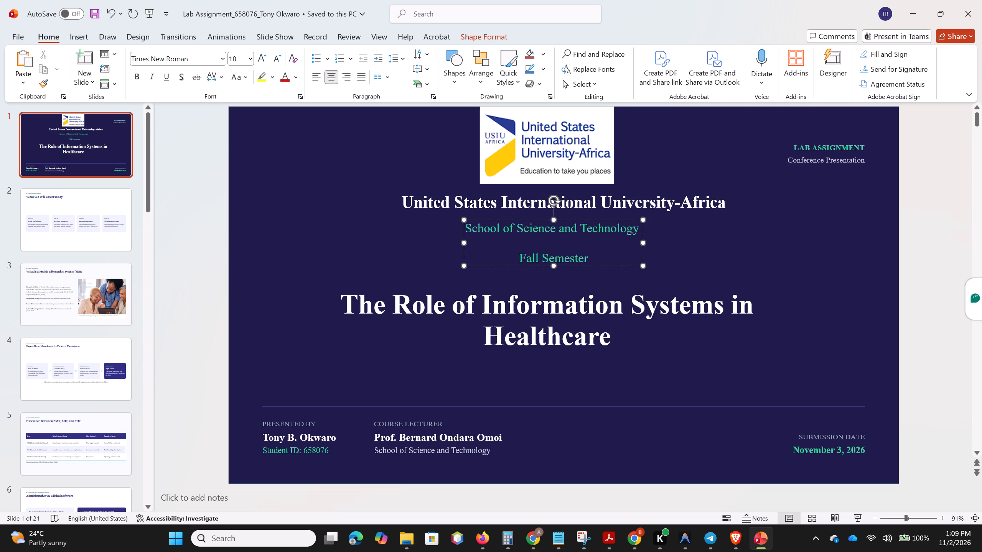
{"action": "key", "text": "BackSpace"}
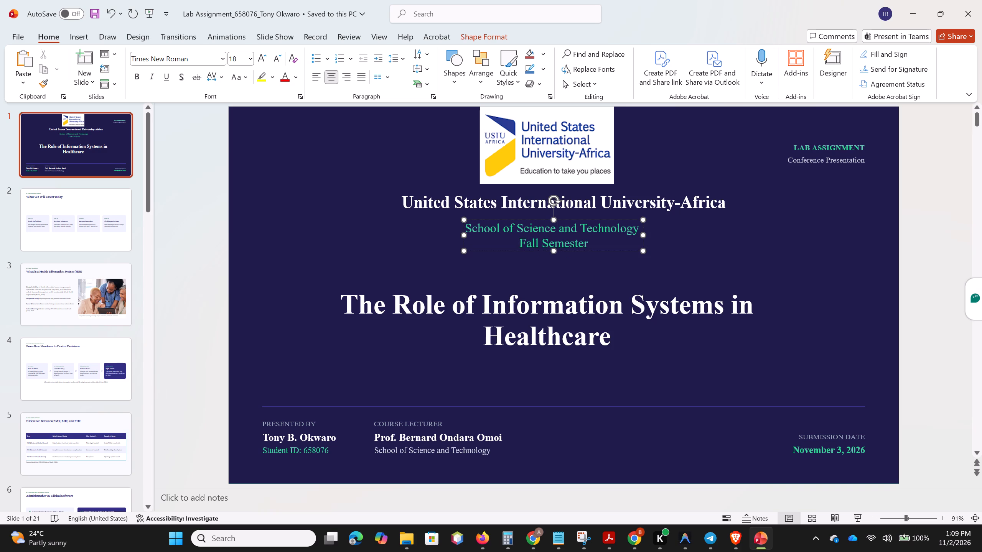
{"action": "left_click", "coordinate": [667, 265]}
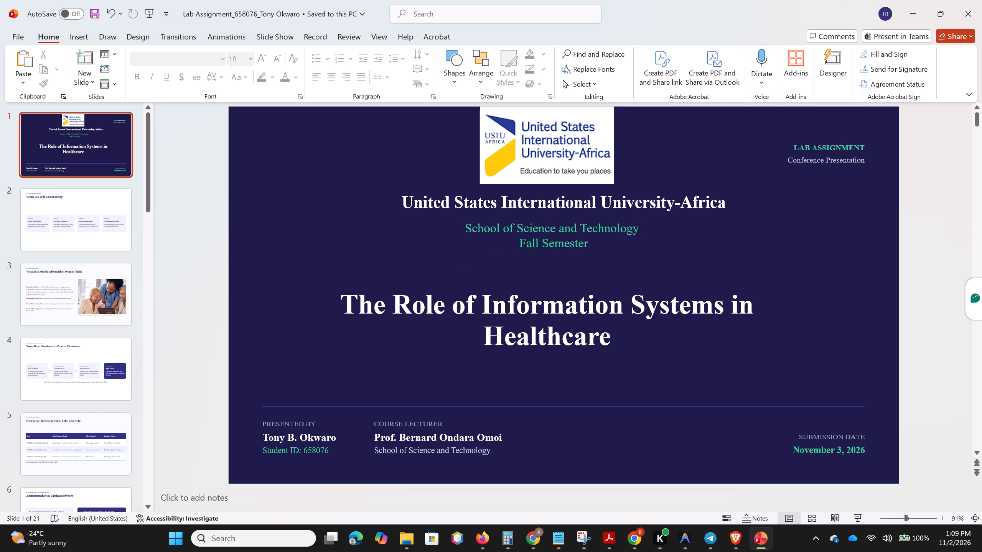
Duplicate the university name text and place the copy between "Fall Semester" and the presentation title.
{"action": "left_click", "coordinate": [530, 205]}
{"action": "key", "text": "ctrl+a"}
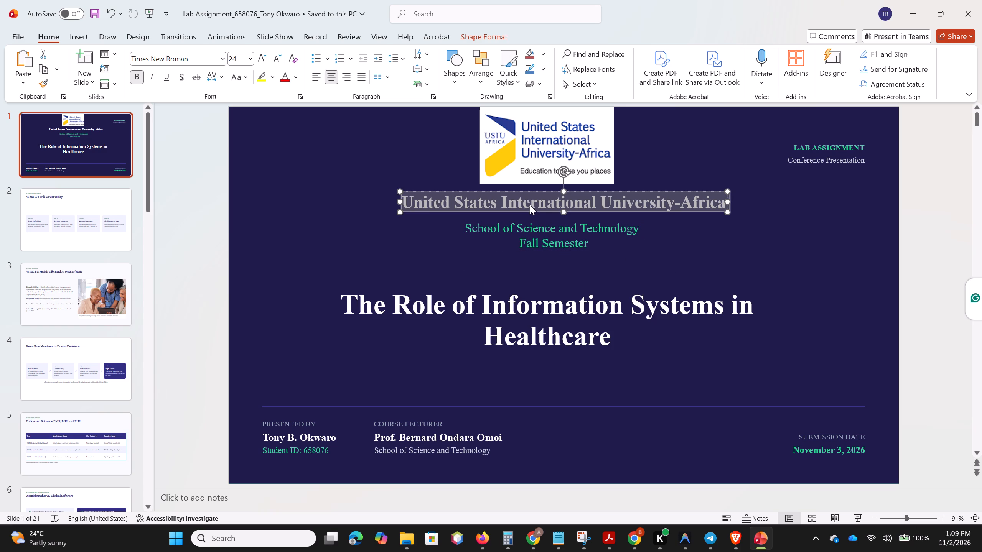
{"action": "key", "text": "ctrl+c"}
{"action": "left_click", "coordinate": [544, 261]}
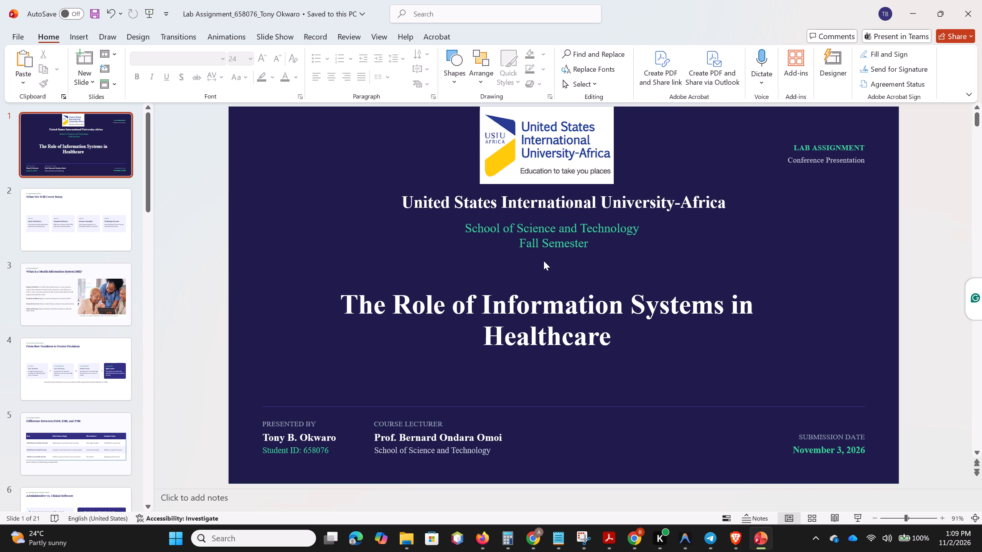
{"action": "key", "text": "ctrl+v"}
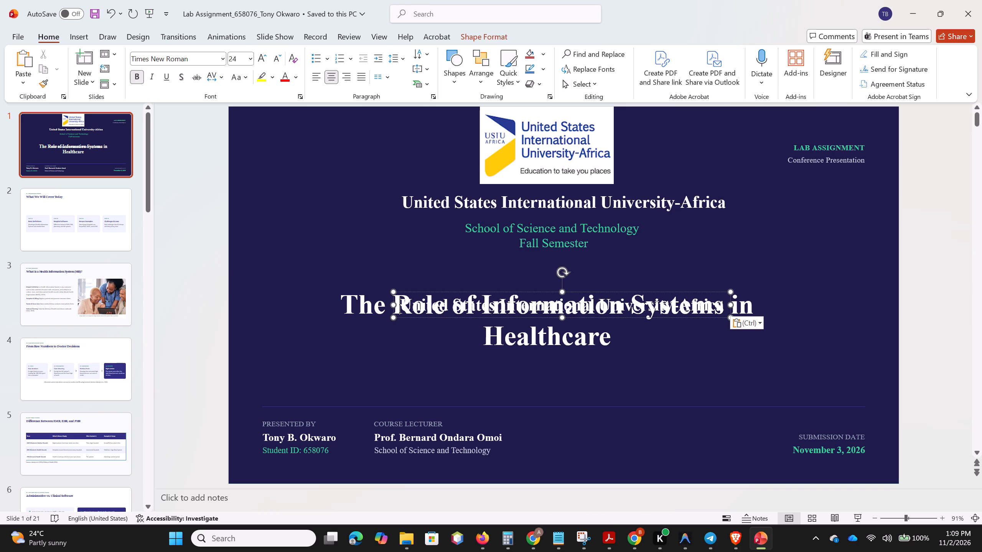
{"action": "left_click_drag", "start_coordinate": [553, 291], "coordinate": [544, 271]}
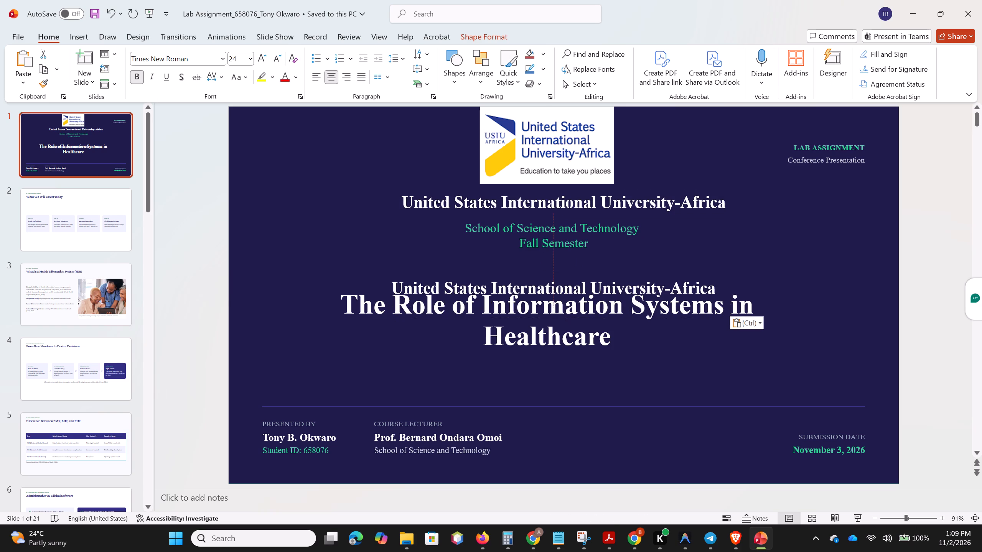
{"action": "left_click_drag", "start_coordinate": [544, 271], "coordinate": [544, 249]}
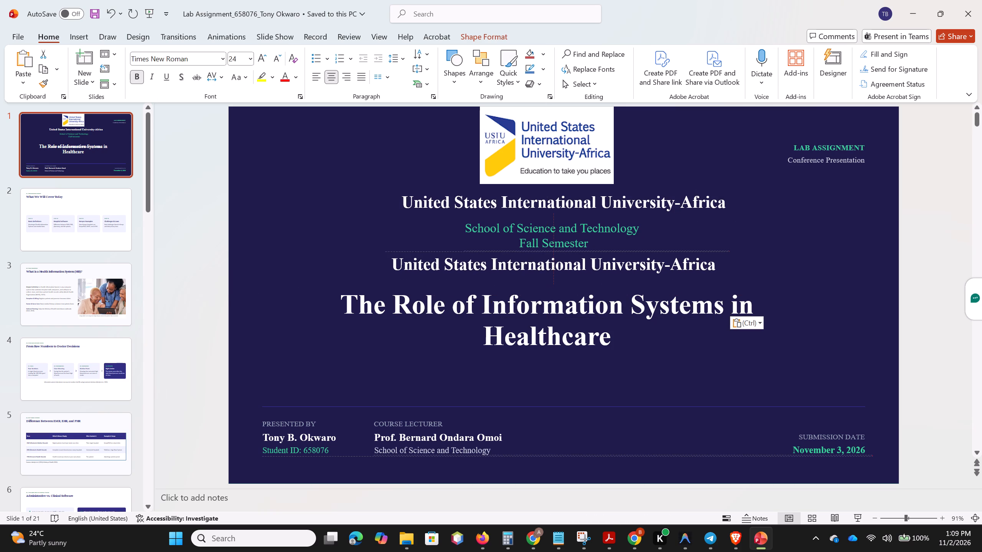
{"action": "left_click_drag", "start_coordinate": [544, 249], "coordinate": [547, 249]}
Replace the duplicated university name below "Fall Semester" with "Course code: IST1020F".
{"action": "left_click", "coordinate": [500, 253]}
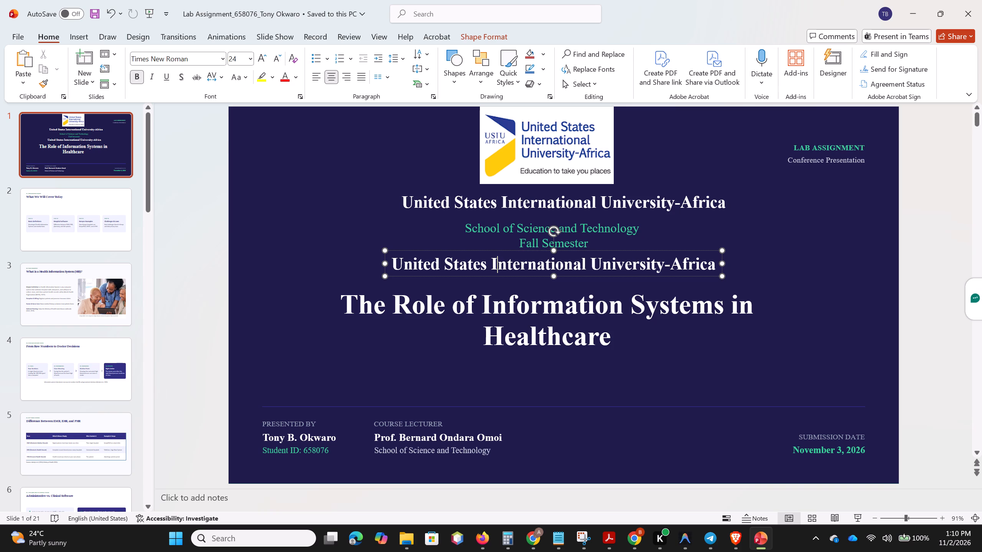
{"action": "key", "text": "ctrl+a"}
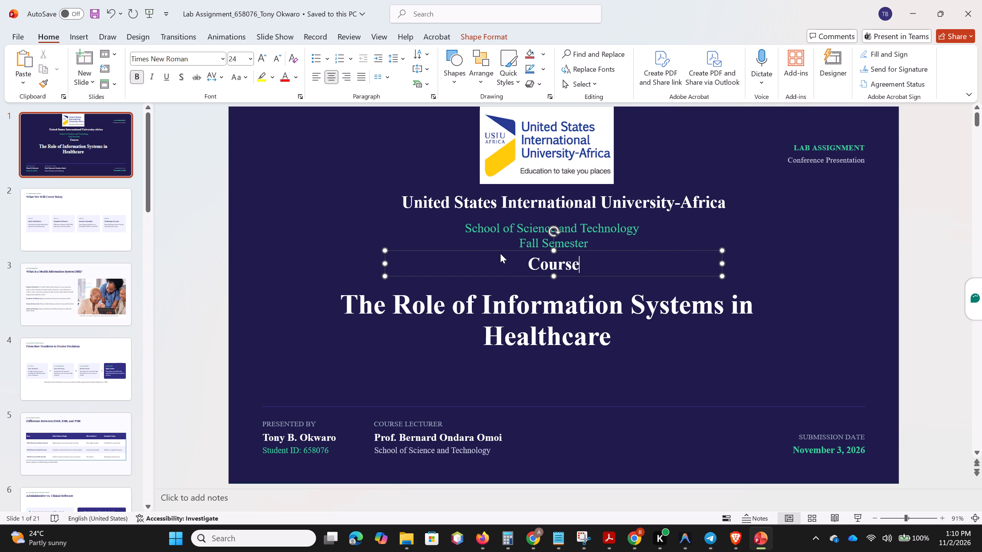
{"action": "key", "text": "space"}
{"action": "type", "text": "coe"}
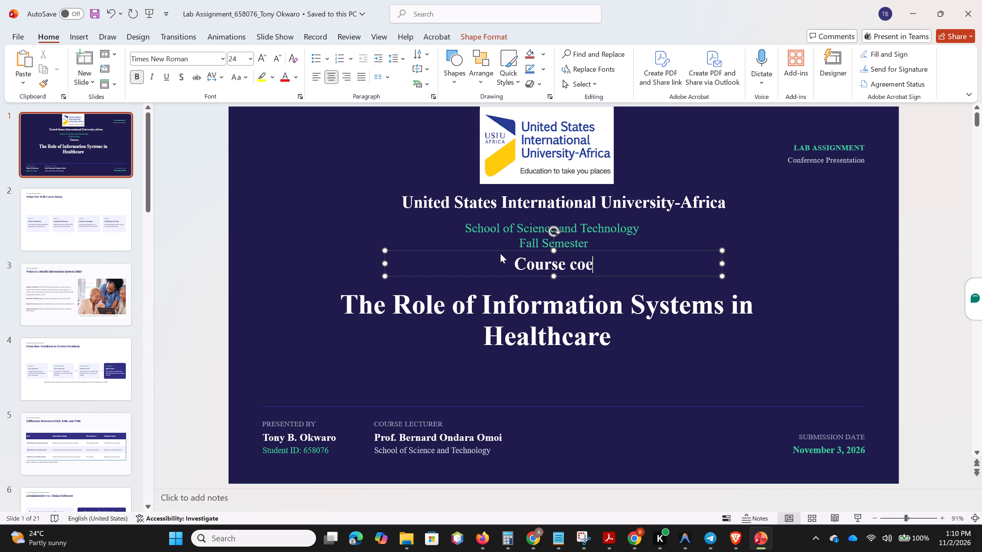
{"action": "key", "text": "BackSpace"}
{"action": "type", "text": "de:"}
{"action": "key", "text": "space"}
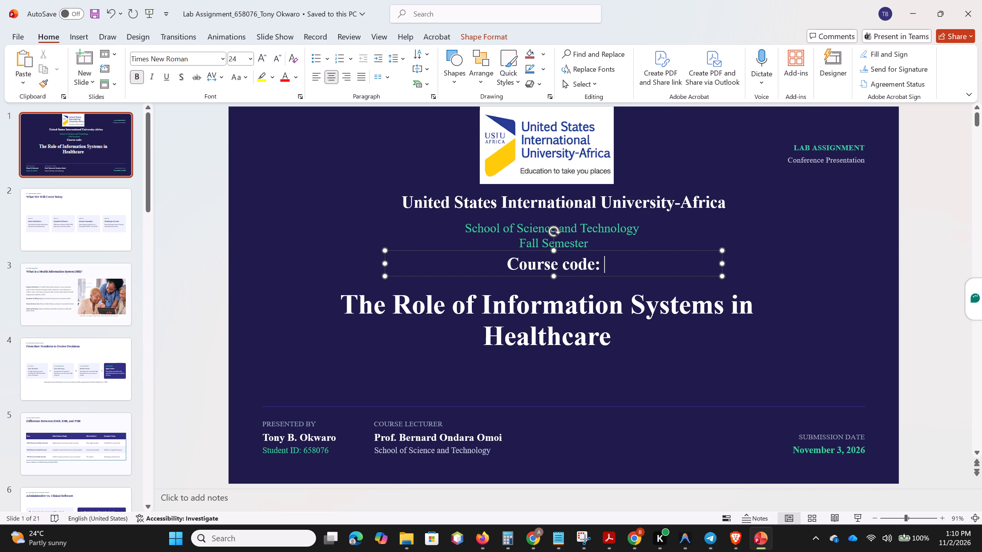
{"action": "type", "text": "IST1020F"}
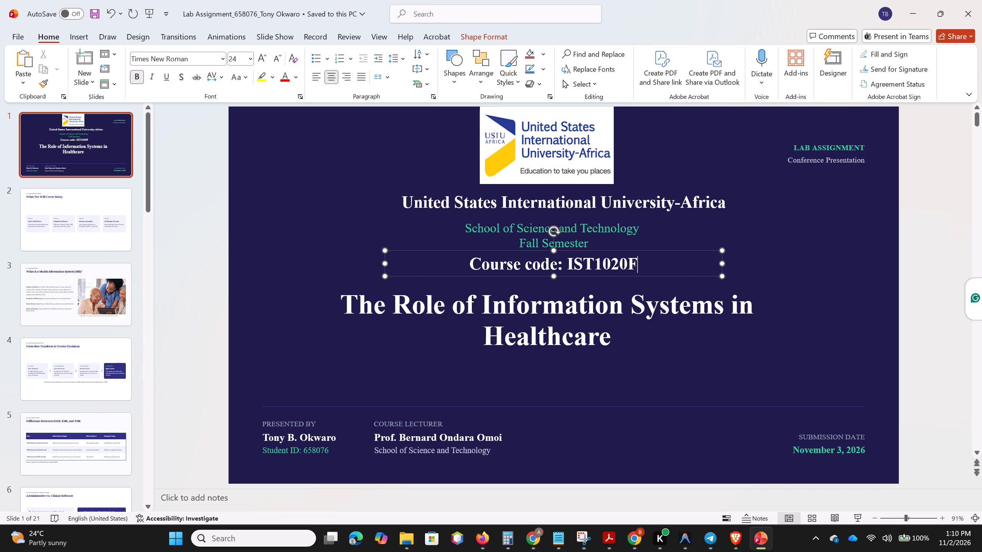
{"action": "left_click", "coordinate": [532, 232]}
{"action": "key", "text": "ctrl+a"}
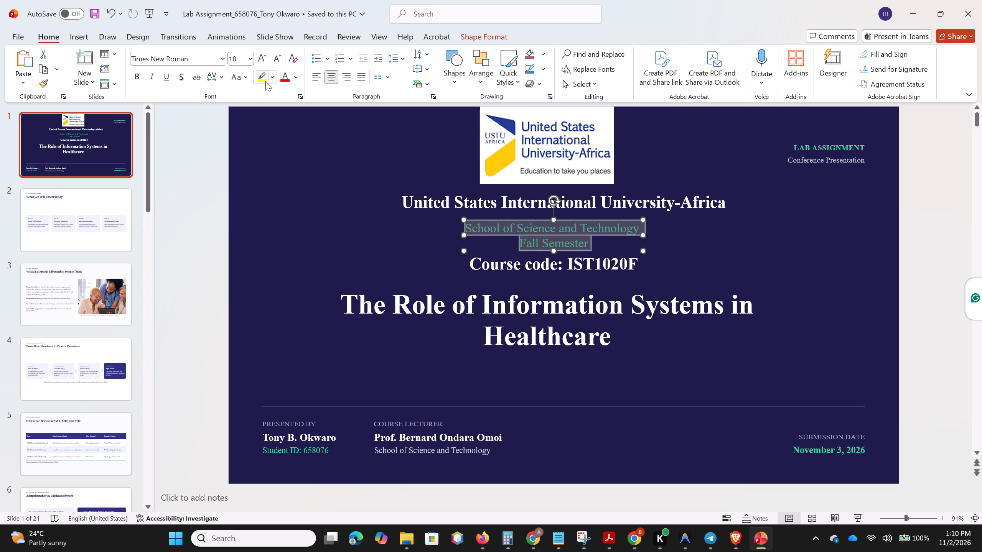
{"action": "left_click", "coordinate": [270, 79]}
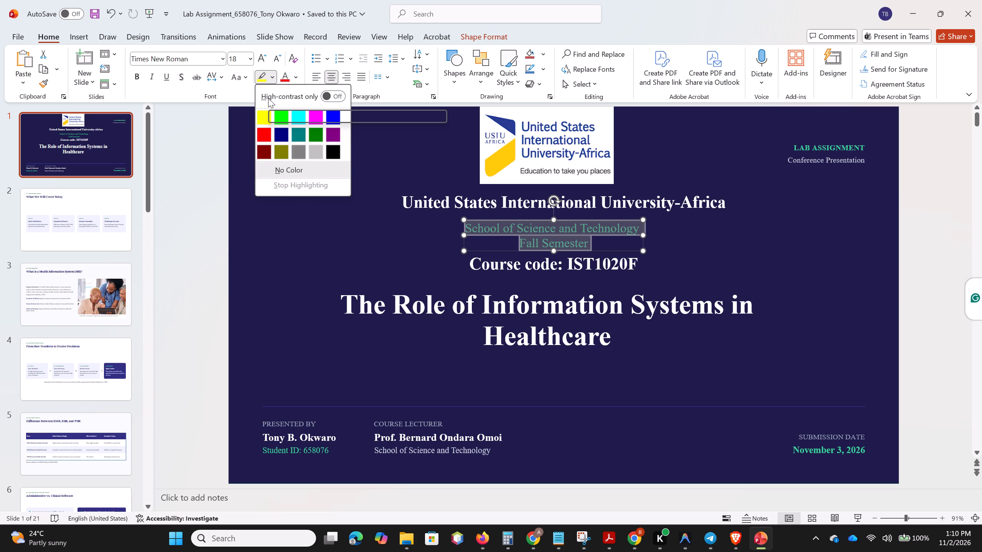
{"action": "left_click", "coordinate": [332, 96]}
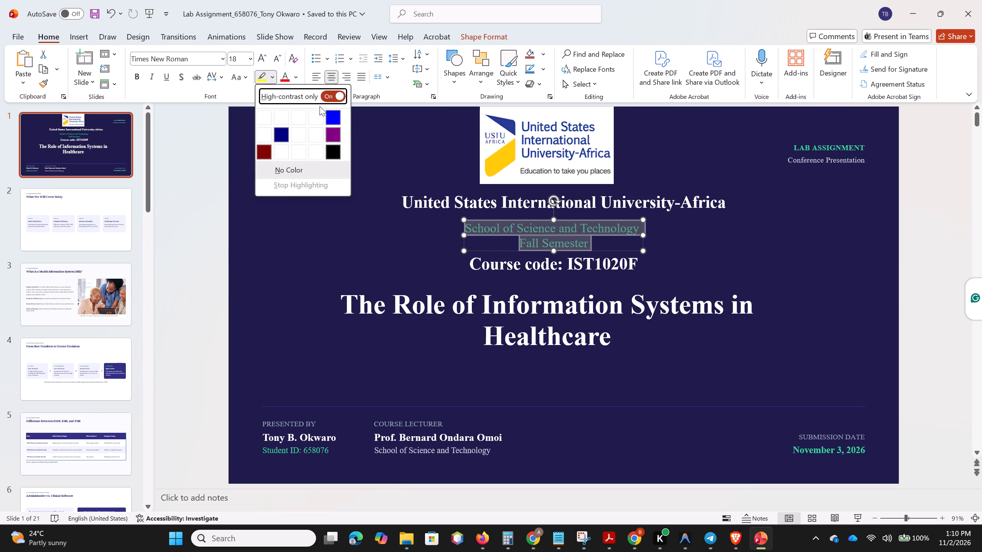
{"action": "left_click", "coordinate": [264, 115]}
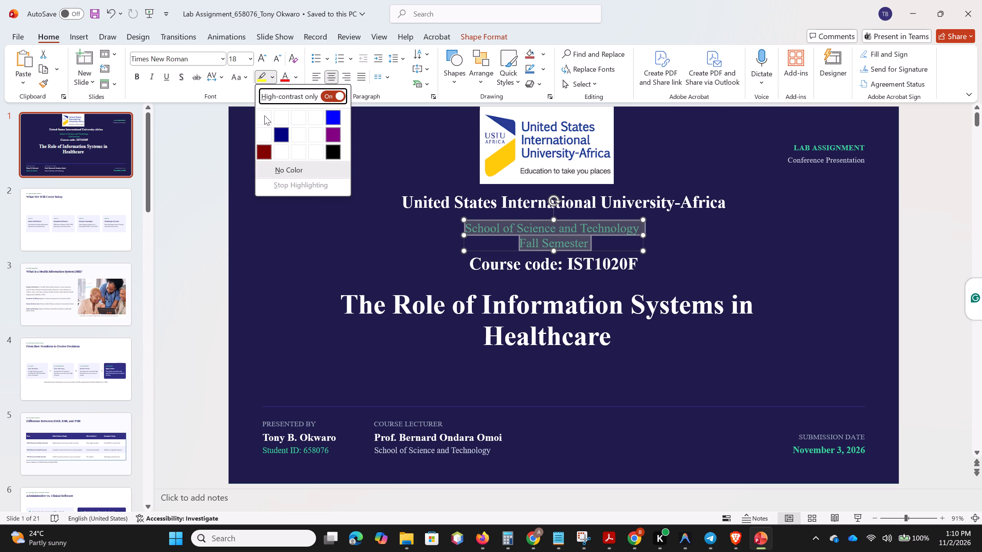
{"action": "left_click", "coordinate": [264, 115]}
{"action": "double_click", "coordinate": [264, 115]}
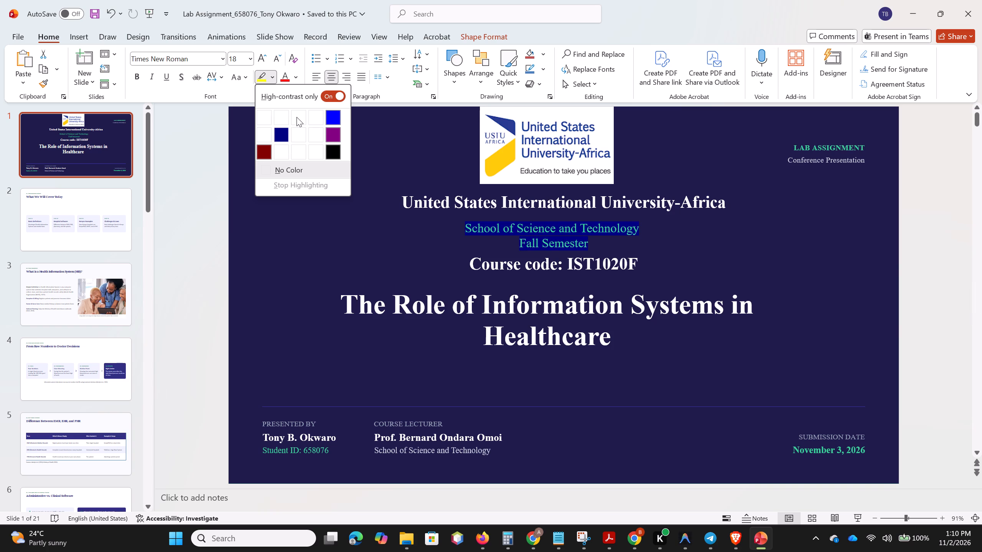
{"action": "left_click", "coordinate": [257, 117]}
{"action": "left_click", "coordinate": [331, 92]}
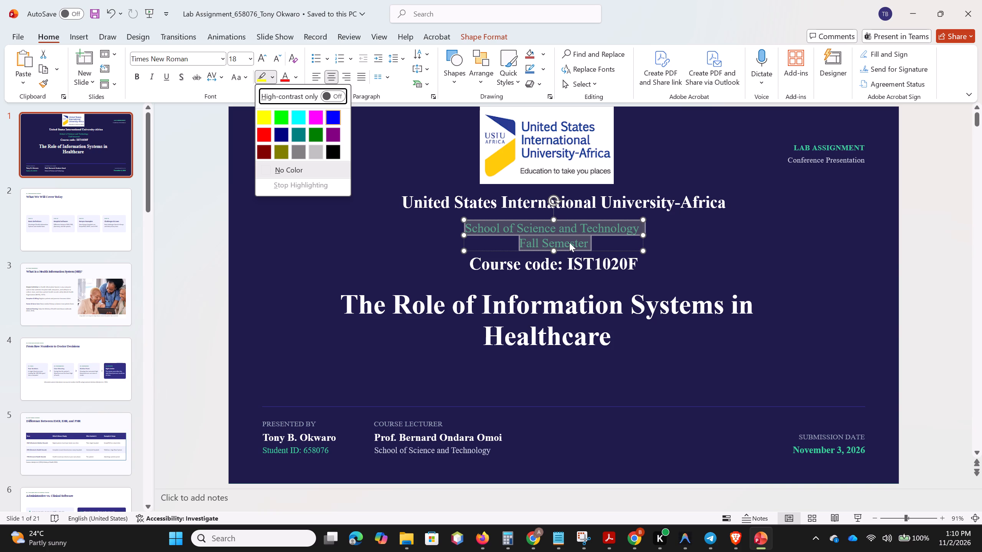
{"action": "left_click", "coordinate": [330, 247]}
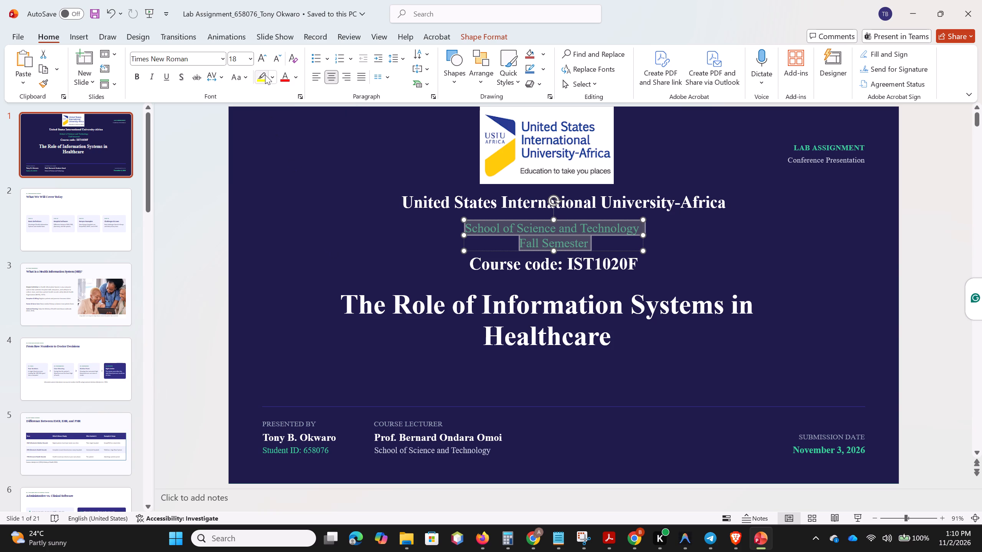
Change the font colour of the "School of Science and Technology" and "Fall Semester" lines to white.
{"action": "left_click", "coordinate": [295, 79]}
{"action": "left_click", "coordinate": [286, 135]}
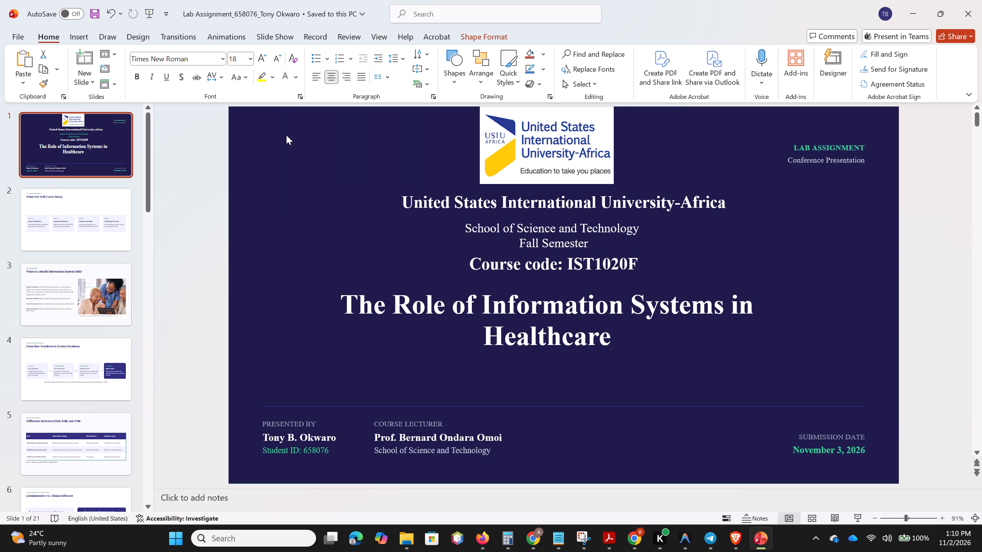
Move the course code text box slightly down to leave a small gap below "Fall Semester".
{"action": "left_click", "coordinate": [708, 263]}
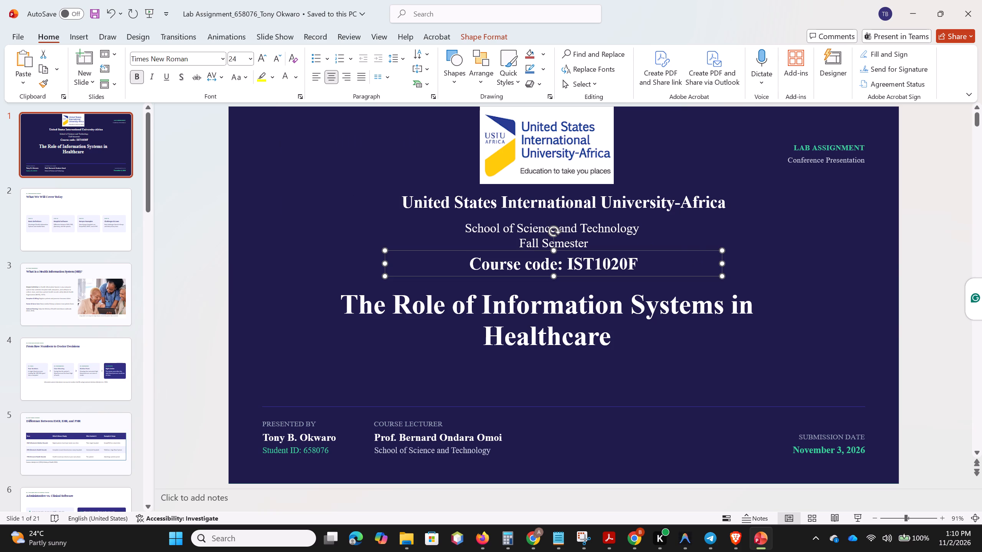
{"action": "left_click", "coordinate": [754, 250]}
{"action": "left_click", "coordinate": [547, 261]}
{"action": "left_click_drag", "start_coordinate": [593, 250], "coordinate": [593, 255]}
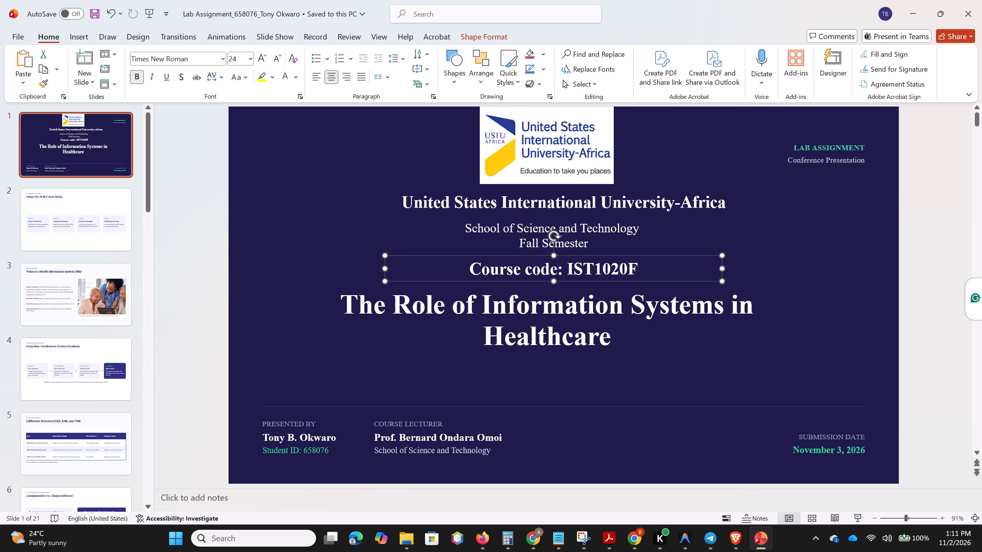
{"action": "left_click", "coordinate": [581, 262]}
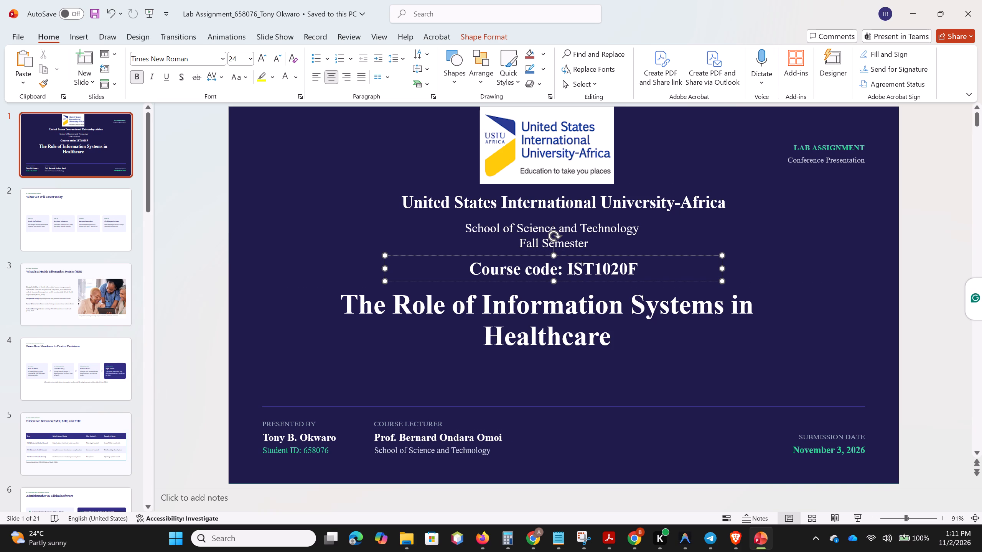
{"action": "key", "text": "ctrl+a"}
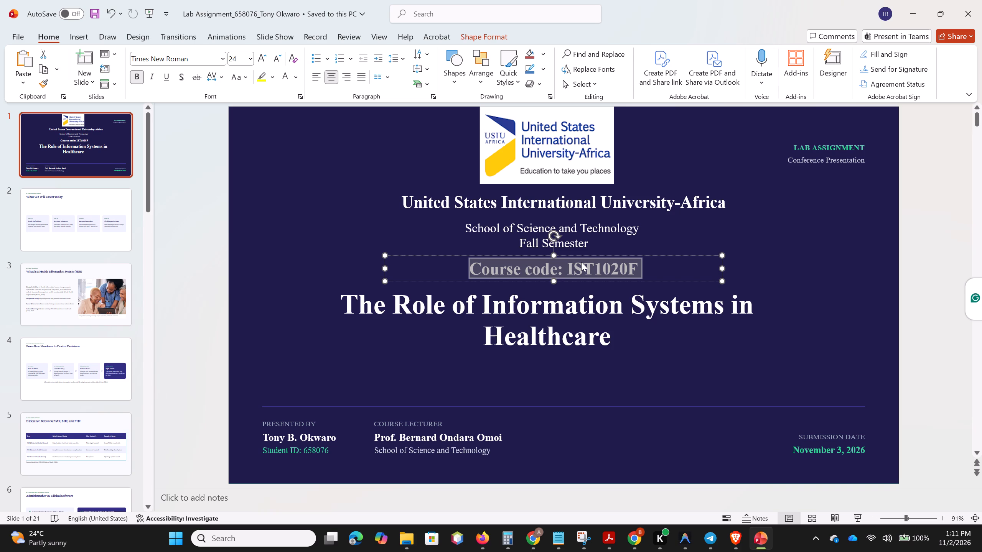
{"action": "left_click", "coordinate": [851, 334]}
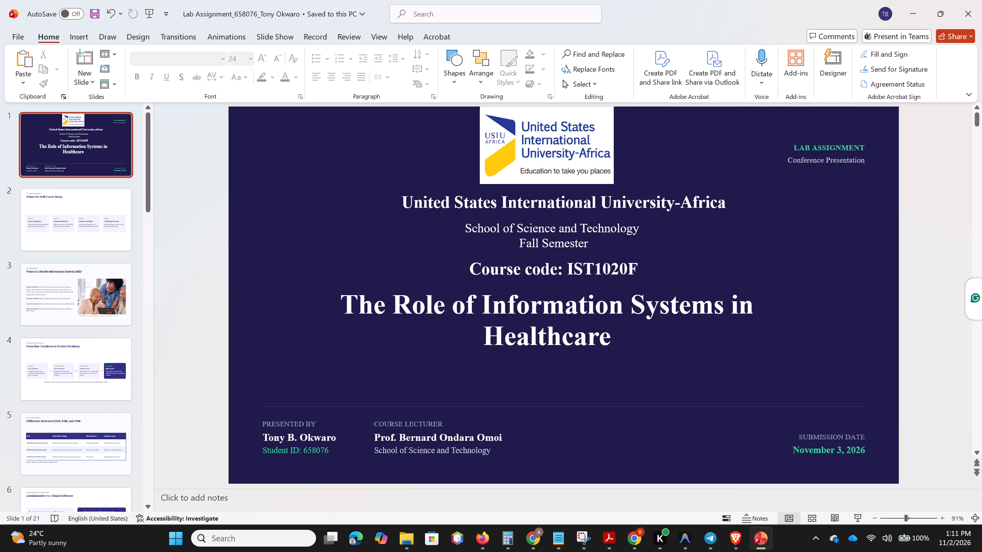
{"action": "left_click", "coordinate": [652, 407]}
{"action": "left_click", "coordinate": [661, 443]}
Change the font colour of the student ID line under the presenter's name to white.
{"action": "left_click", "coordinate": [297, 453]}
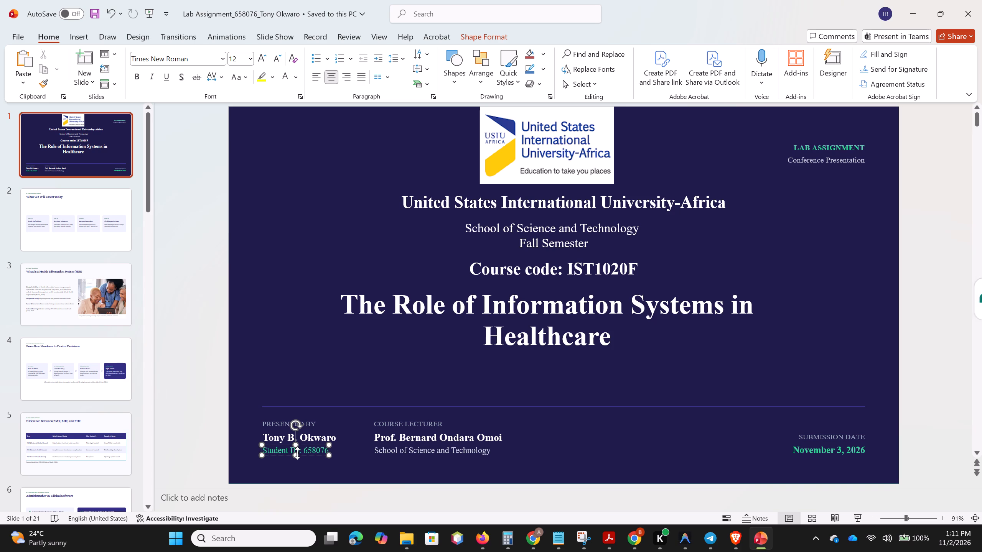
{"action": "key", "text": "ctrl+a"}
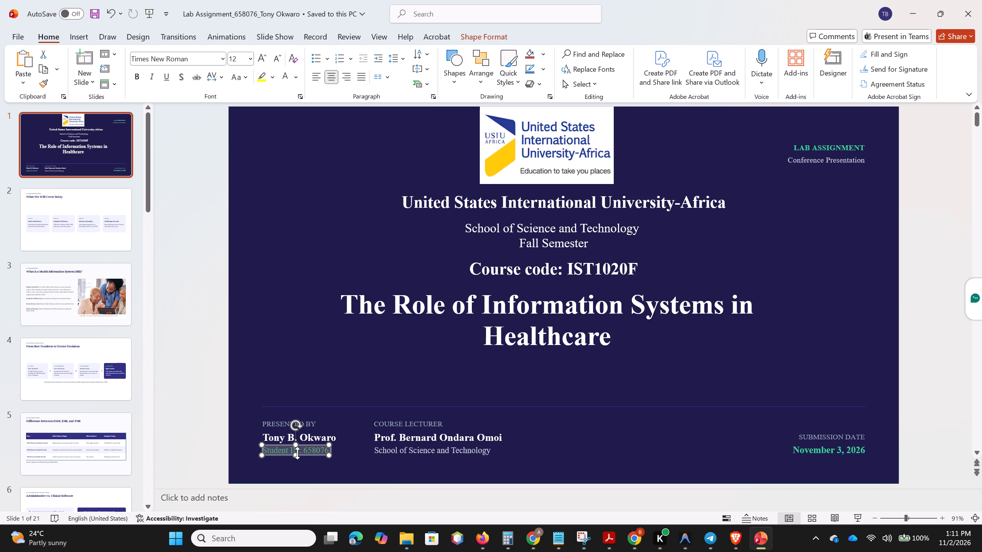
{"action": "left_click", "coordinate": [294, 79]}
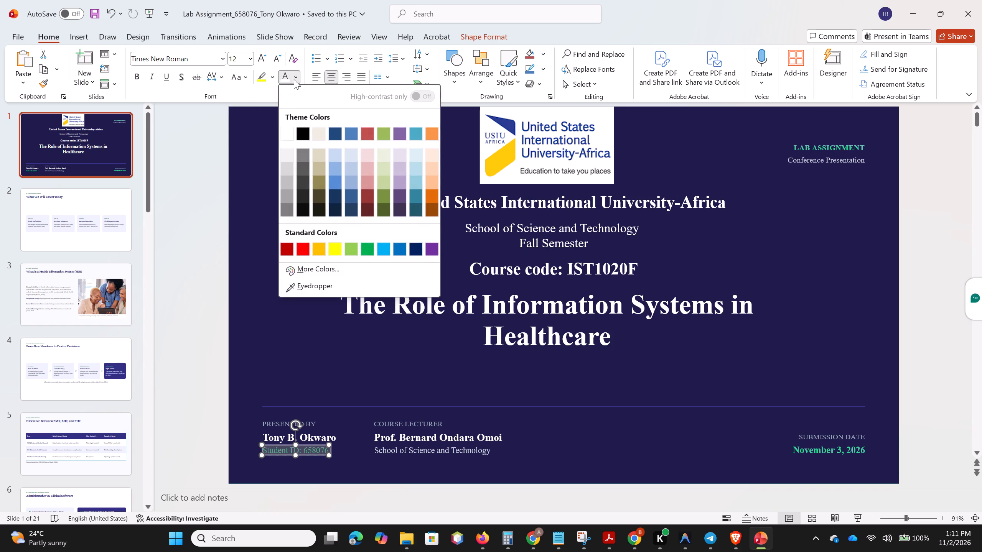
{"action": "left_click", "coordinate": [286, 132]}
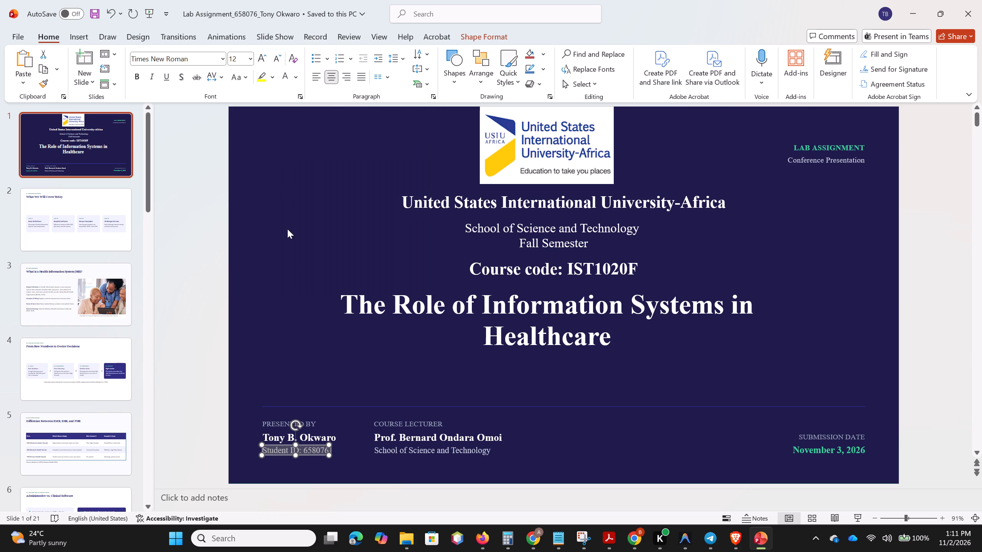
{"action": "left_click", "coordinate": [355, 433]}
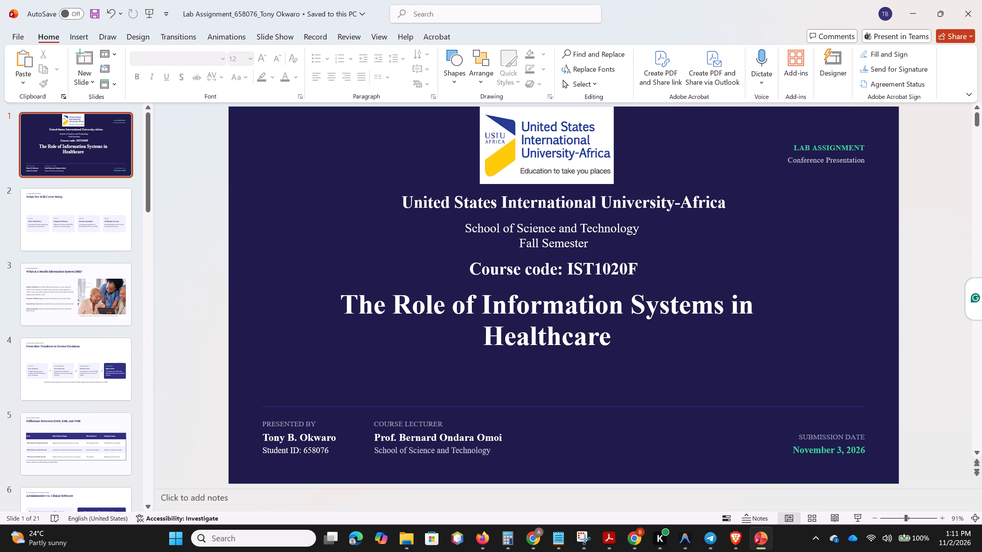
Change the font colour of the submission date to white.
{"action": "left_click", "coordinate": [830, 450]}
{"action": "key", "text": "ctrl+a"}
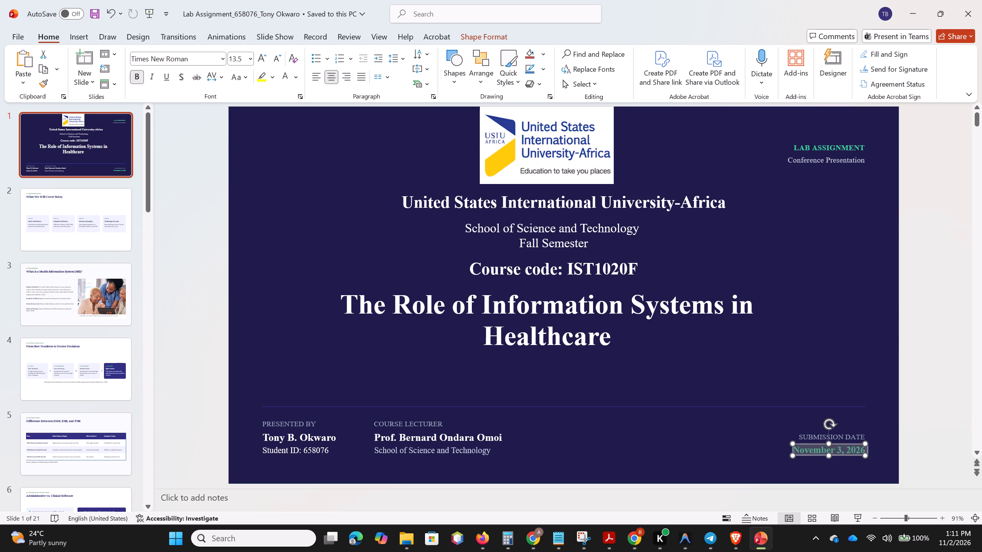
{"action": "left_click", "coordinate": [288, 76]}
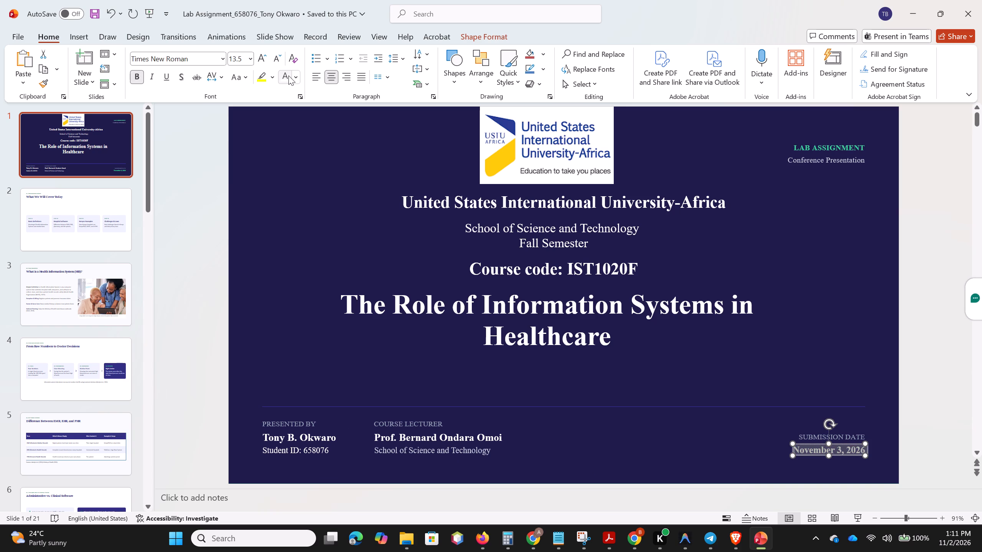
{"action": "left_click", "coordinate": [635, 437]}
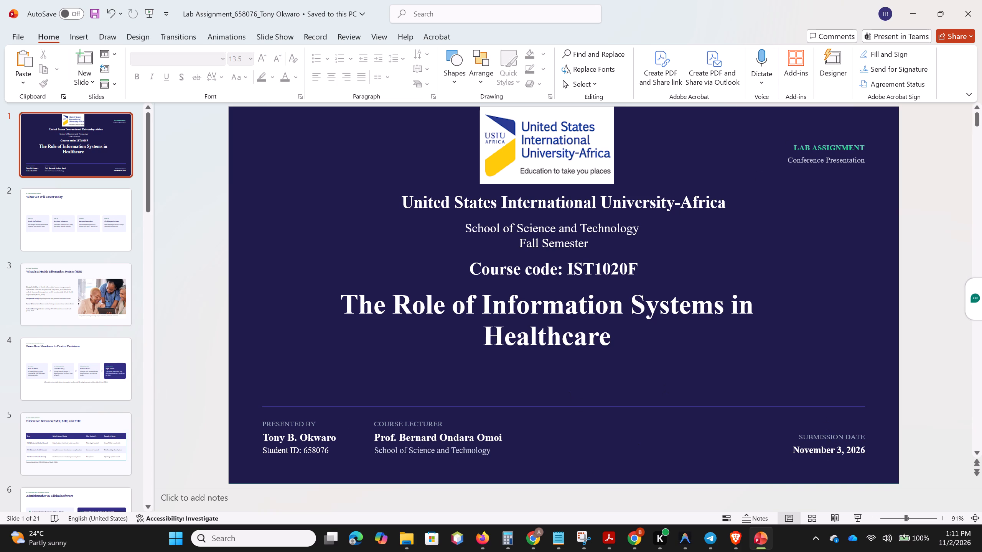
Move the presentation title down to just above the dividing line, leaving space below the course code.
{"action": "left_click", "coordinate": [823, 150]}
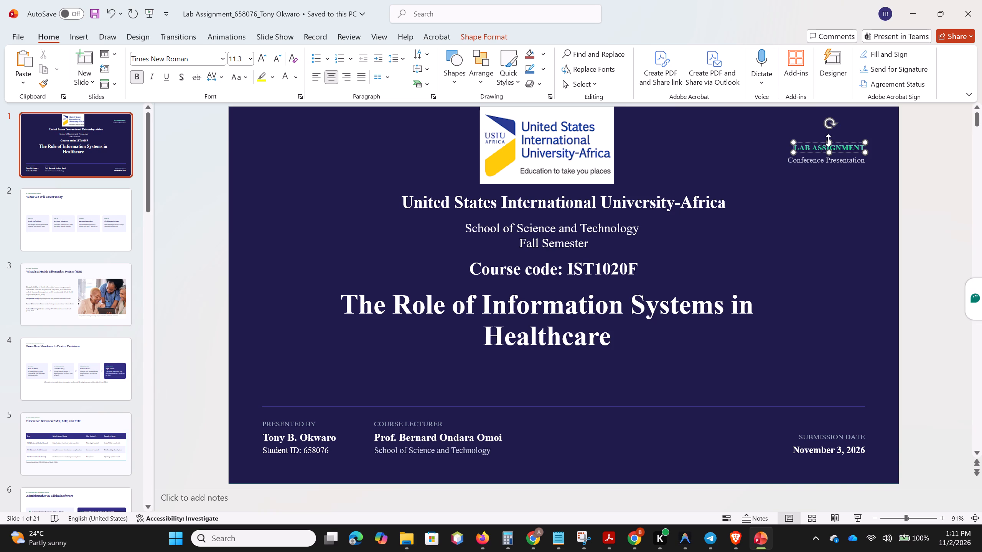
{"action": "left_click", "coordinate": [537, 306]}
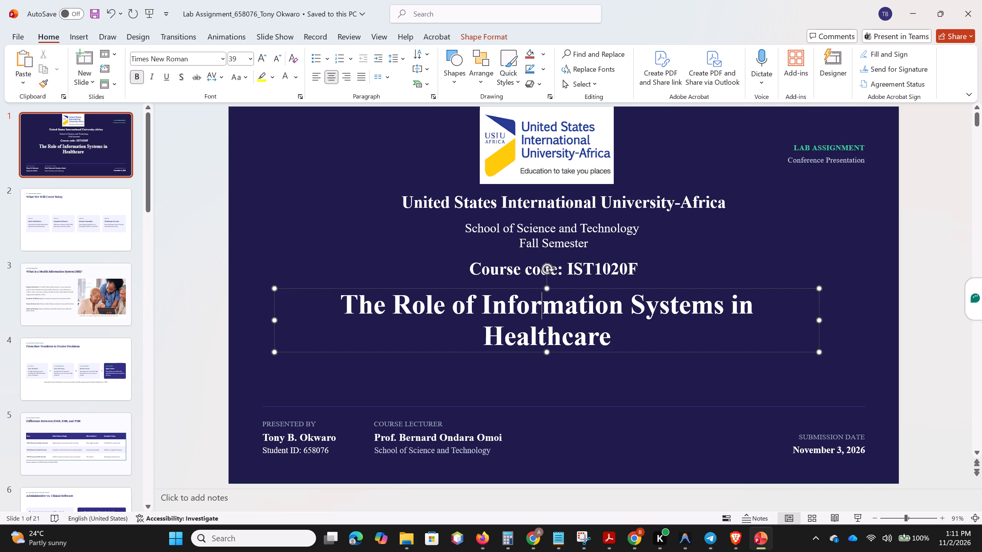
{"action": "left_click_drag", "start_coordinate": [559, 289], "coordinate": [559, 297]}
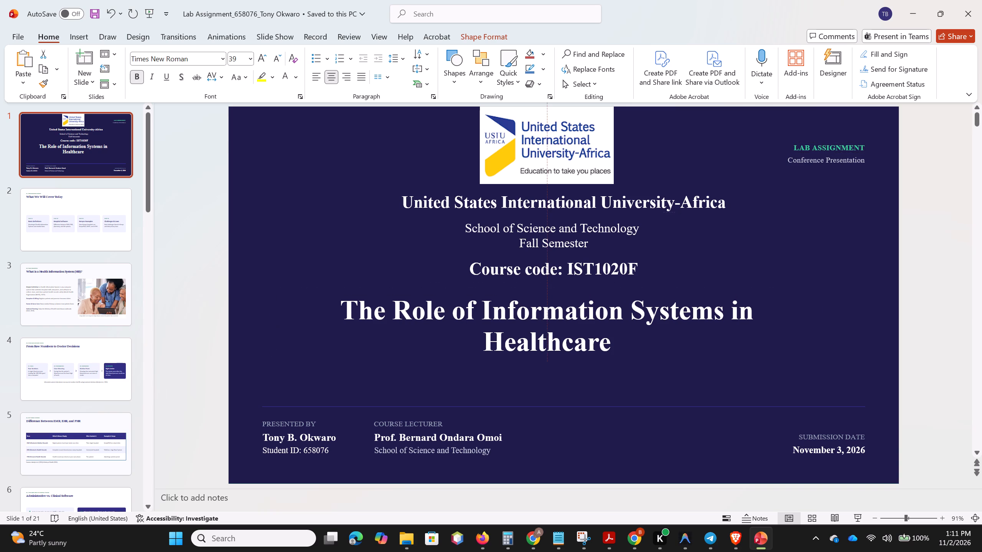
{"action": "left_click_drag", "start_coordinate": [559, 297], "coordinate": [559, 329]}
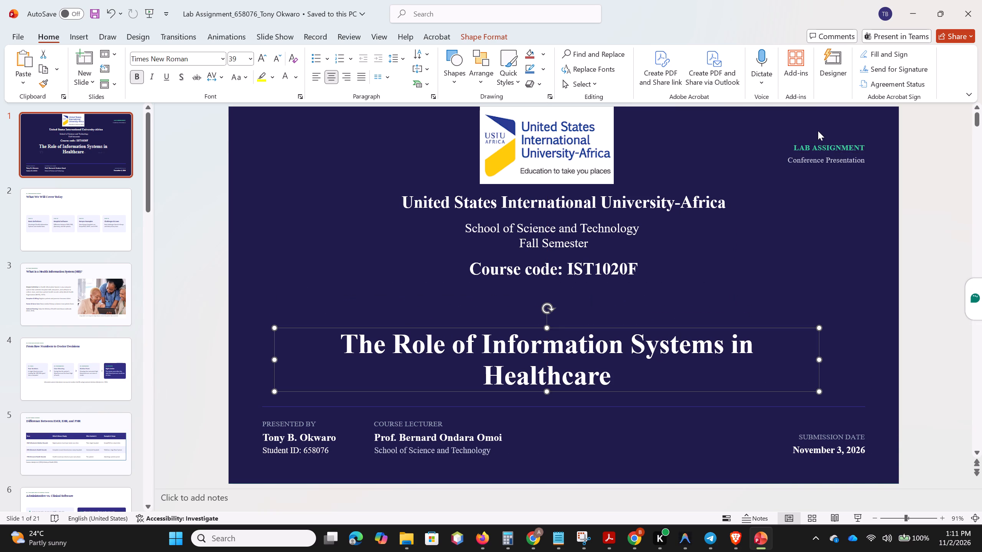
Move the "LAB ASSIGNMENT" label to the centre of the slide, between the course code and the presentation title.
{"action": "left_click", "coordinate": [833, 146]}
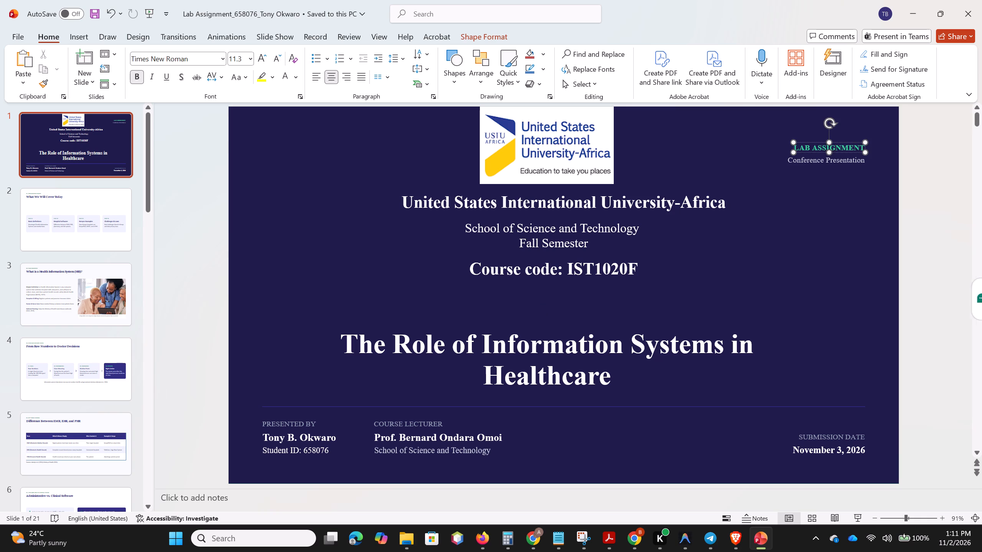
{"action": "left_click_drag", "start_coordinate": [822, 141], "coordinate": [537, 298]}
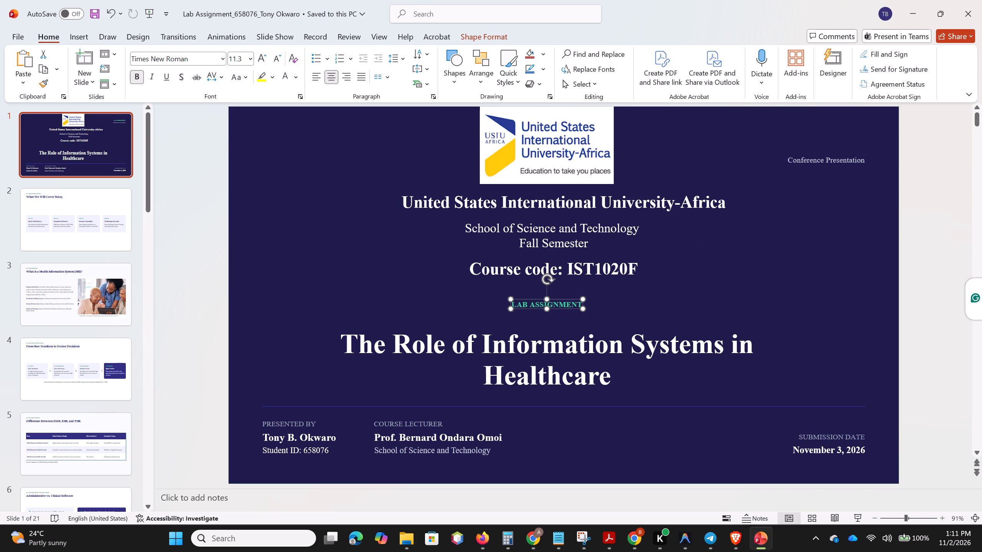
Remove the "Conference Presentation" text from the title slide.
{"action": "left_click", "coordinate": [829, 160]}
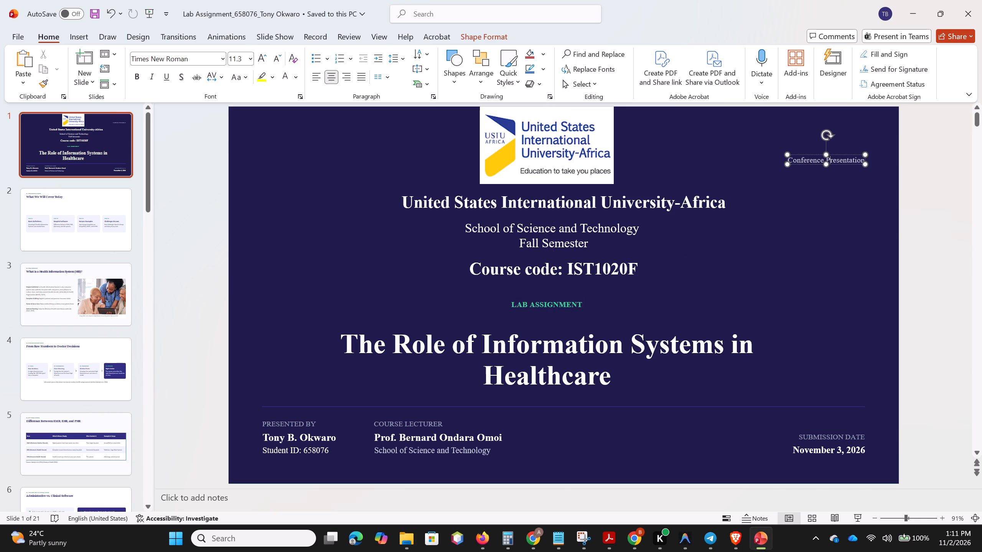
{"action": "key", "text": "ctrl+x"}
{"action": "left_click", "coordinate": [846, 165]}
{"action": "left_click", "coordinate": [839, 160]}
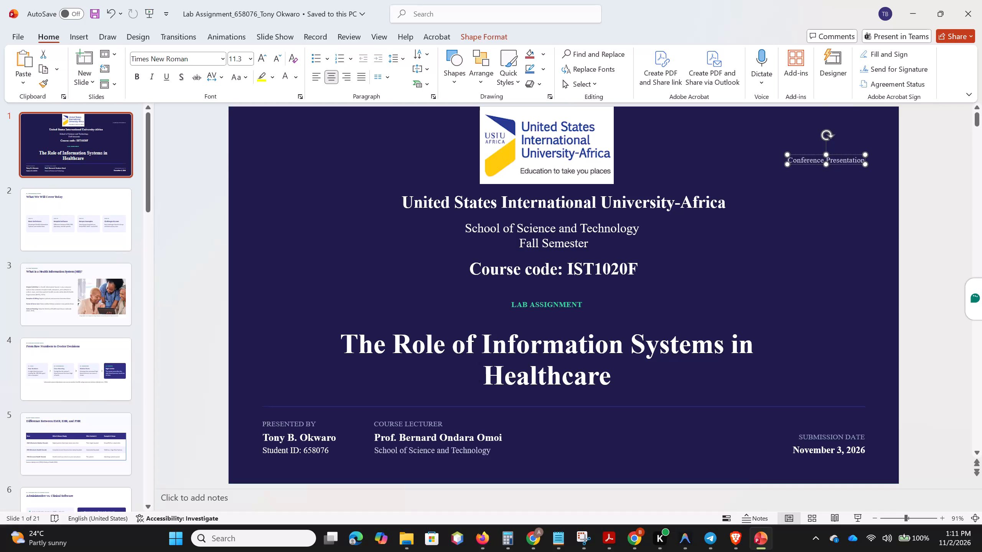
{"action": "key", "text": "ctrl+a"}
{"action": "key", "text": "ctrl+x"}
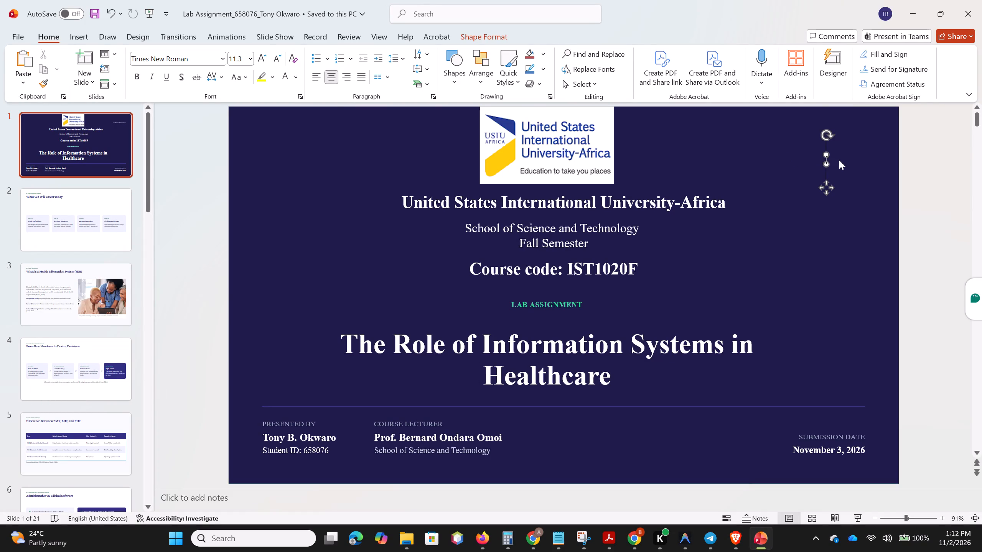
{"action": "left_click", "coordinate": [843, 246]}
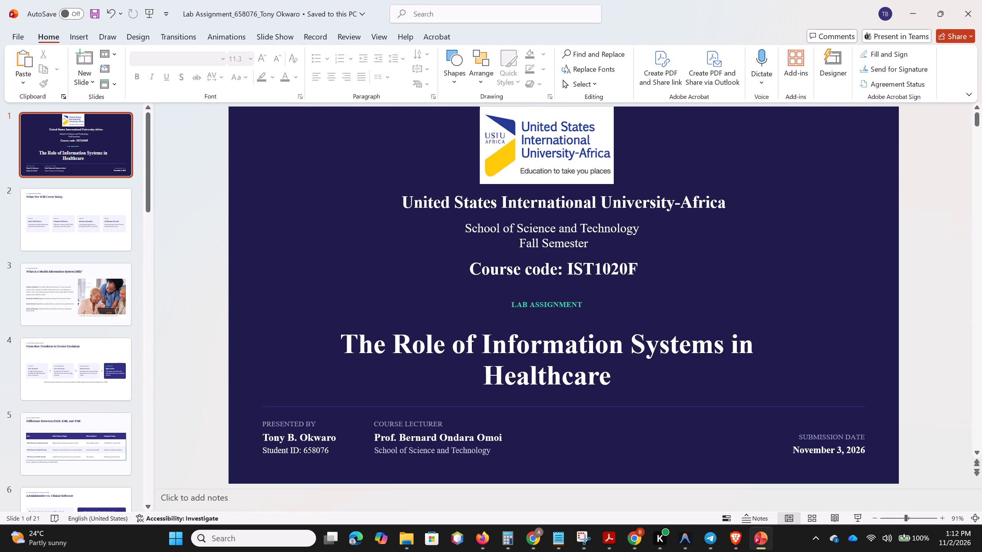
Change the font colour of the whole "LAB ASSIGNMENT" label above the presentation title to white.
{"action": "left_click", "coordinate": [544, 306]}
{"action": "left_click", "coordinate": [283, 74]}
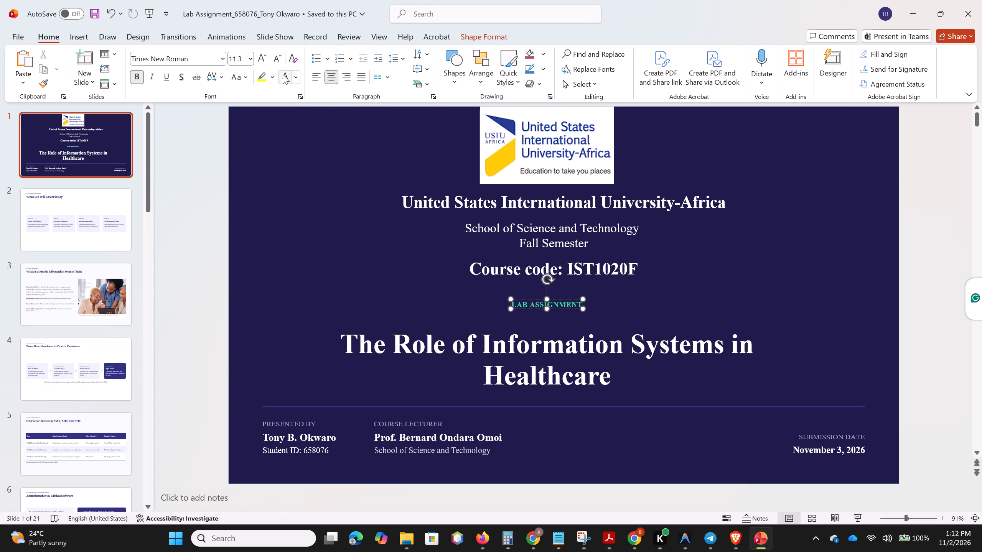
{"action": "left_click", "coordinate": [534, 304]}
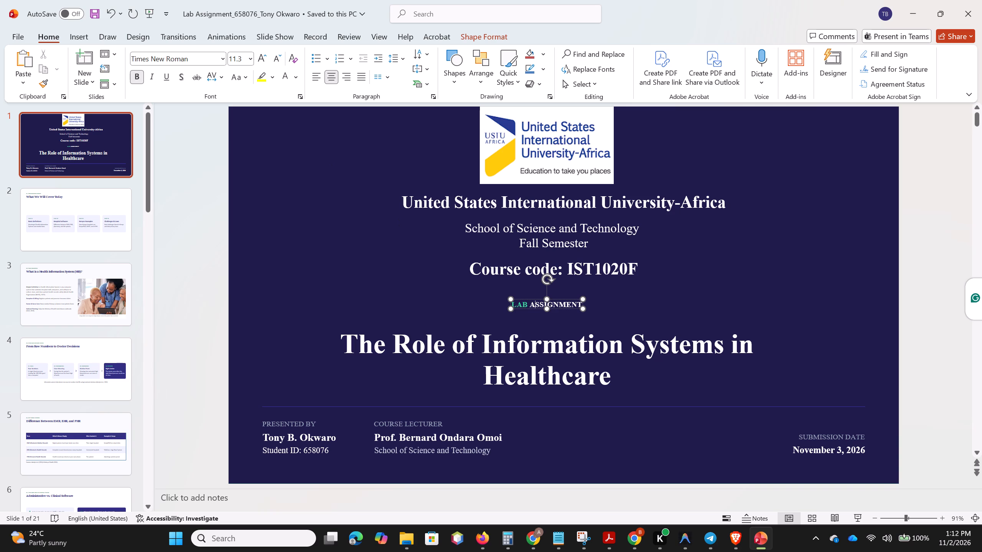
{"action": "key", "text": "ctrl+a"}
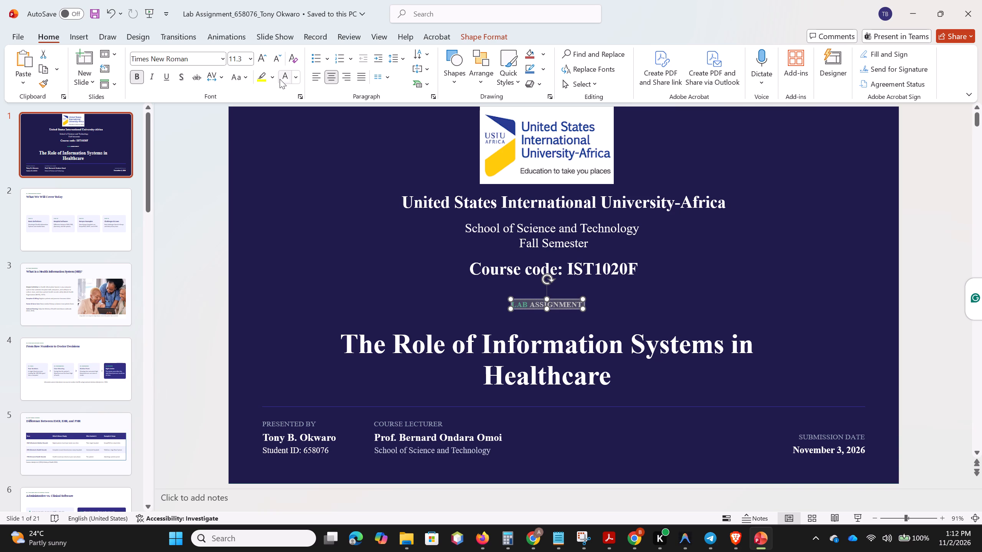
{"action": "left_click", "coordinate": [283, 80]}
{"action": "left_click", "coordinate": [642, 324]}
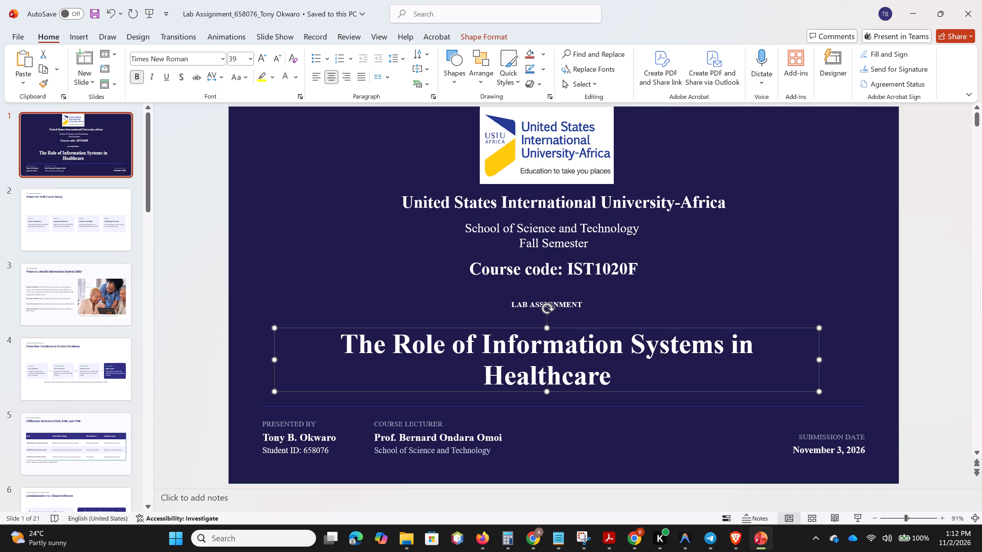
Set the font size of the word "ASSIGNMENT" in the label above the presentation title to 14.
{"action": "left_click", "coordinate": [562, 304]}
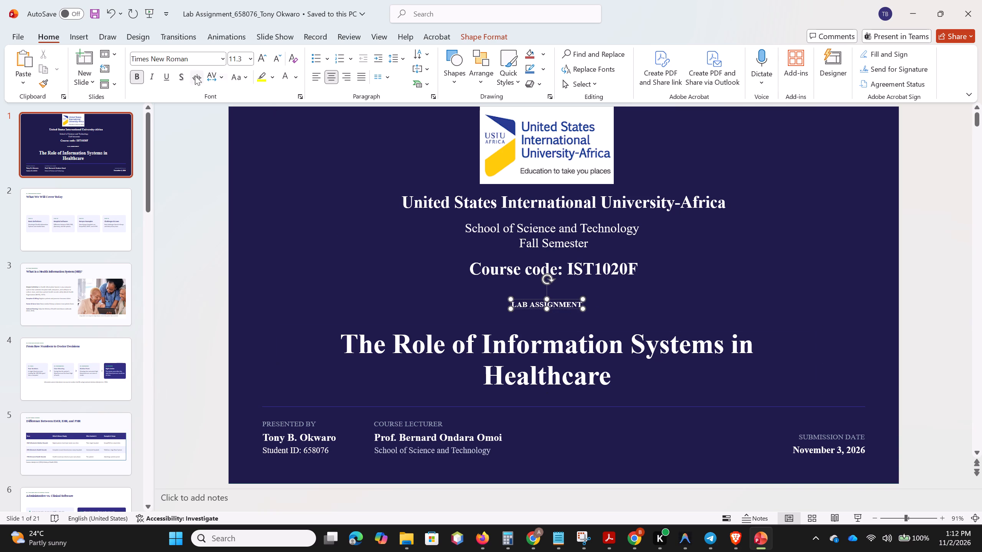
{"action": "left_click", "coordinate": [237, 59]}
{"action": "type", "text": "14"}
{"action": "key", "text": "Return"}
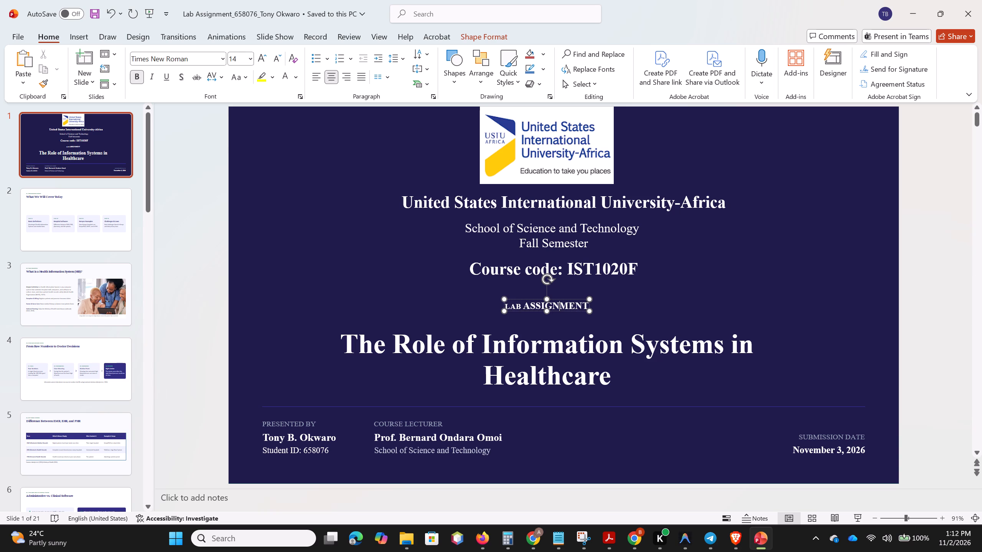
{"action": "left_click", "coordinate": [792, 304]}
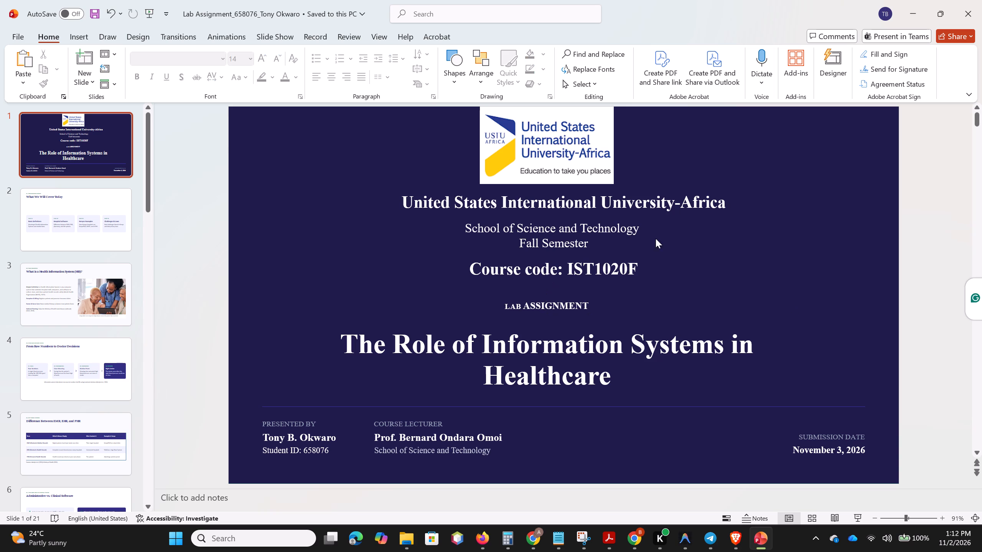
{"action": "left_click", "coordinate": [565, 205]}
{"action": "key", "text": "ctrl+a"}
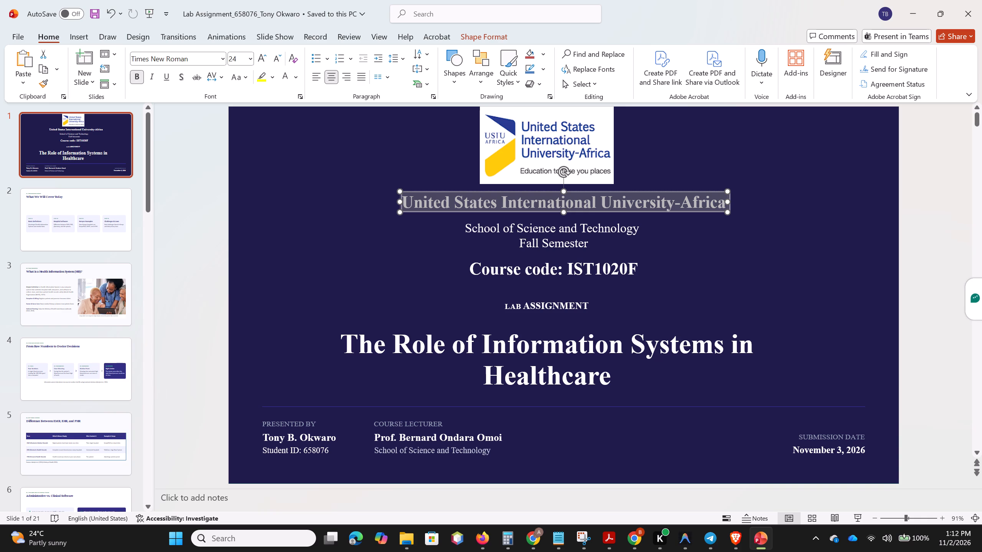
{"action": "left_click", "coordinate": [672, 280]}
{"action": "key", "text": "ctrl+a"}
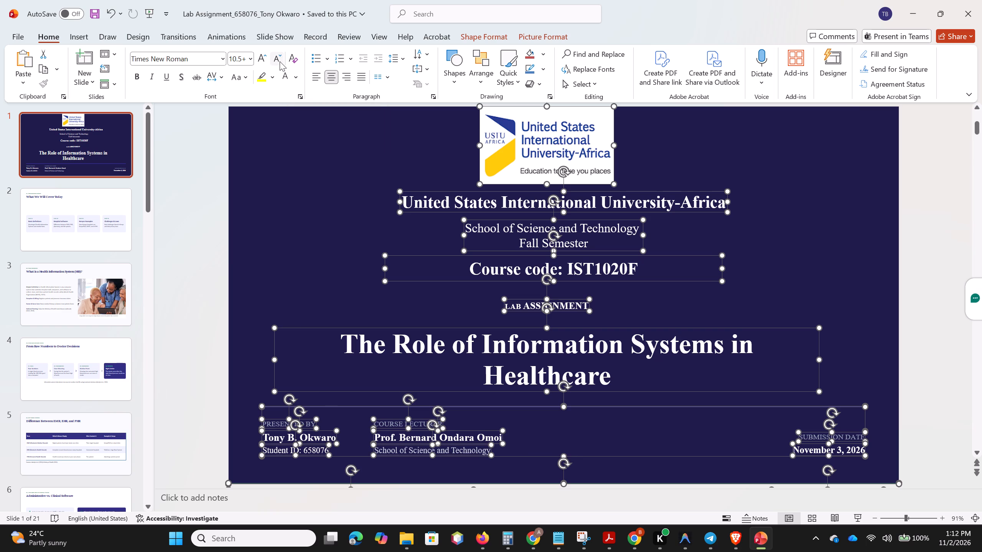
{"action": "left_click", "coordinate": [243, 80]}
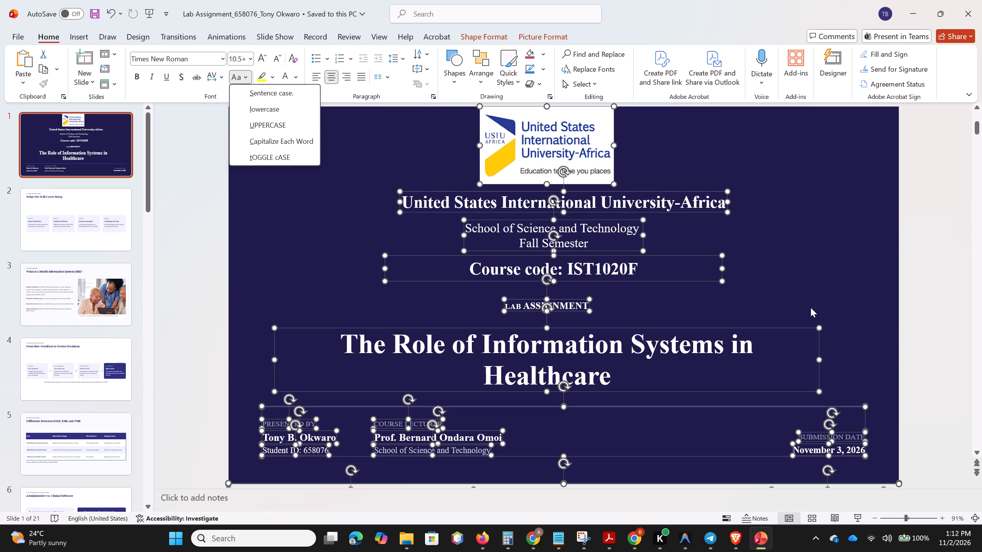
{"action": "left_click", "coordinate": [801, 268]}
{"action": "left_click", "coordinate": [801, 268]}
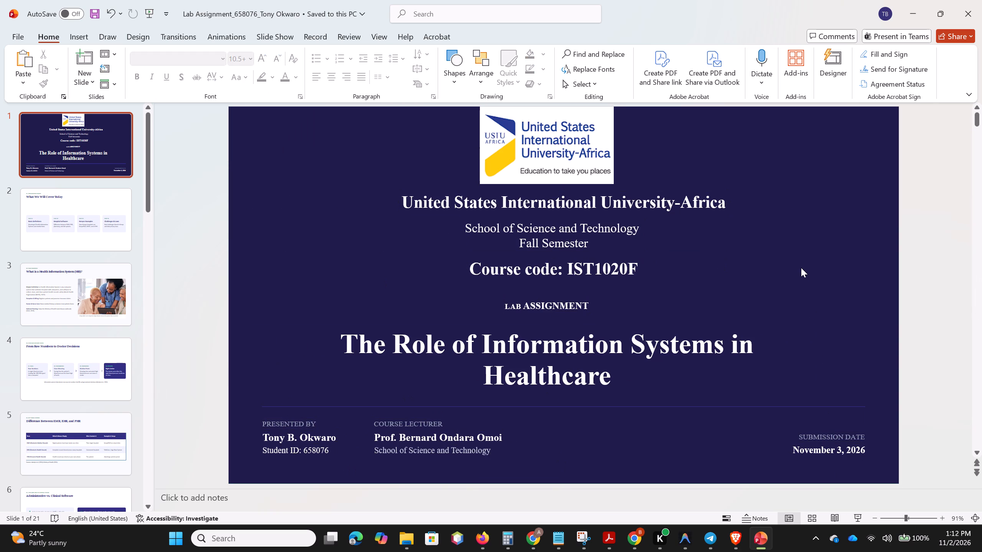
Set the font size of the word "LAB" in the "LAB ASSIGNMENT" label to 14.
{"action": "left_click", "coordinate": [519, 306]}
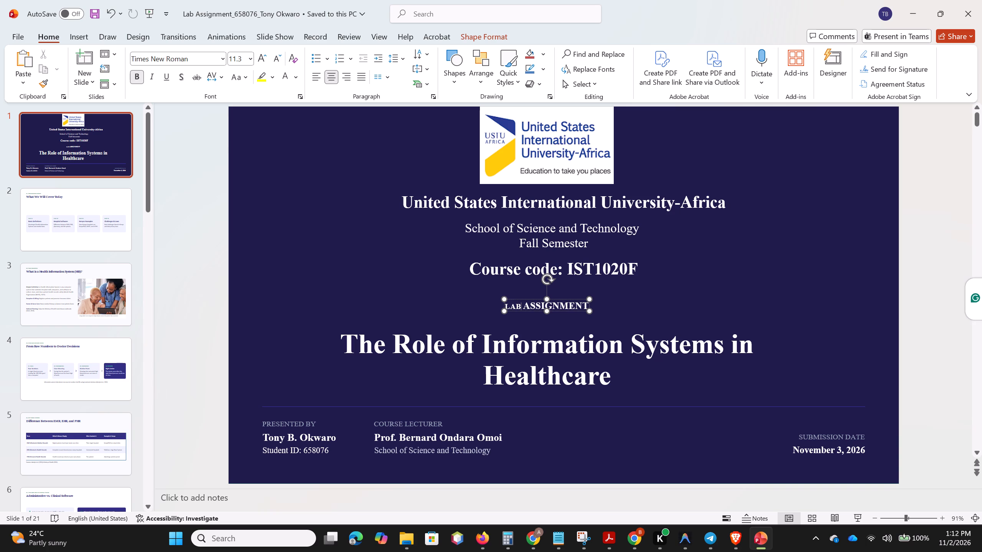
{"action": "left_click_drag", "start_coordinate": [521, 307], "coordinate": [506, 307]}
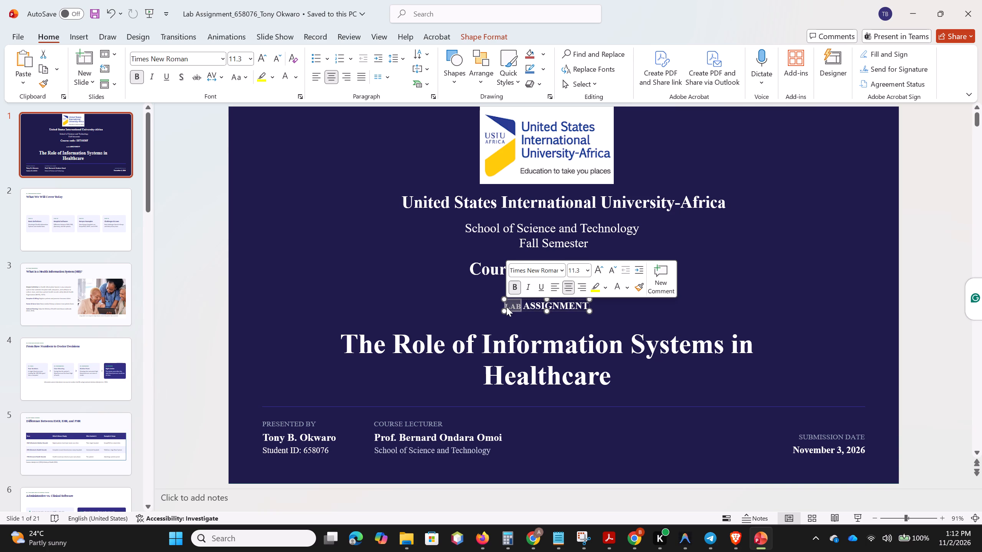
{"action": "left_click", "coordinate": [540, 307]}
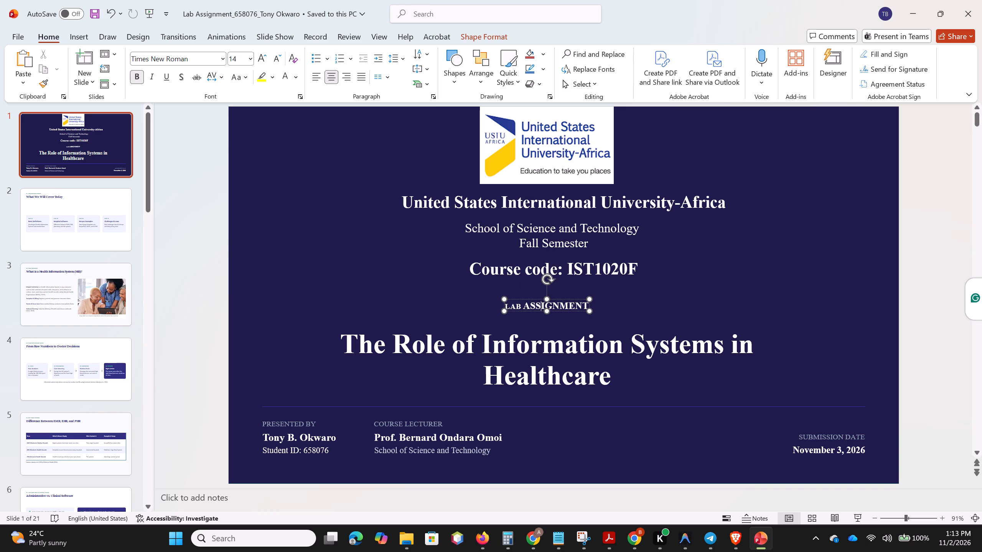
{"action": "double_click", "coordinate": [540, 307]}
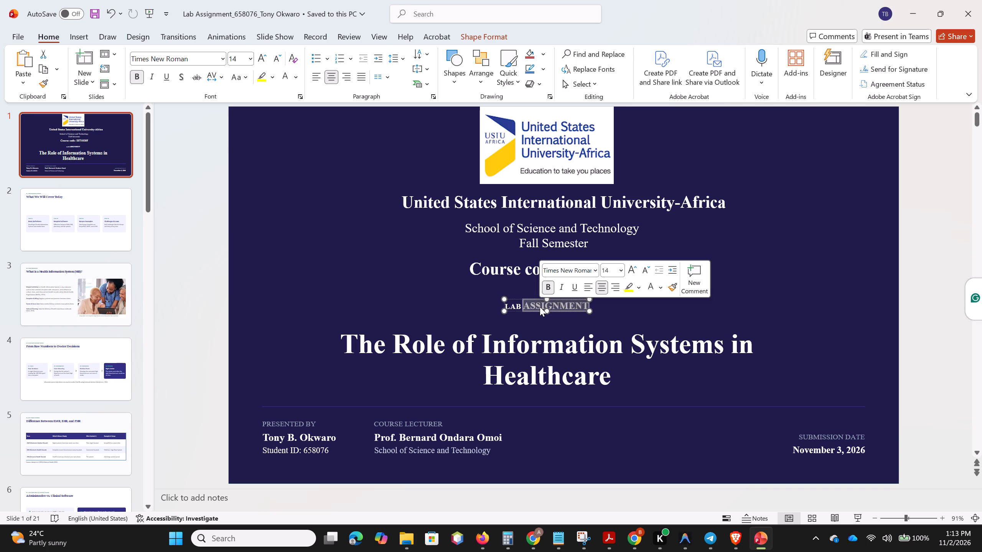
{"action": "left_click", "coordinate": [522, 307]}
{"action": "left_click_drag", "start_coordinate": [522, 307], "coordinate": [502, 307]}
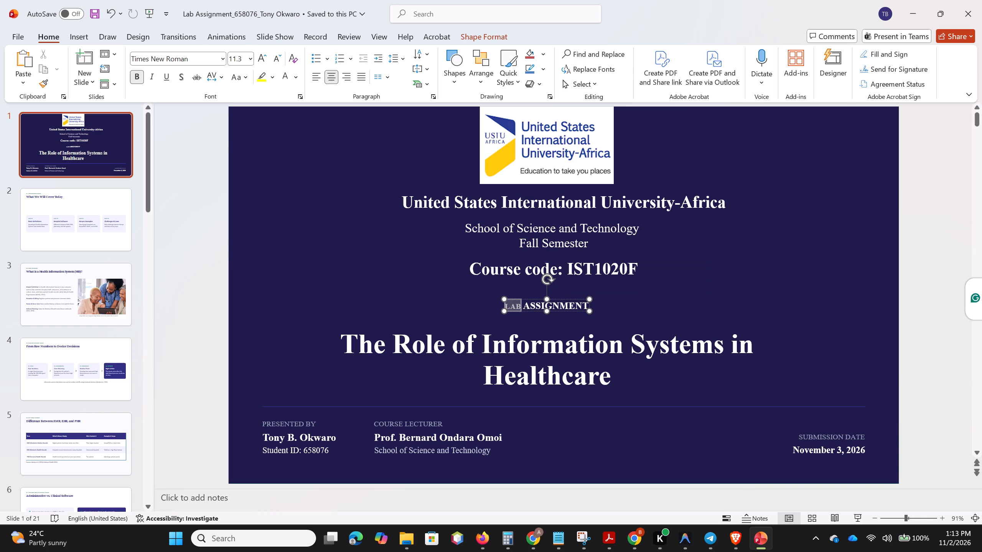
{"action": "left_click_drag", "start_coordinate": [502, 307], "coordinate": [501, 307]}
{"action": "left_click", "coordinate": [572, 274]}
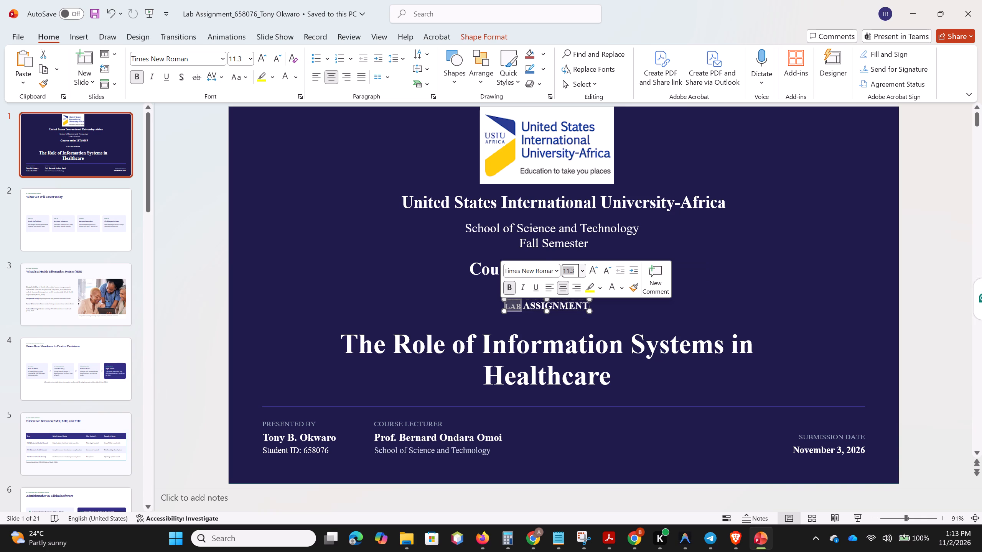
{"action": "type", "text": "13"}
{"action": "key", "text": "BackSpace"}
{"action": "key", "text": "4"}
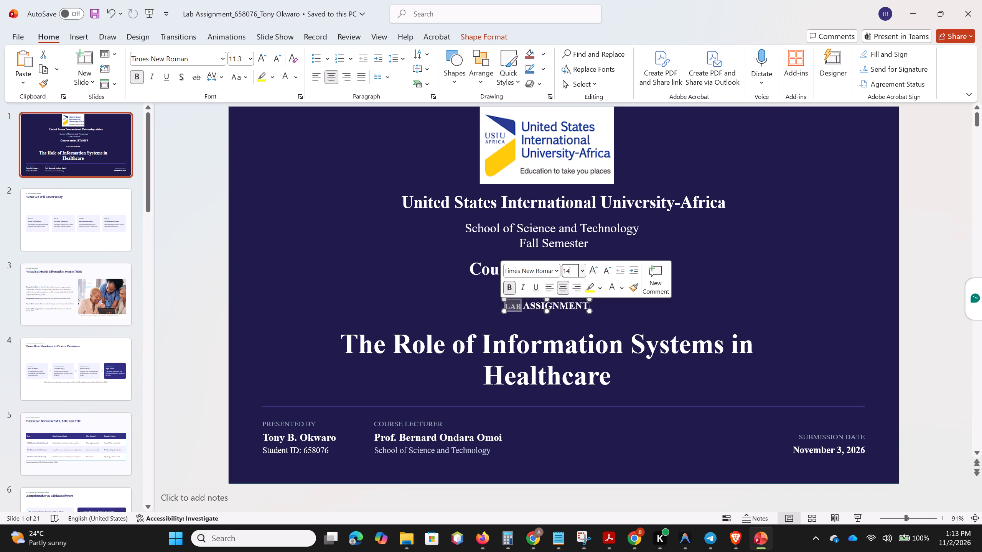
{"action": "key", "text": "Return"}
{"action": "left_click", "coordinate": [728, 289]}
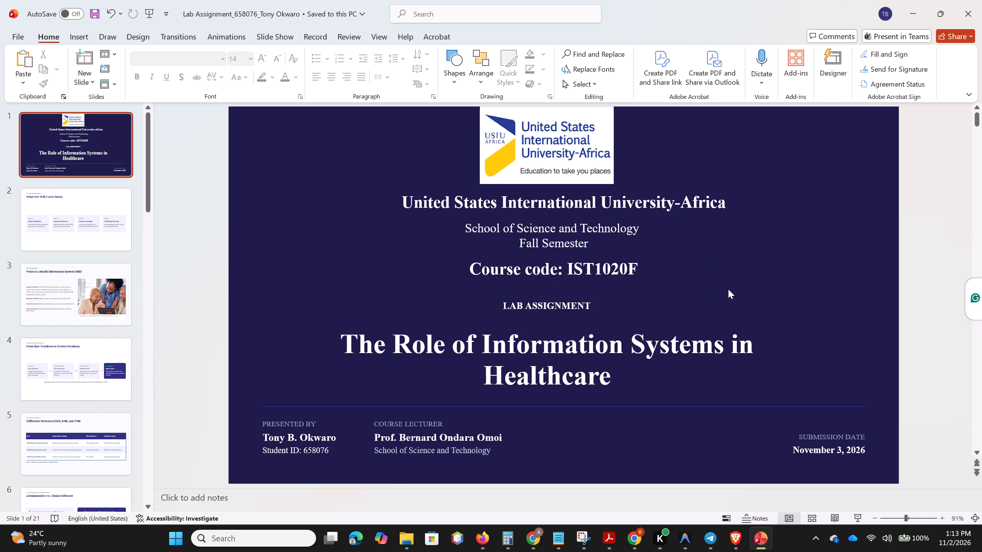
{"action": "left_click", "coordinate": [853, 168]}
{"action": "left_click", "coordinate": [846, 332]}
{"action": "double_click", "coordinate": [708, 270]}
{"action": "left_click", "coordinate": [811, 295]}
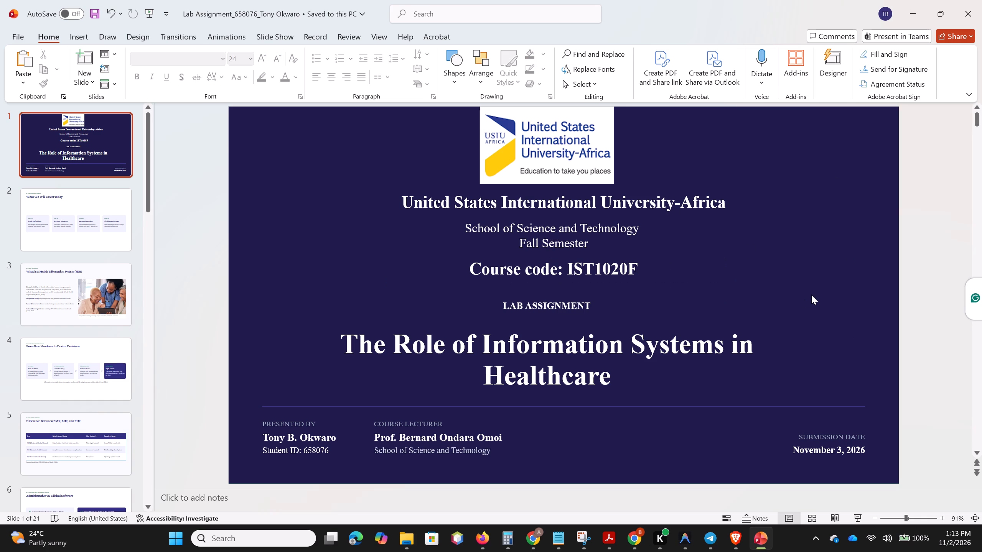
Set the title slide's background formatting to hide background graphics.
{"action": "right_click", "coordinate": [811, 295]}
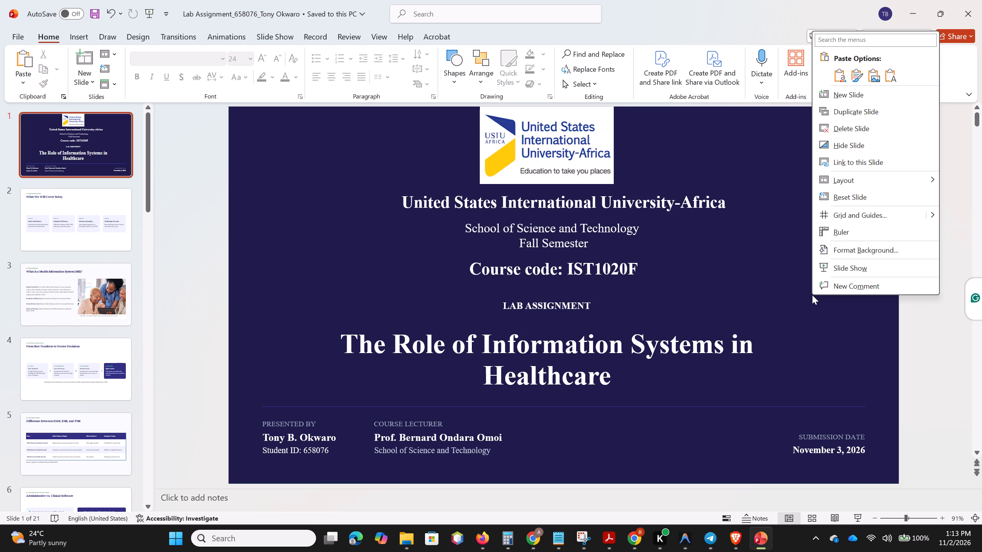
{"action": "left_click", "coordinate": [852, 247]}
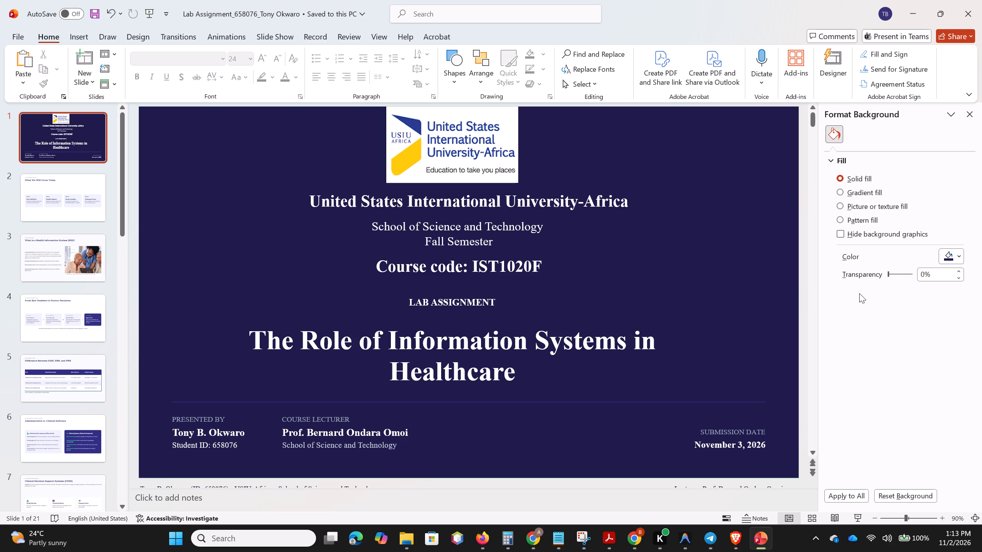
{"action": "left_click", "coordinate": [843, 236]}
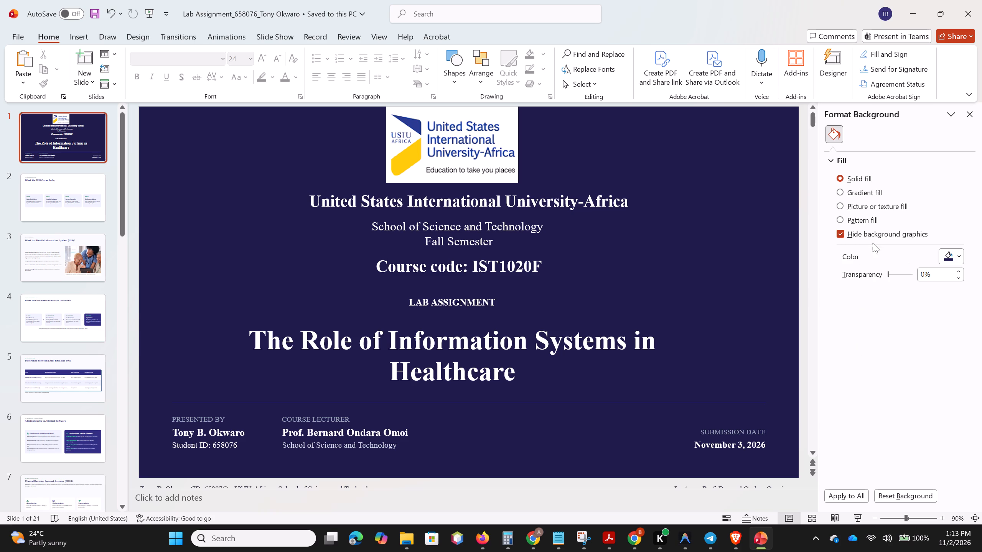
{"action": "left_click", "coordinate": [888, 273]}
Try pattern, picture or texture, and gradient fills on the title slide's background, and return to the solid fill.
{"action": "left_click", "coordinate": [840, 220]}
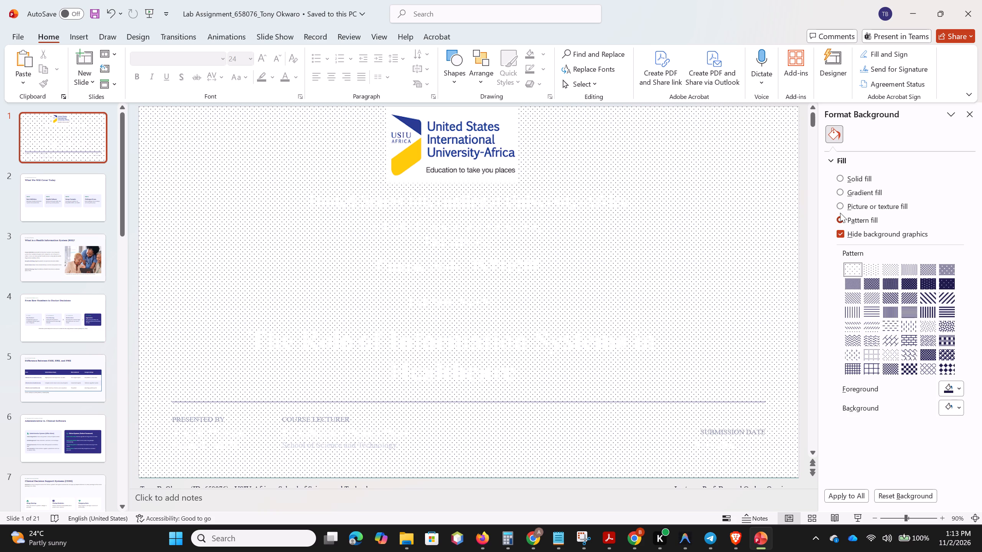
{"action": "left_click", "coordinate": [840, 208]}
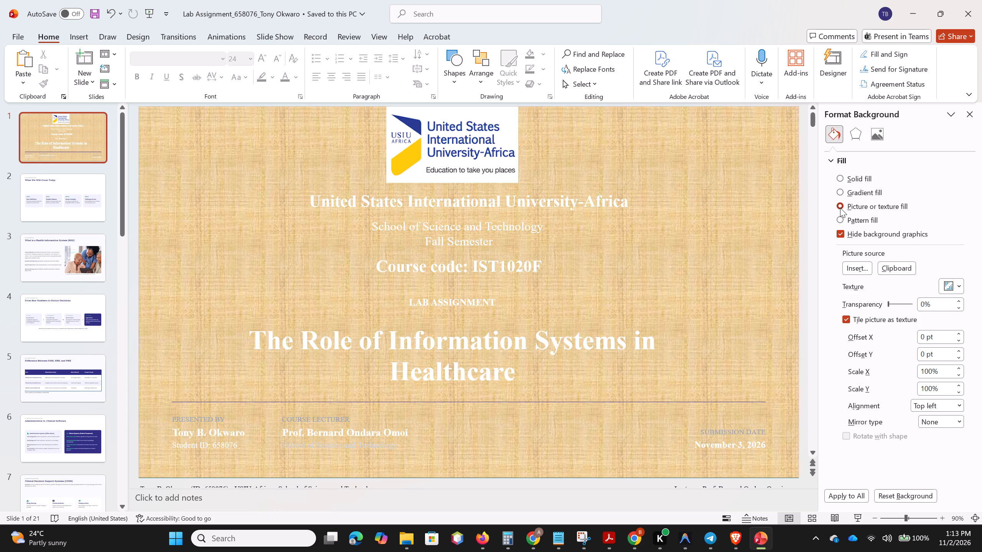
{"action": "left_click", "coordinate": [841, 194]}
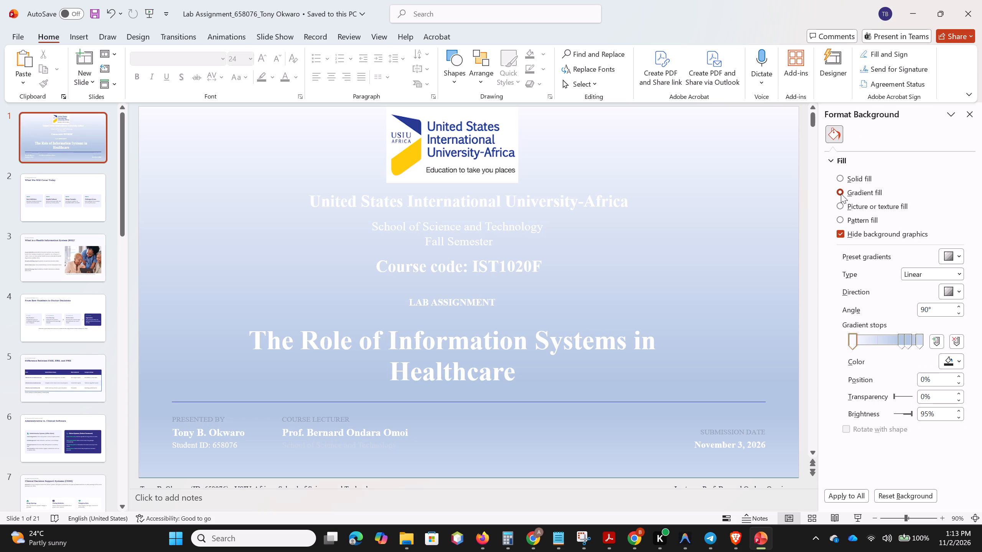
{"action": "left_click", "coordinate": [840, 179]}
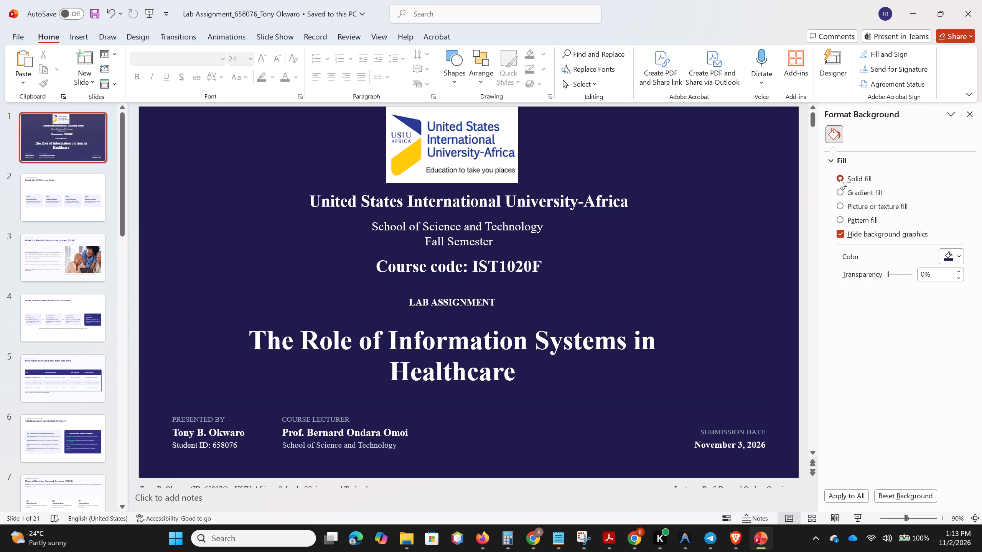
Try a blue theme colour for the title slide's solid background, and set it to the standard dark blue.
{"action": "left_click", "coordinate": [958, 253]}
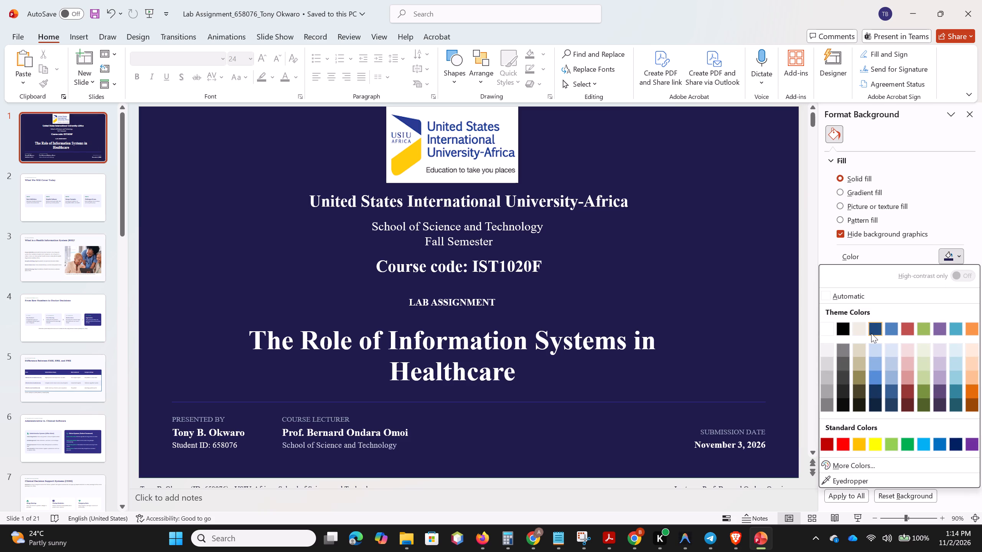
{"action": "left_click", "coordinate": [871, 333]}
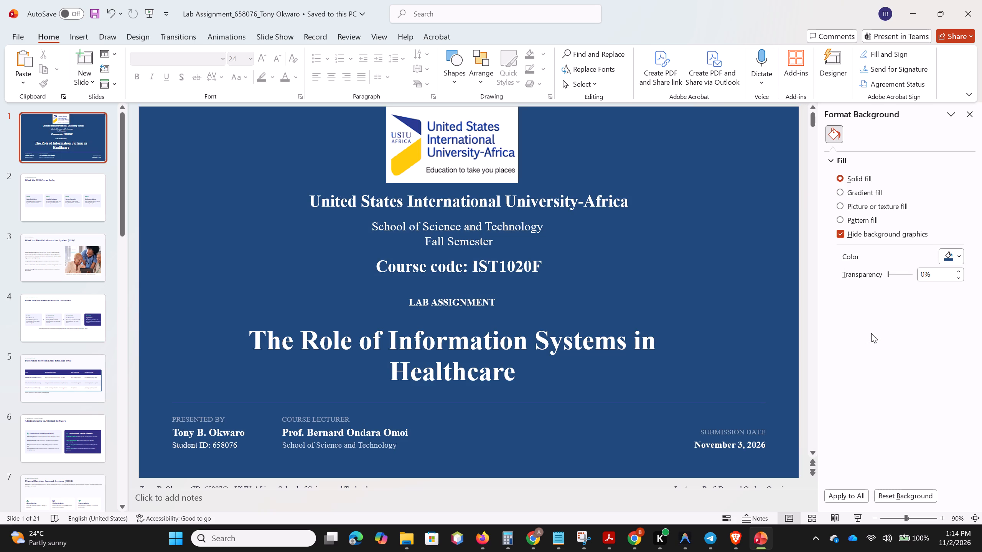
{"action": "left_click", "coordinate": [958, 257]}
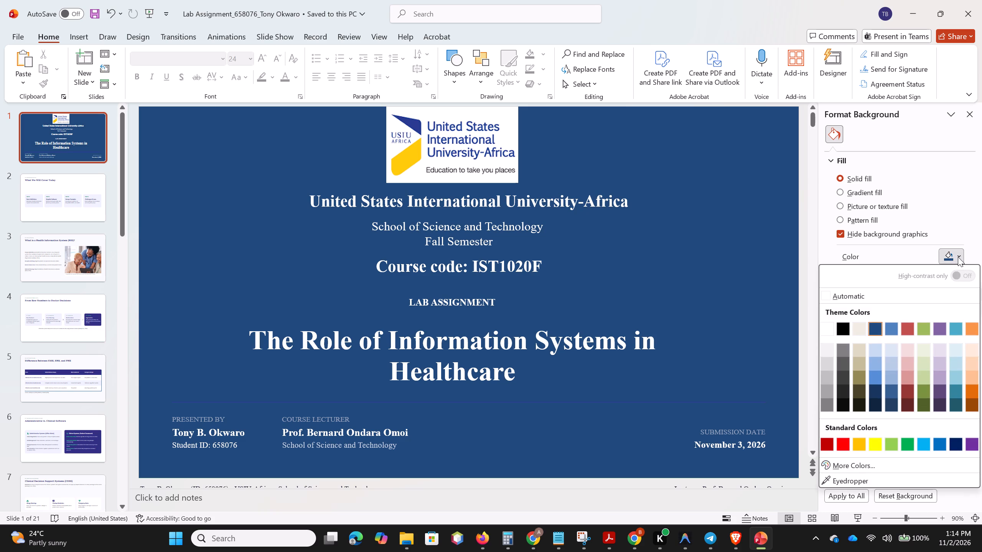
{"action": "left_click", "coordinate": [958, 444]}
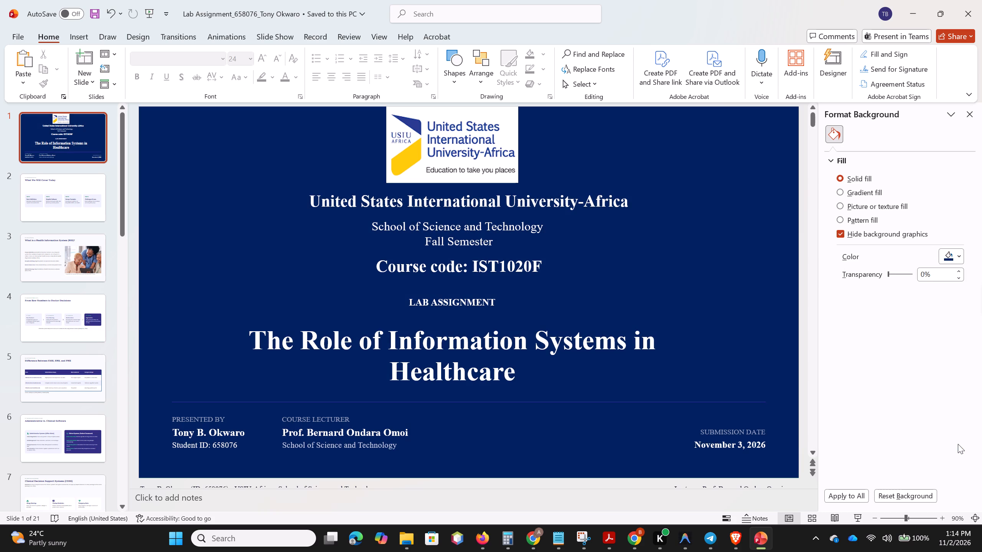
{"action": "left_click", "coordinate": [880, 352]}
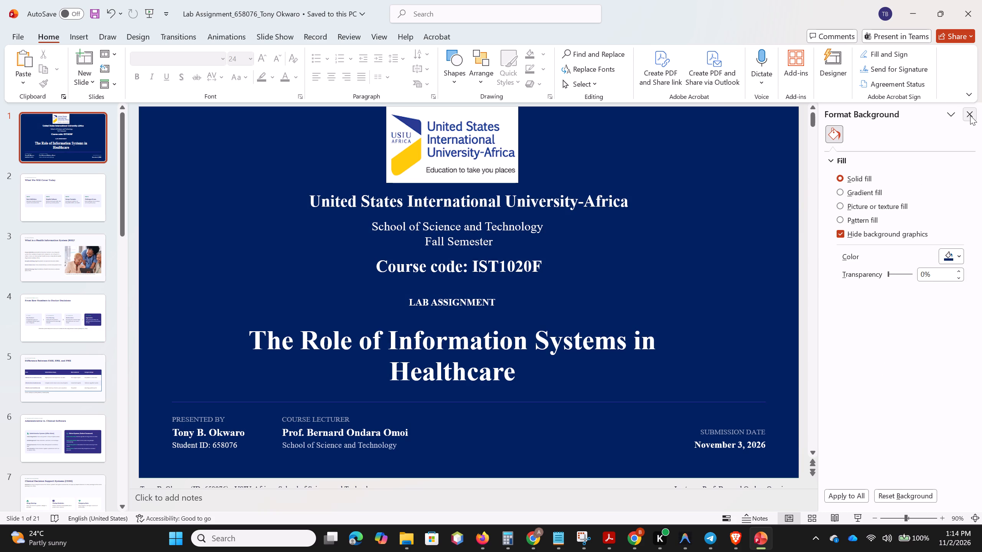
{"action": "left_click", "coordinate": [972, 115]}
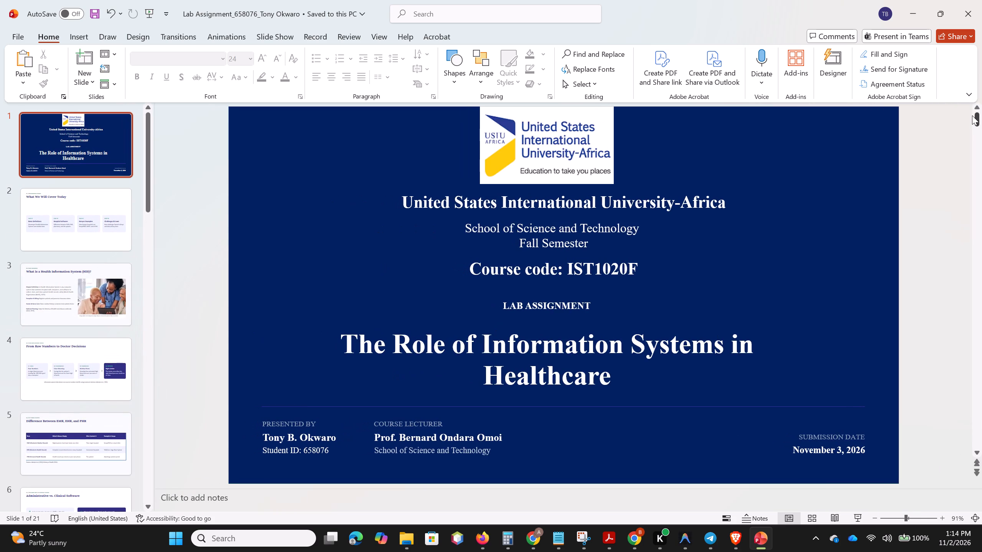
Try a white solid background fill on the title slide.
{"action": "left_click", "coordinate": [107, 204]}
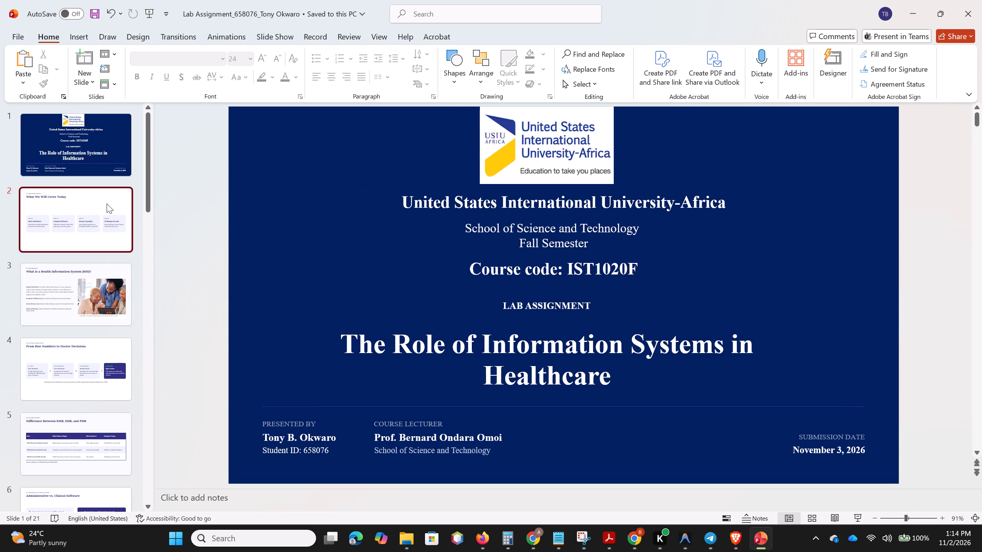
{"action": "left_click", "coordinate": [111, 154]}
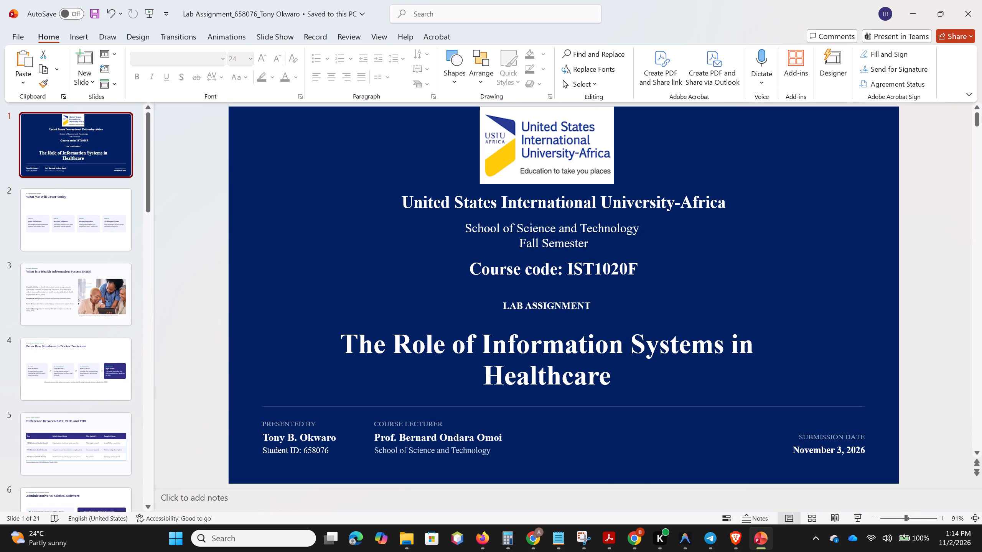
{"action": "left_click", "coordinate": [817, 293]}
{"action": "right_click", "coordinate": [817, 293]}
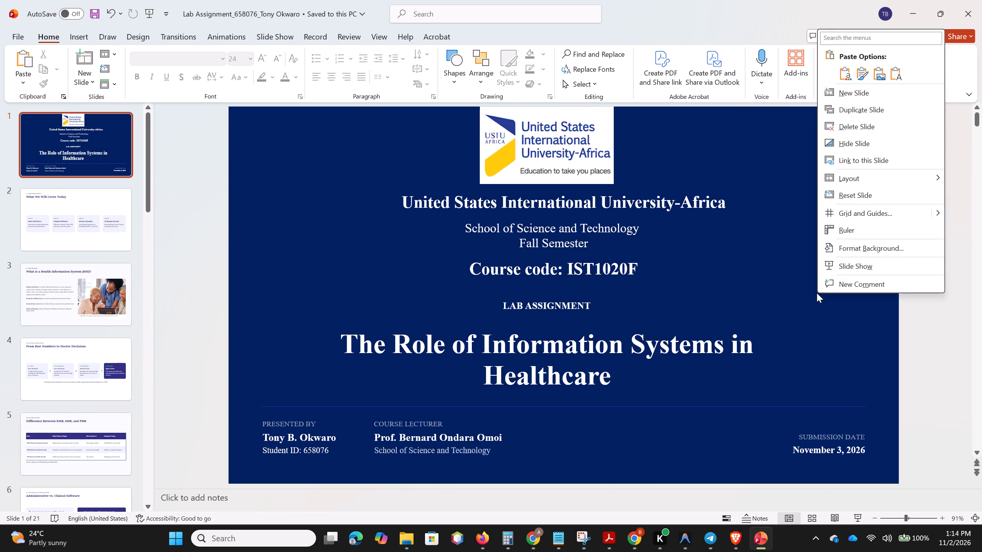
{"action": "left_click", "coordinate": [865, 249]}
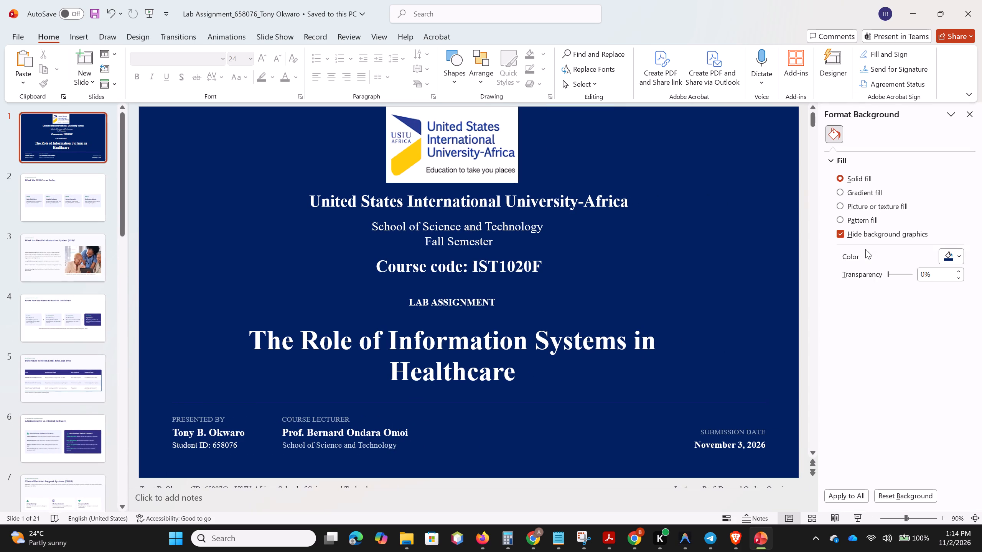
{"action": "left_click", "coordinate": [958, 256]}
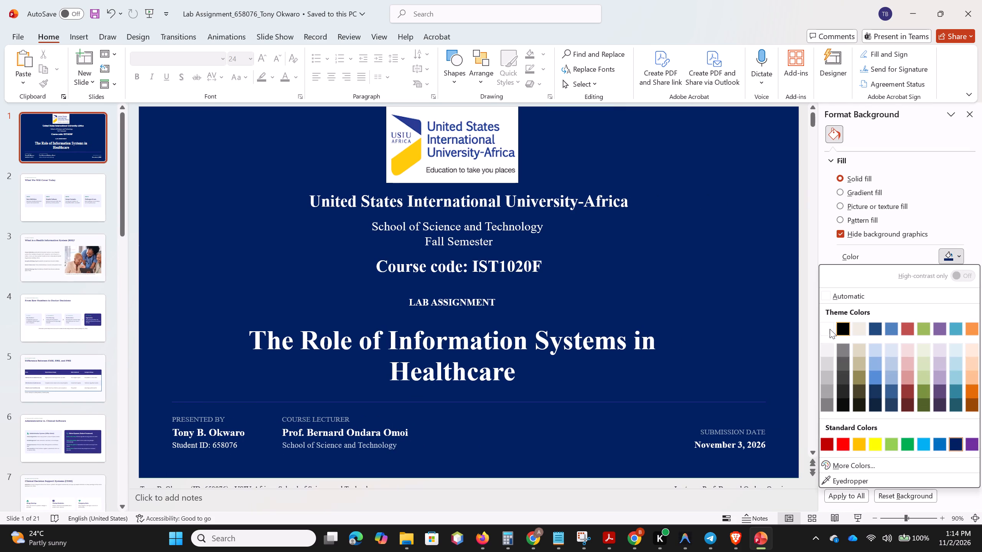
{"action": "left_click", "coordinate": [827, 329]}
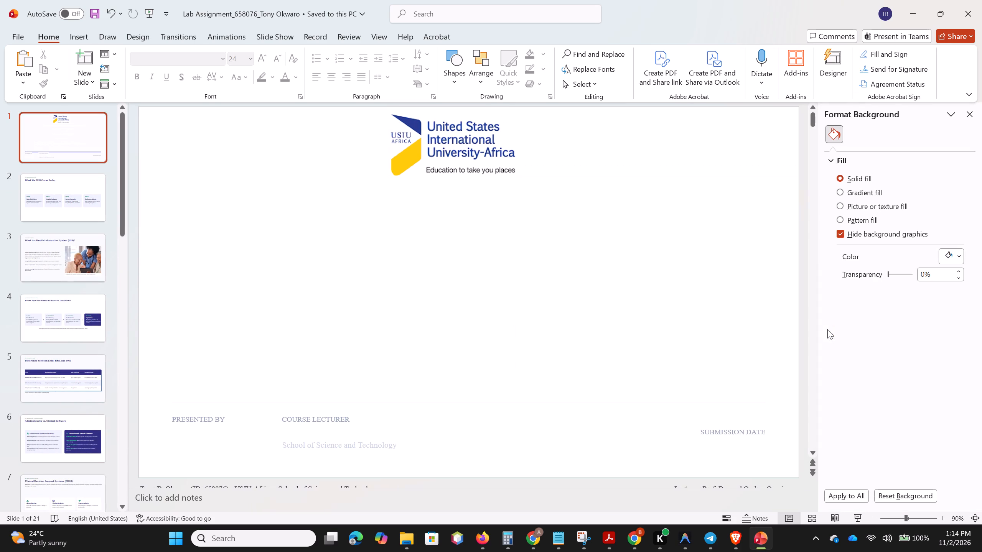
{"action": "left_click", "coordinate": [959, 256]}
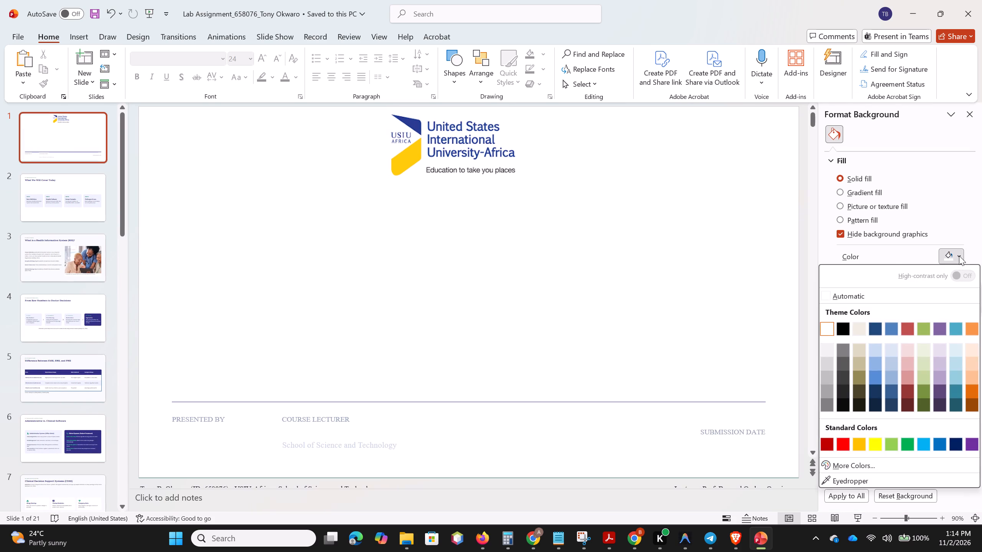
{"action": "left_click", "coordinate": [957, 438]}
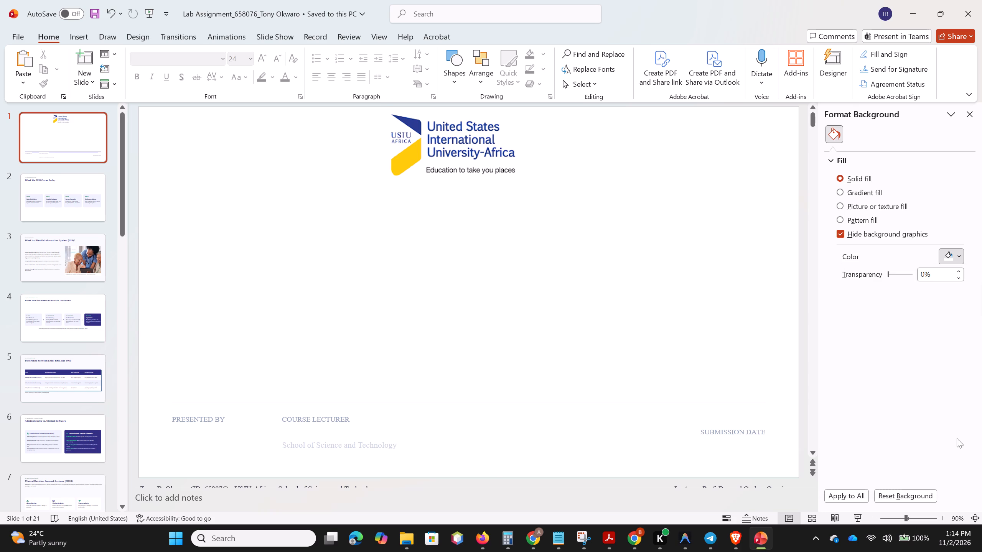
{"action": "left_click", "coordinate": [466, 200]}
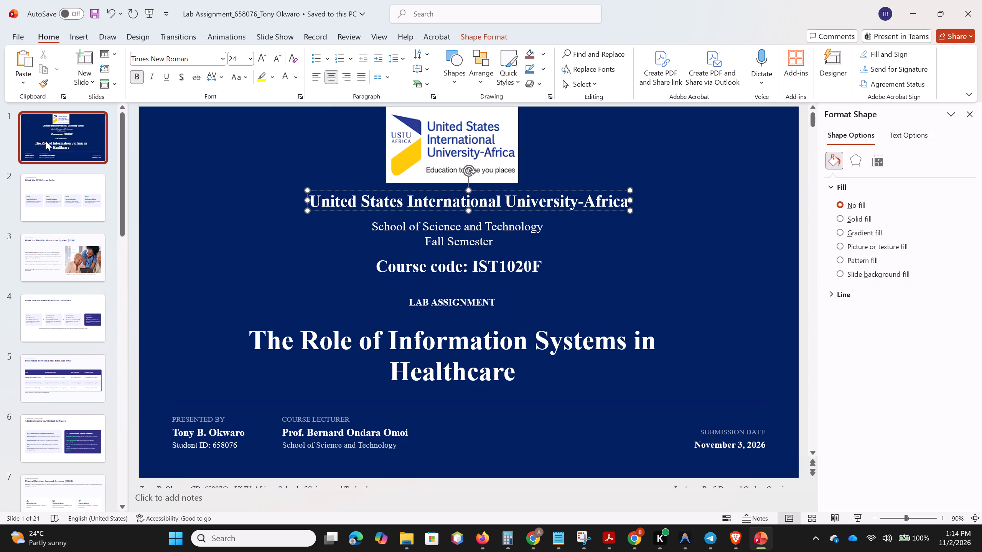
Examine the font and font colour options of the "What We Will Cover Today" heading on slide 2.
{"action": "left_click", "coordinate": [53, 197]}
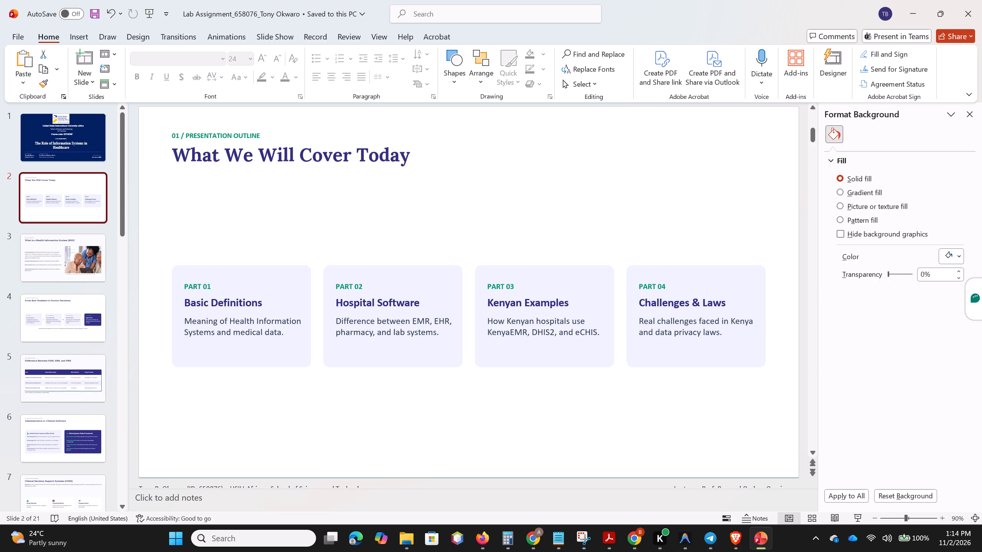
{"action": "left_click", "coordinate": [337, 160]}
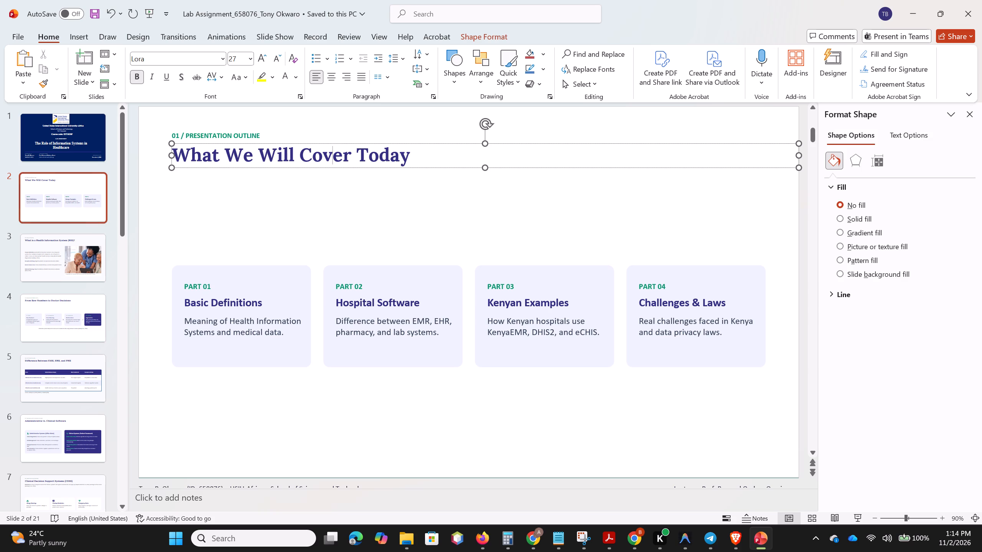
{"action": "left_click", "coordinate": [336, 159]}
{"action": "left_click", "coordinate": [296, 74]}
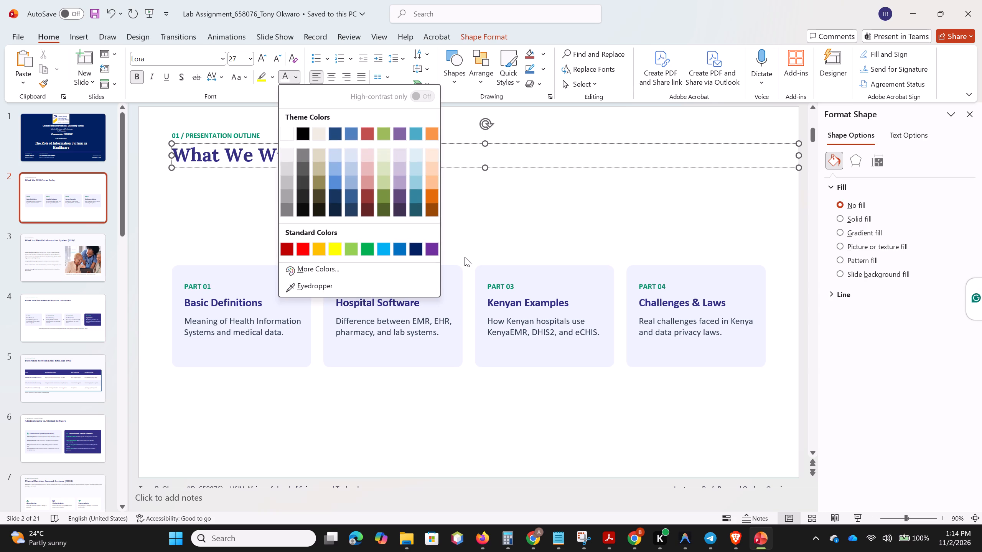
{"action": "left_click", "coordinate": [496, 219]}
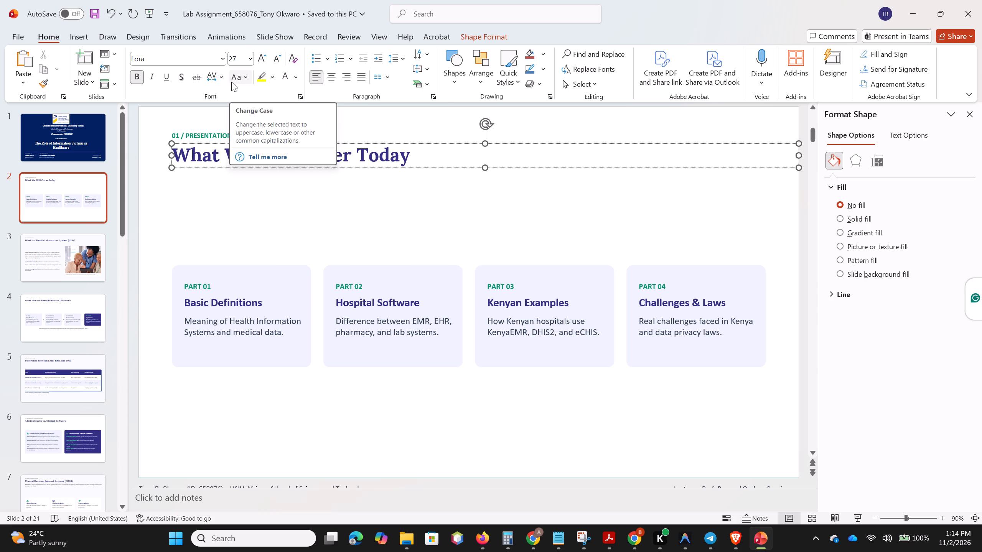
Change the font colour of all text on the title slide to the standard dark blue.
{"action": "left_click", "coordinate": [91, 137]}
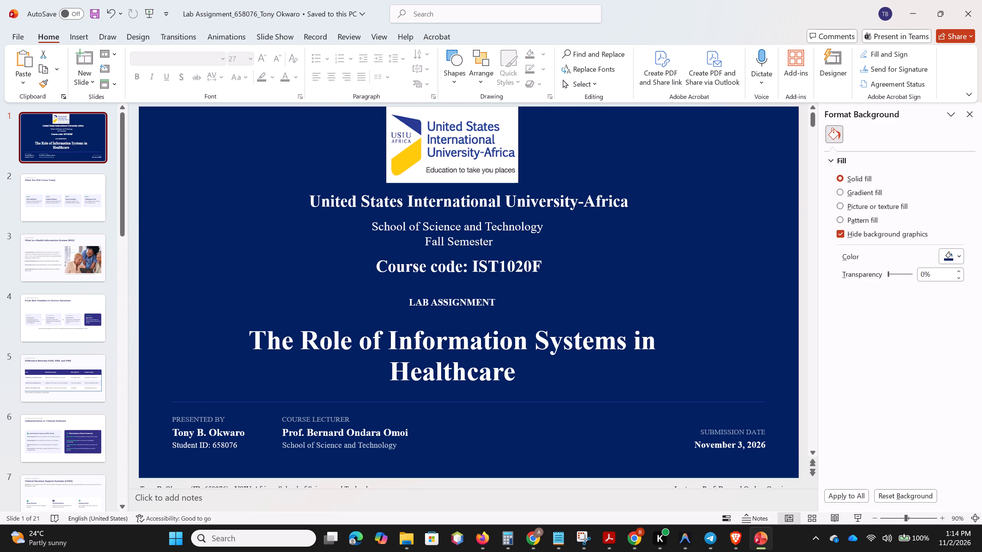
{"action": "left_click", "coordinate": [486, 204]}
{"action": "double_click", "coordinate": [486, 204]}
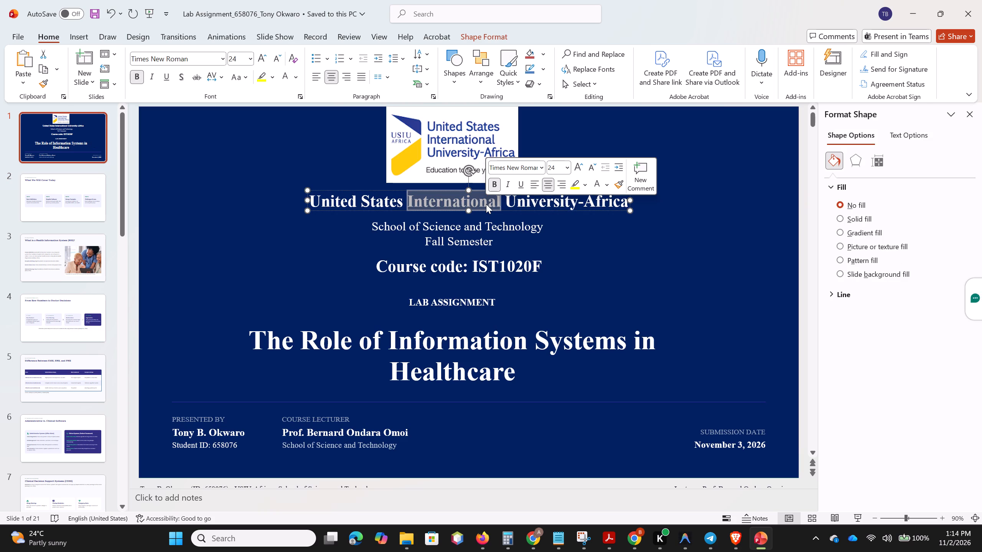
{"action": "key", "text": "ctrl+a"}
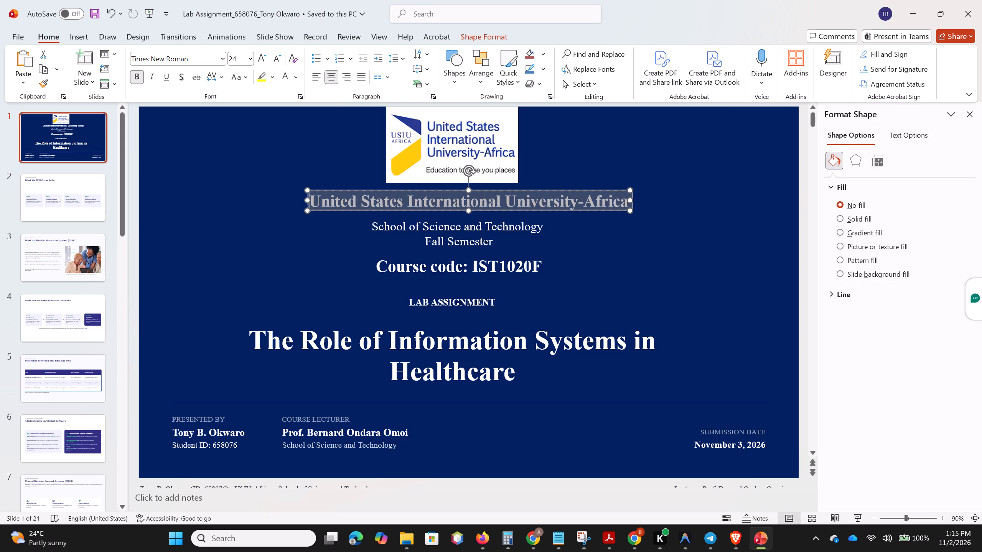
{"action": "left_click", "coordinate": [627, 284]}
{"action": "key", "text": "ctrl+a"}
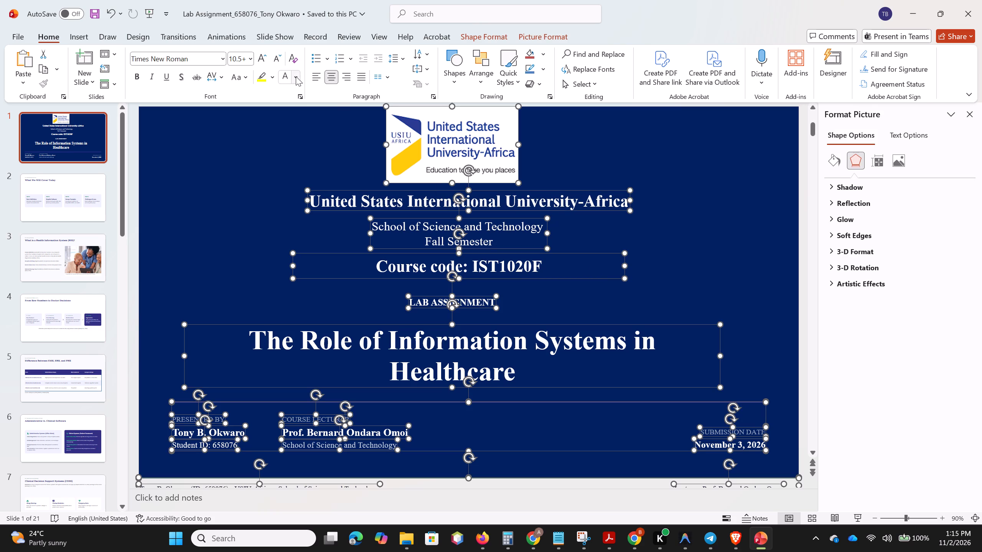
{"action": "left_click", "coordinate": [295, 76]}
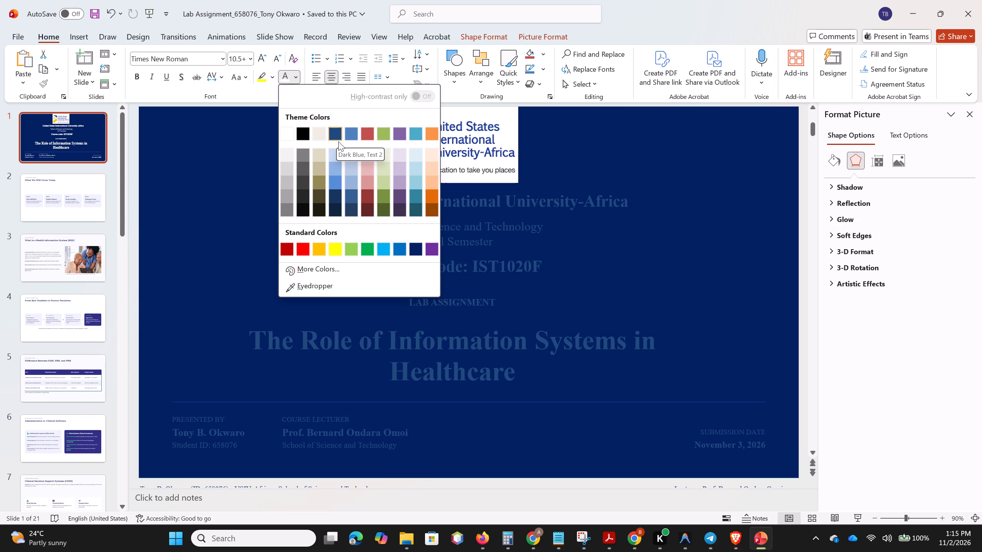
{"action": "left_click", "coordinate": [416, 245]}
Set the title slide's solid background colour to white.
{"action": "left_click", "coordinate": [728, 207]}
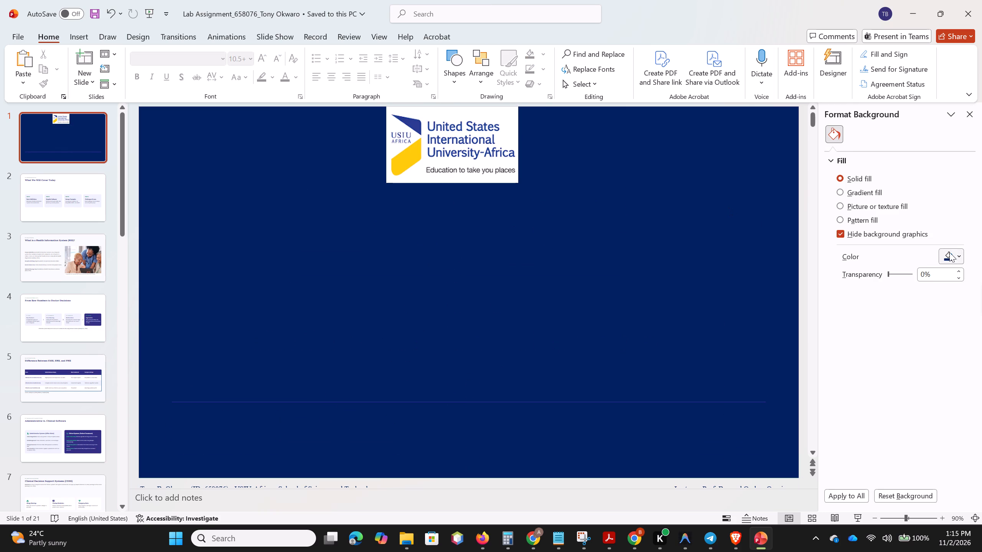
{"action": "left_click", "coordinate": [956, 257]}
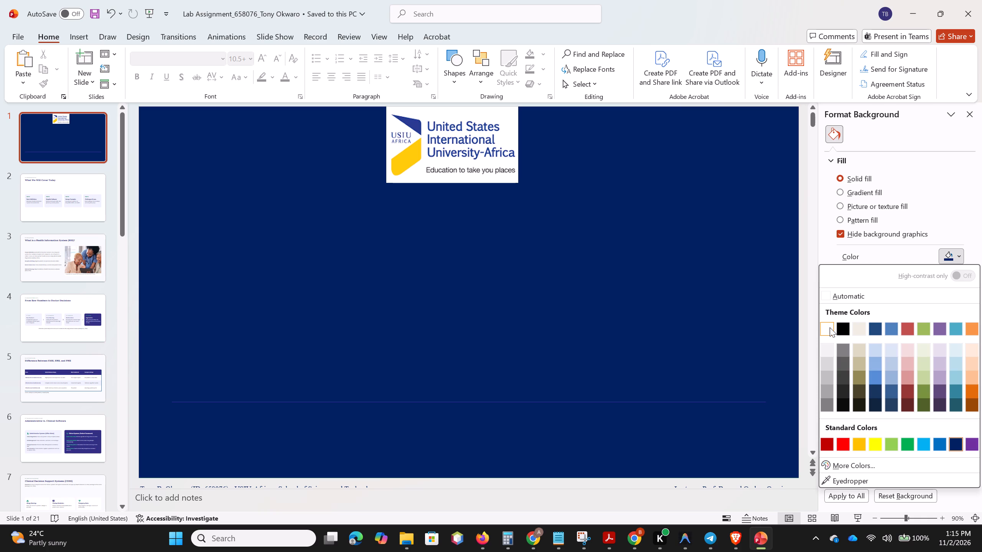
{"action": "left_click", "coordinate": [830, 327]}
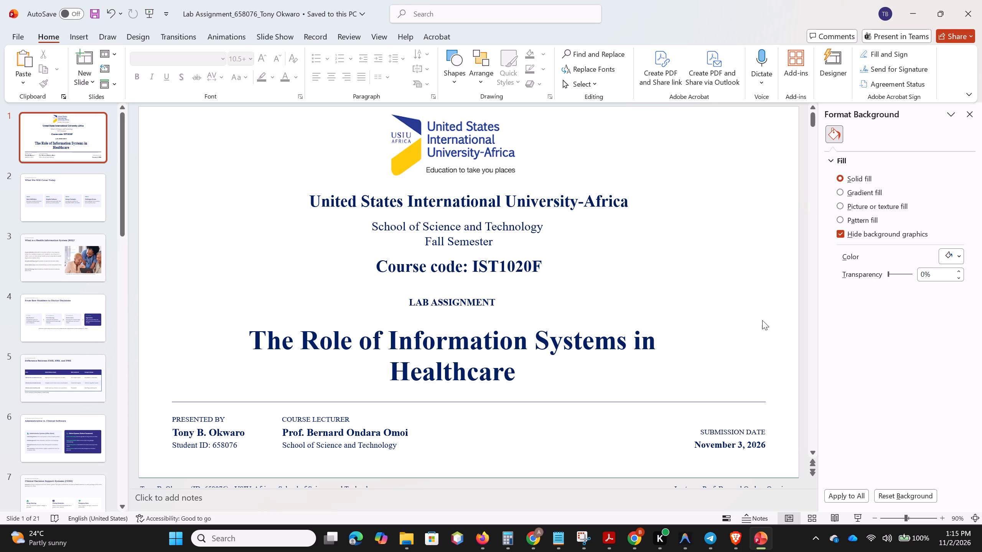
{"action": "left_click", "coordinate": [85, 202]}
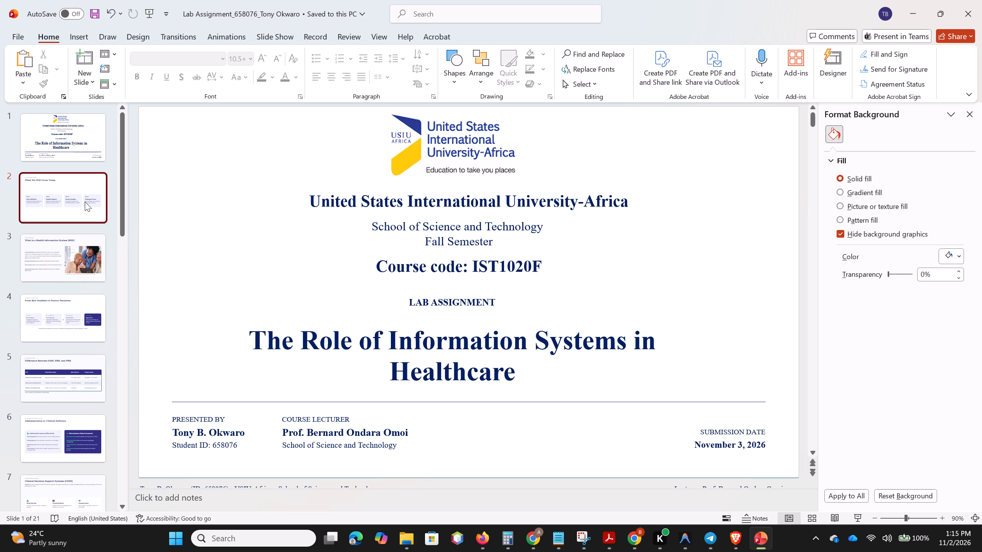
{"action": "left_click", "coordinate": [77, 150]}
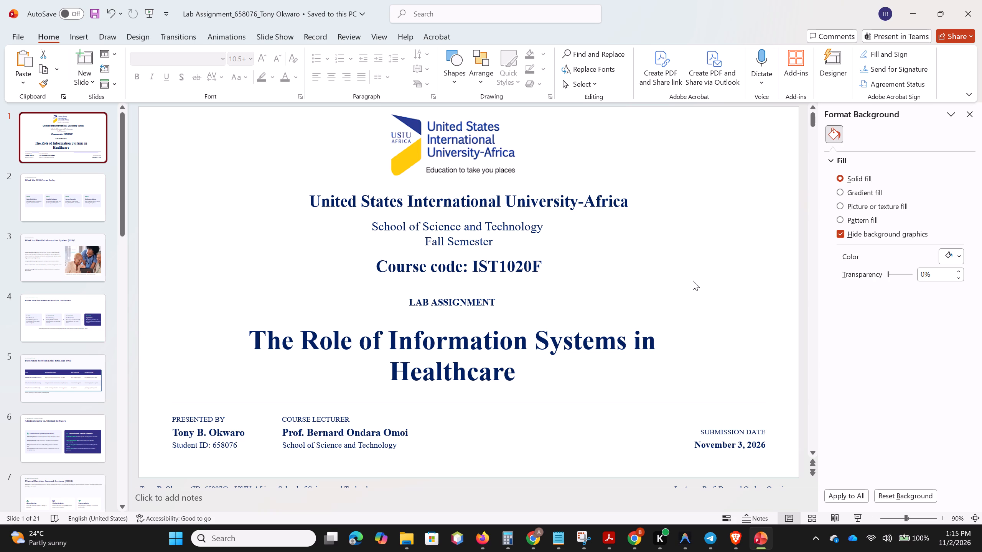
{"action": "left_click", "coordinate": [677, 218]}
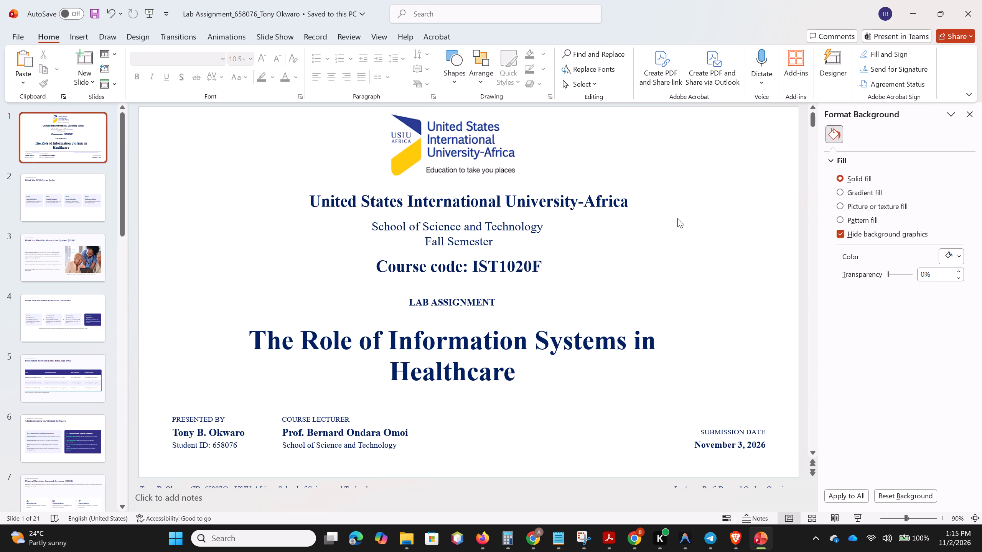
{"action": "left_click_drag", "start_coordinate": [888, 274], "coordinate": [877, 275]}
Turn off hiding of background graphics for the title slide.
{"action": "left_click", "coordinate": [844, 235]}
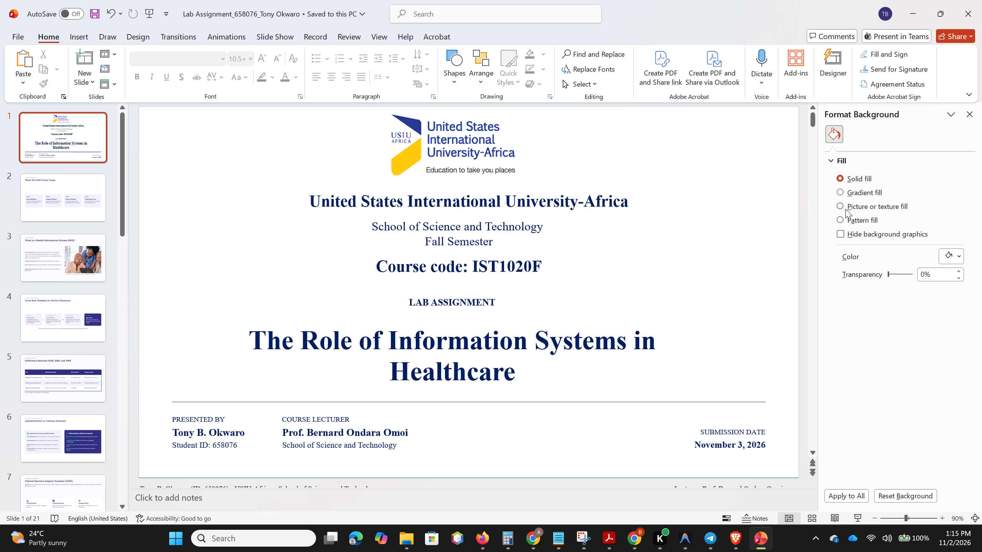
Try a picture or texture fill on the title slide's background, and switch it to a gradient fill.
{"action": "left_click", "coordinate": [842, 206]}
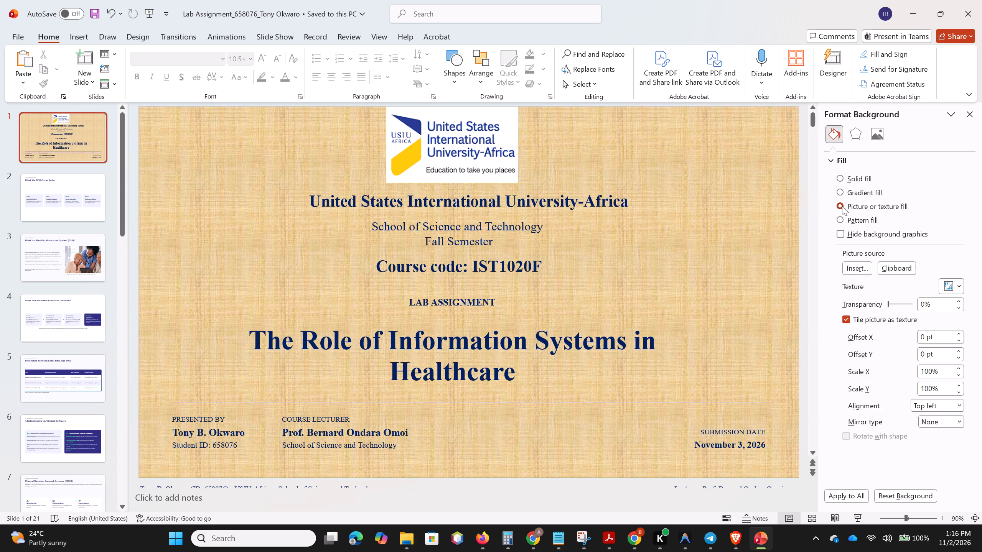
{"action": "left_click", "coordinate": [840, 194]}
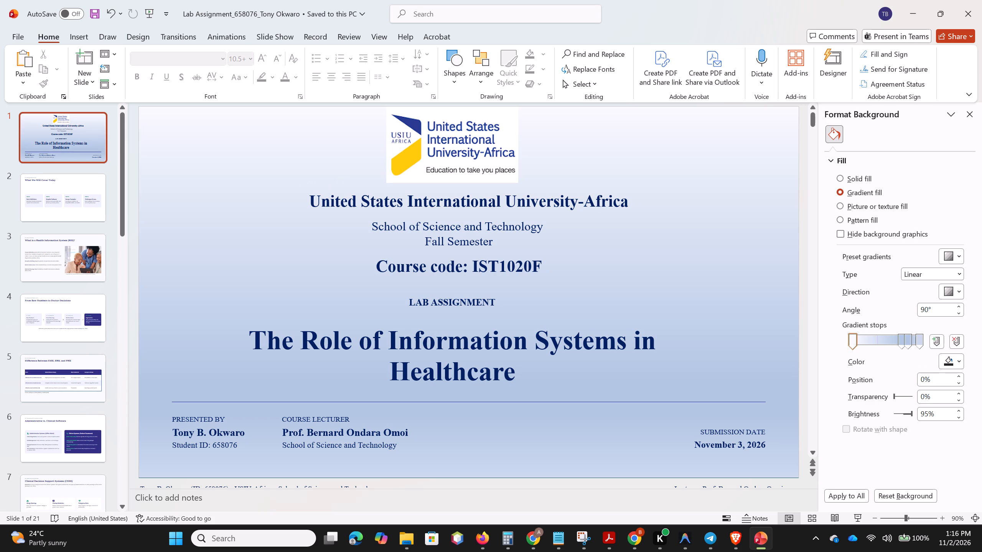
Examine the university logo's picture formatting options, covering fill, effects, size and picture adjustments.
{"action": "left_click", "coordinate": [503, 140]}
{"action": "right_click", "coordinate": [503, 140]}
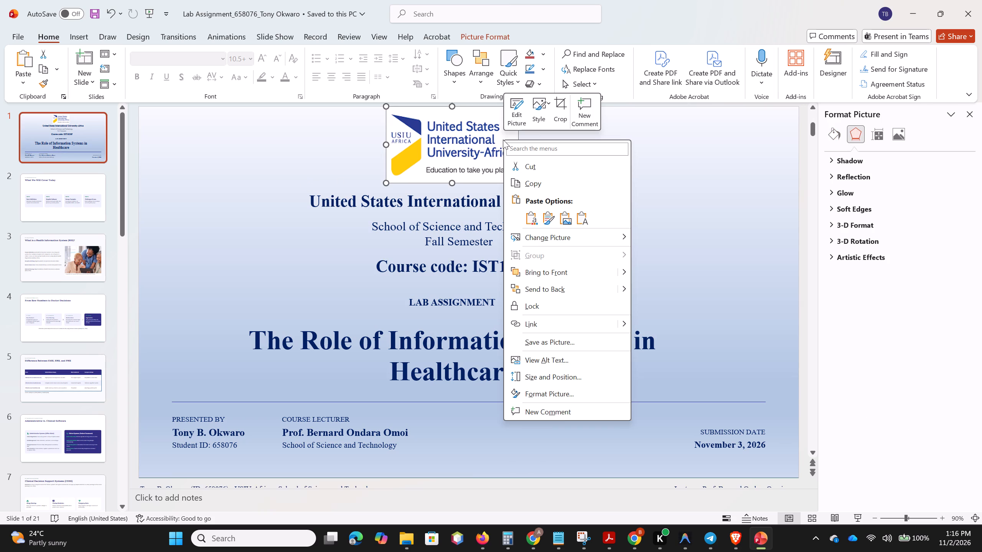
{"action": "left_click", "coordinate": [679, 156]}
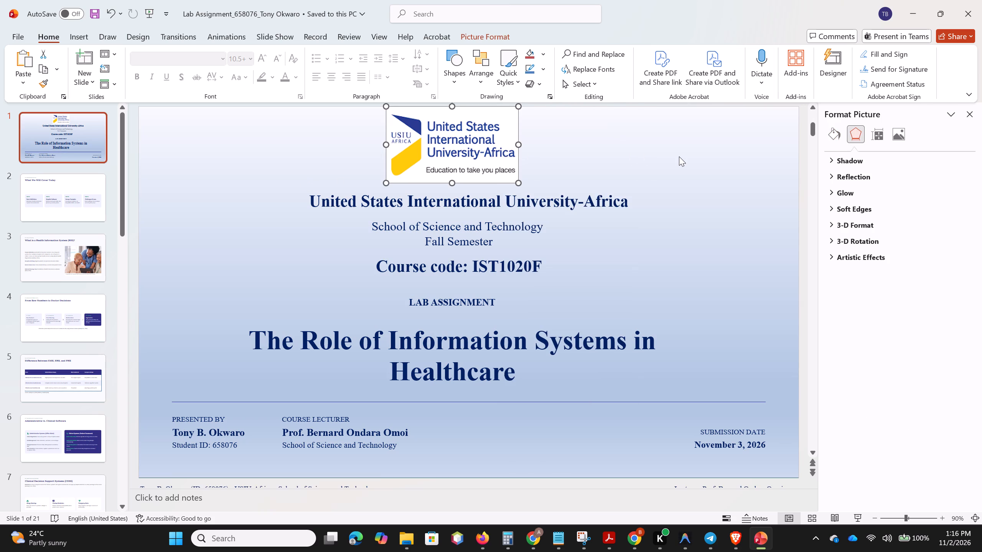
{"action": "left_click", "coordinate": [839, 139]}
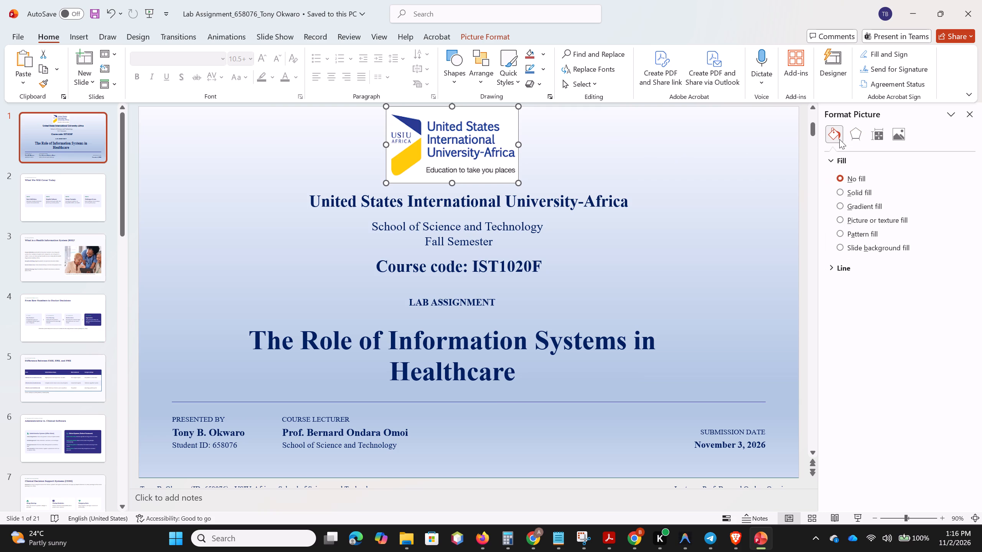
{"action": "left_click", "coordinate": [878, 135]}
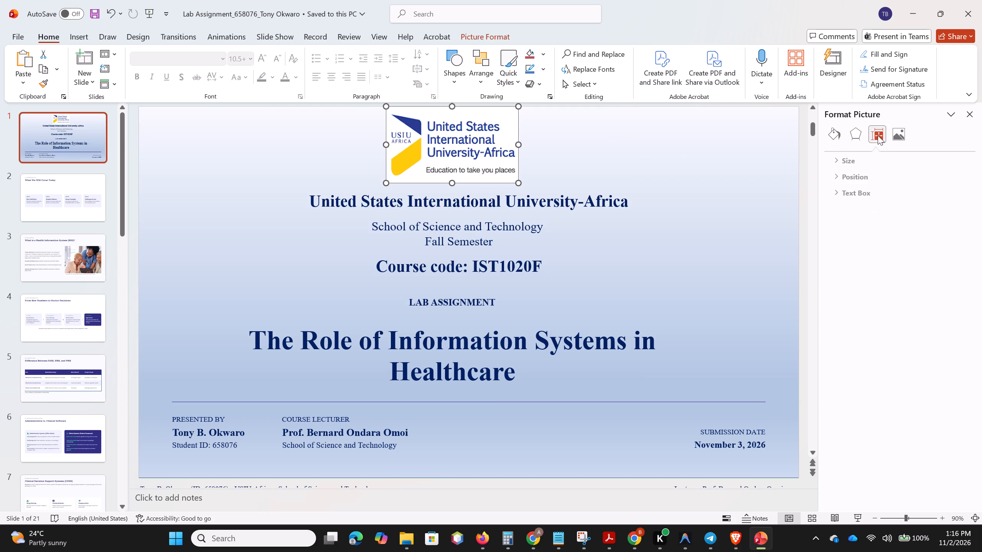
{"action": "left_click", "coordinate": [896, 136]}
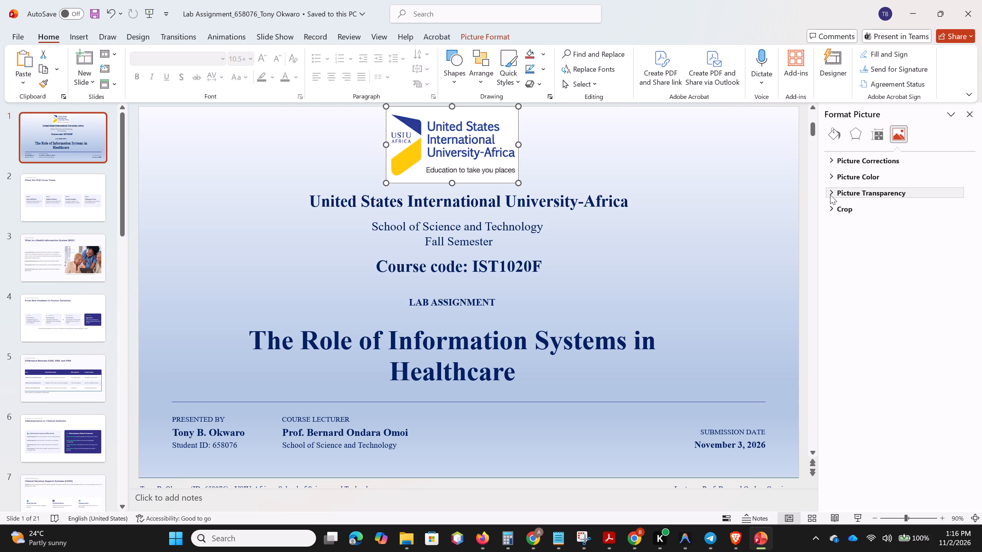
{"action": "left_click", "coordinate": [873, 140]}
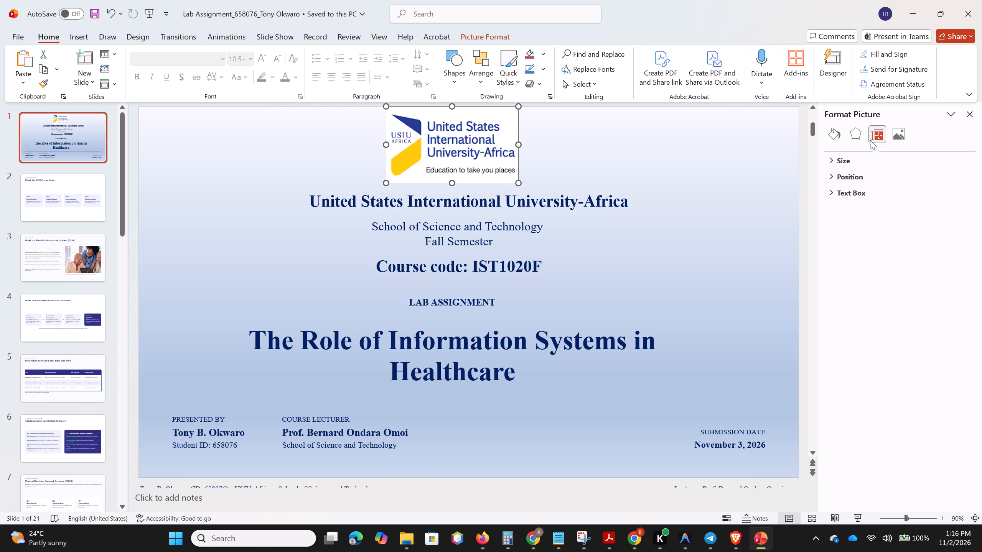
{"action": "left_click", "coordinate": [438, 137]}
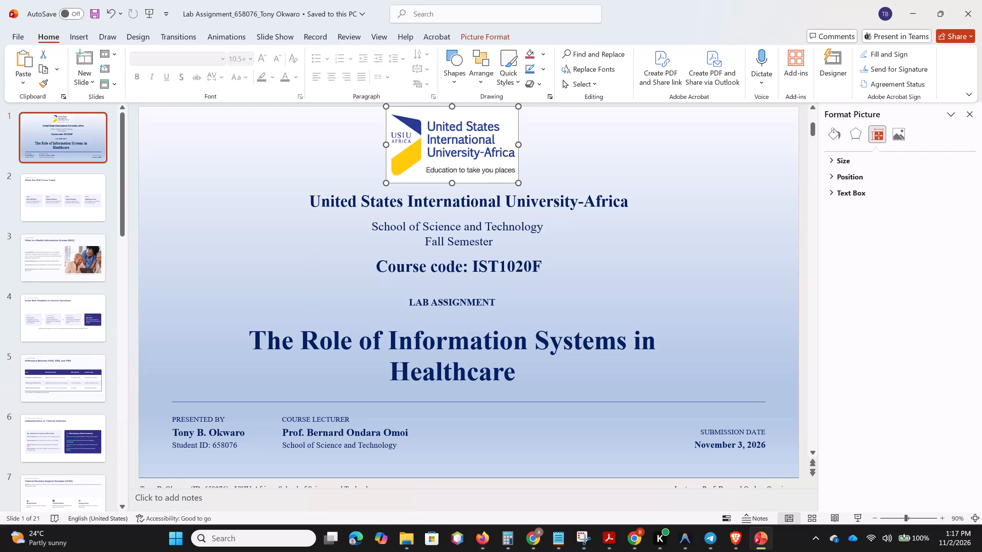
Move the lightest gradient stop of the title slide's background to position 53%, trying several positions along the gradient.
{"action": "left_click", "coordinate": [736, 225]}
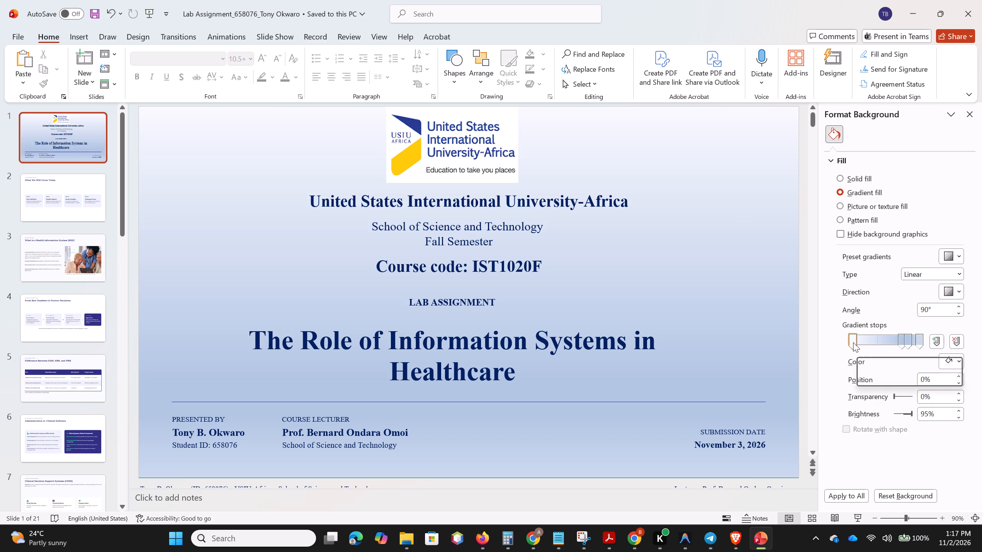
{"action": "left_click_drag", "start_coordinate": [852, 342], "coordinate": [880, 341]}
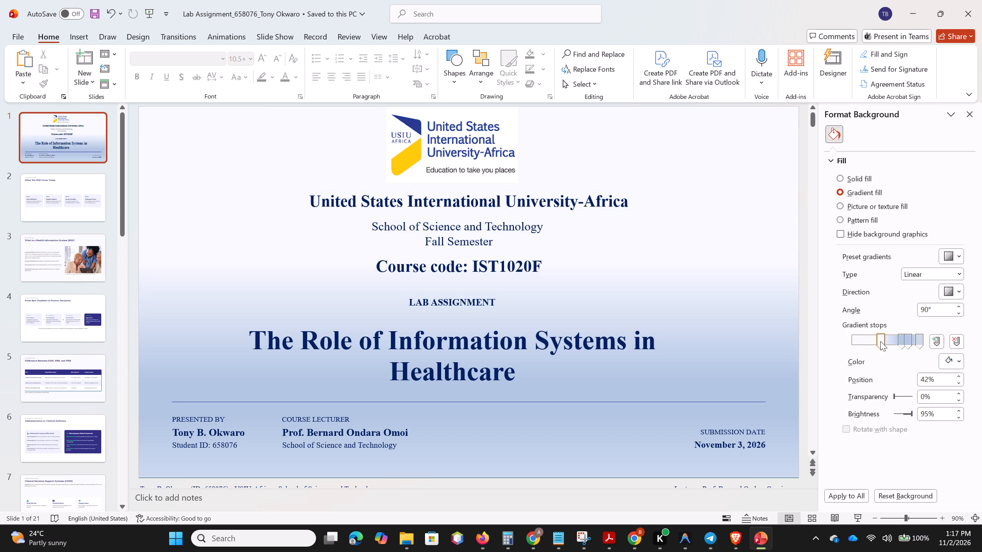
{"action": "left_click_drag", "start_coordinate": [880, 341], "coordinate": [891, 341]}
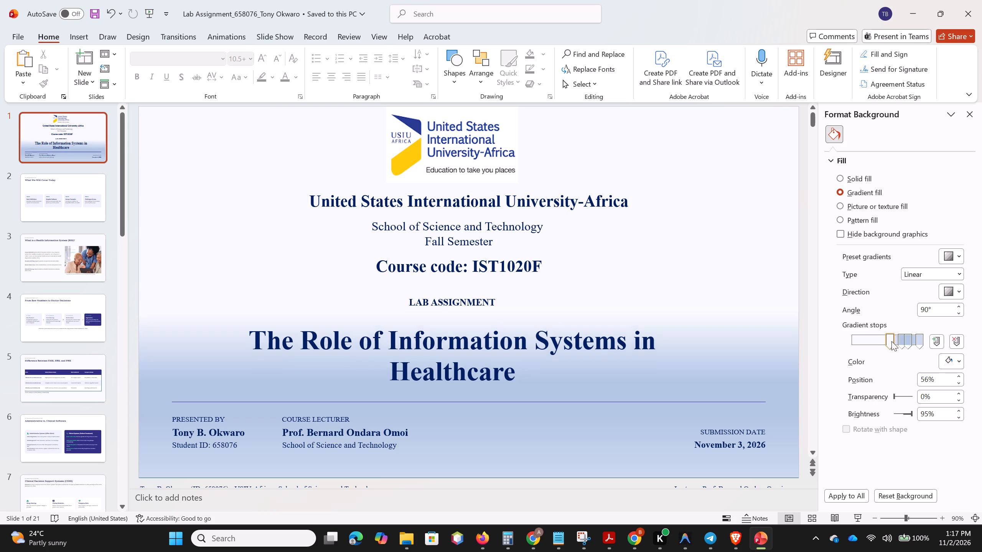
{"action": "left_click_drag", "start_coordinate": [891, 341], "coordinate": [913, 341]}
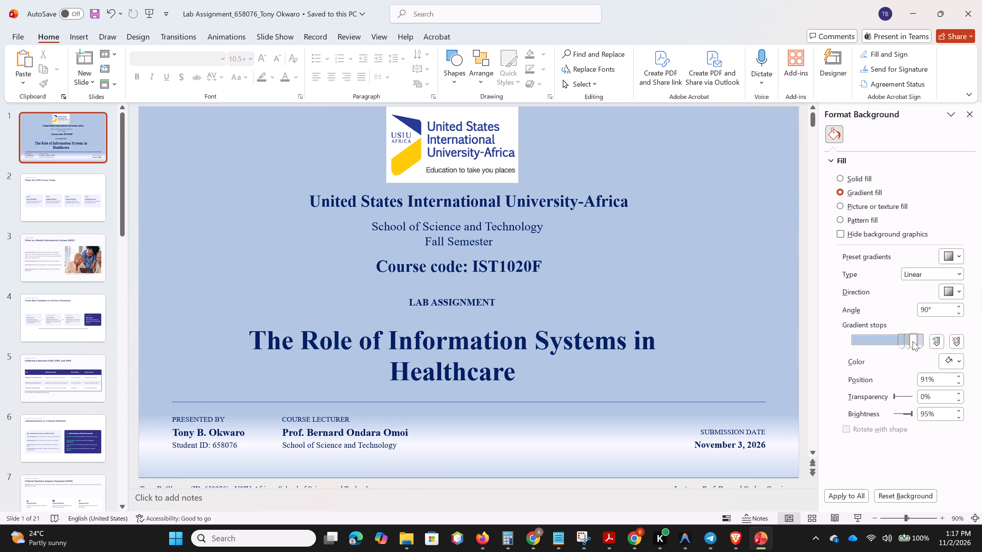
{"action": "left_click_drag", "start_coordinate": [913, 341], "coordinate": [902, 341]}
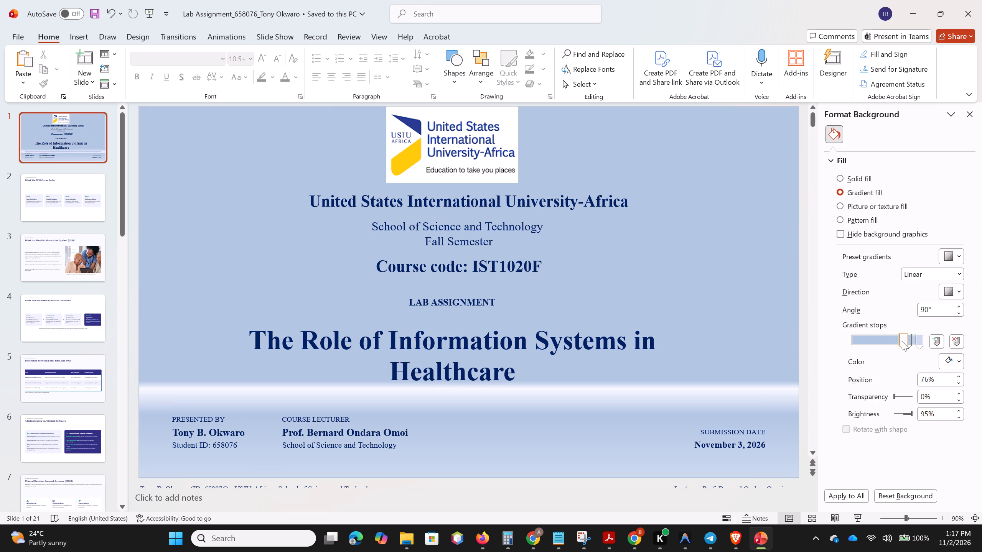
{"action": "left_click_drag", "start_coordinate": [902, 341], "coordinate": [889, 340]}
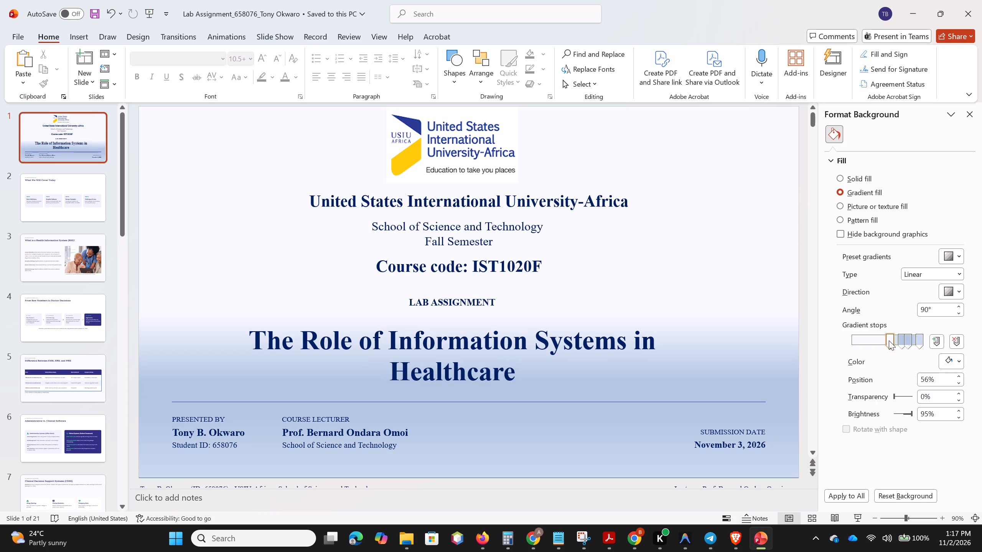
{"action": "left_click_drag", "start_coordinate": [889, 340], "coordinate": [905, 340]}
{"action": "left_click_drag", "start_coordinate": [905, 340], "coordinate": [918, 343]}
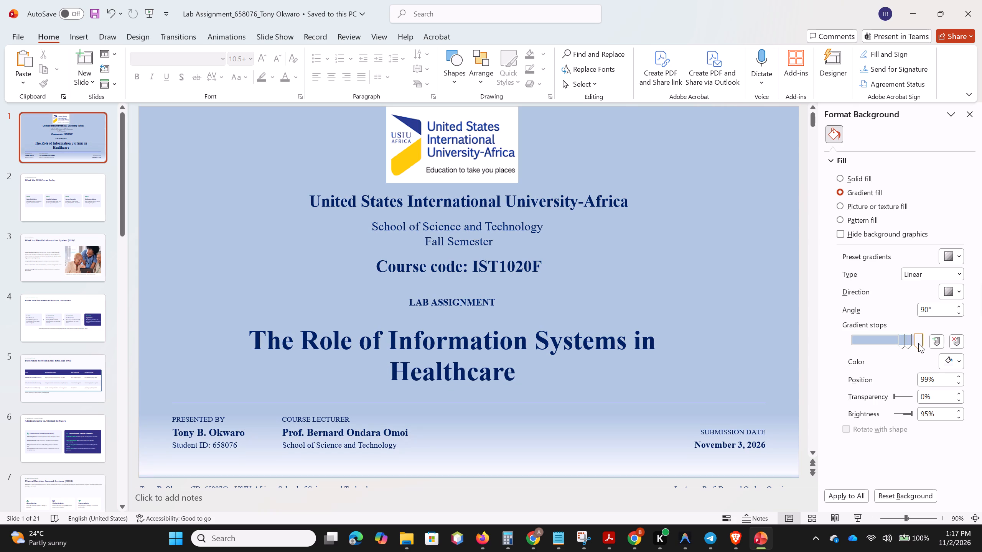
{"action": "left_click_drag", "start_coordinate": [918, 343], "coordinate": [910, 341]}
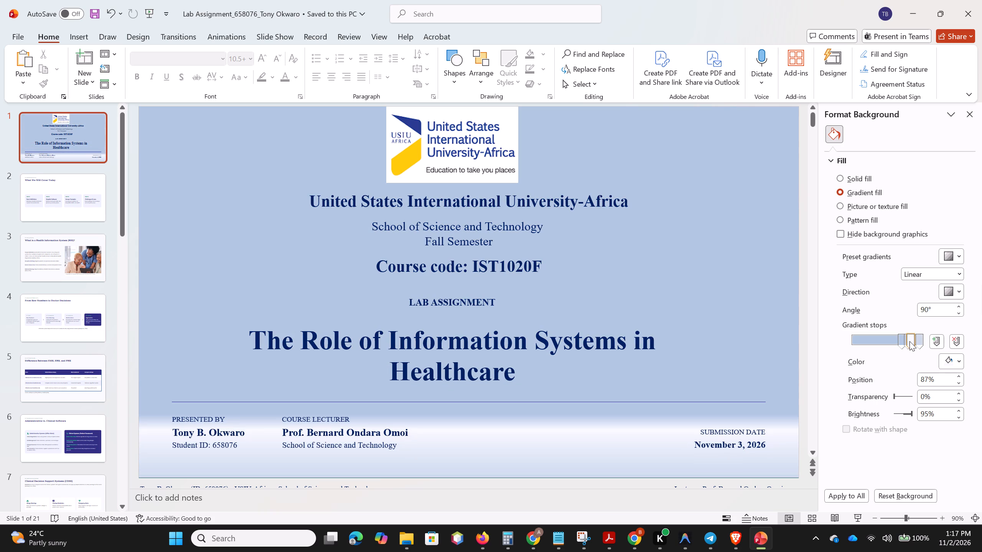
{"action": "left_click_drag", "start_coordinate": [910, 341], "coordinate": [903, 341]}
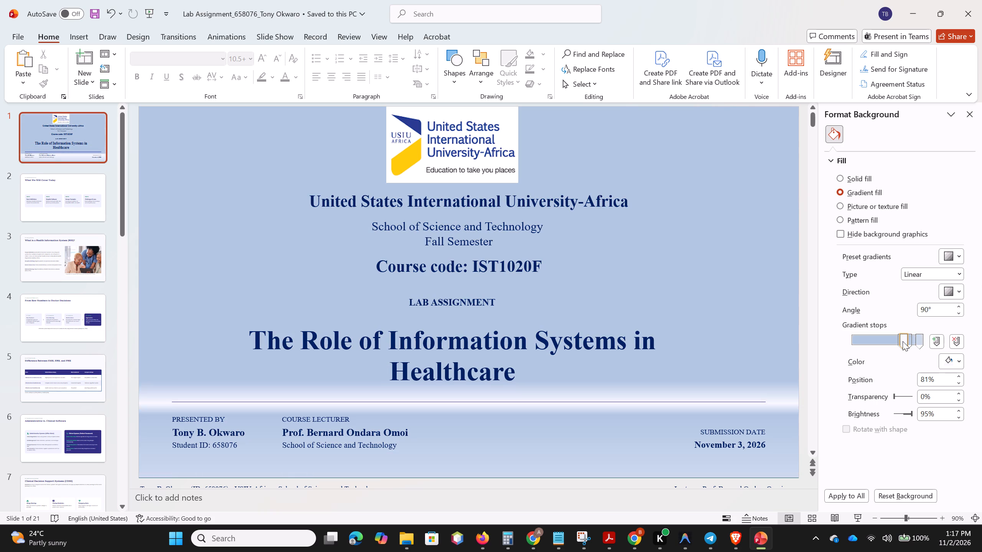
{"action": "left_click_drag", "start_coordinate": [903, 341], "coordinate": [899, 341]}
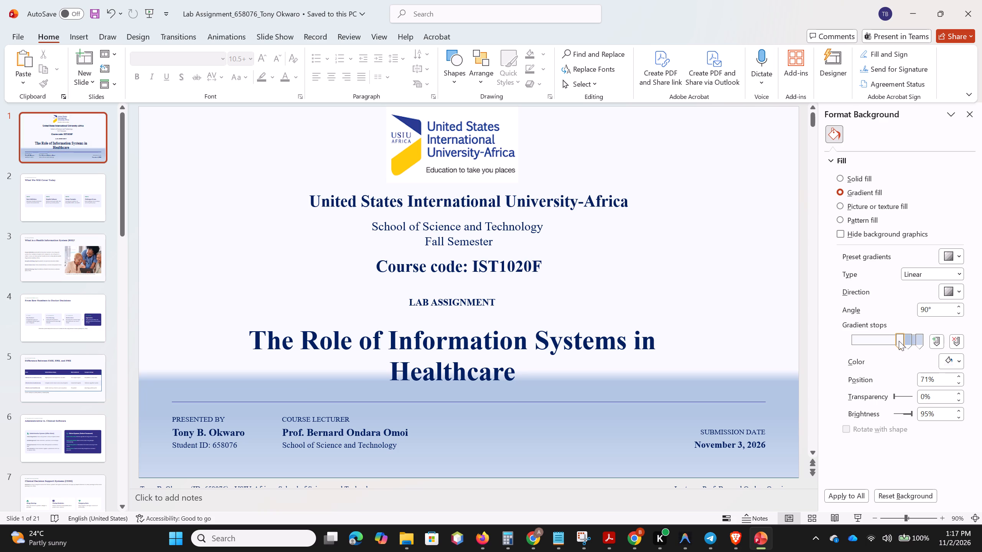
{"action": "left_click_drag", "start_coordinate": [899, 341], "coordinate": [880, 337]}
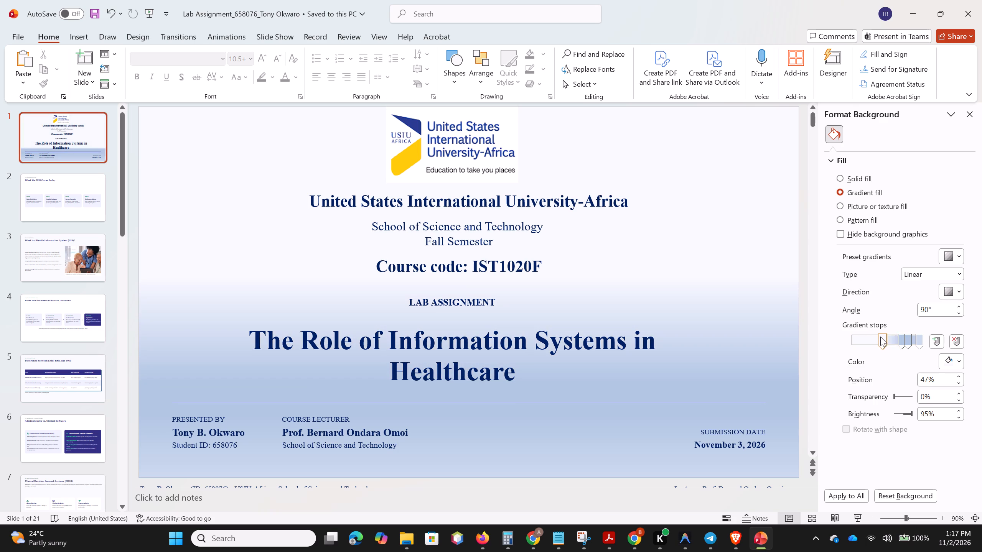
{"action": "left_click_drag", "start_coordinate": [880, 337], "coordinate": [877, 335]}
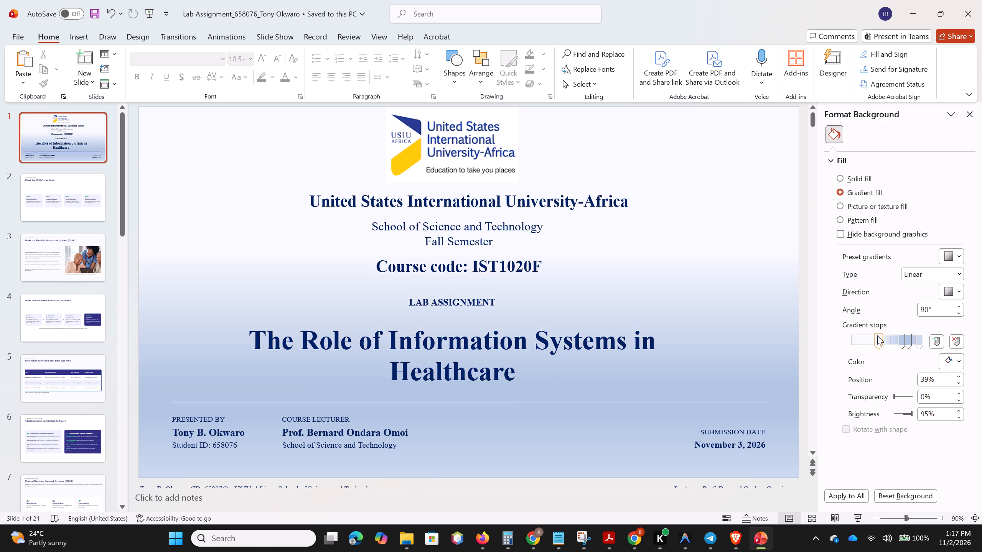
{"action": "left_click_drag", "start_coordinate": [877, 335], "coordinate": [865, 336]}
{"action": "left_click_drag", "start_coordinate": [865, 336], "coordinate": [854, 336]}
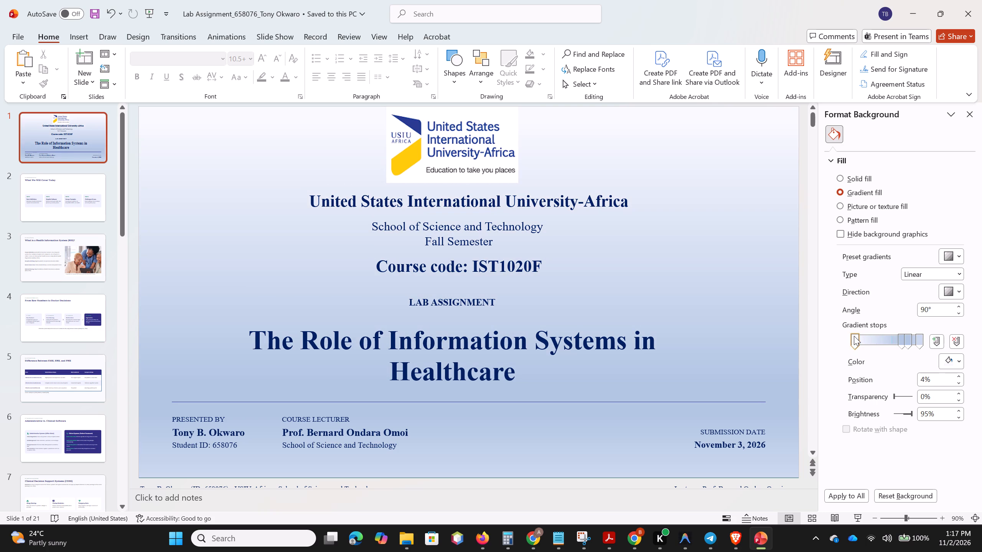
{"action": "left_click_drag", "start_coordinate": [854, 336], "coordinate": [875, 337]}
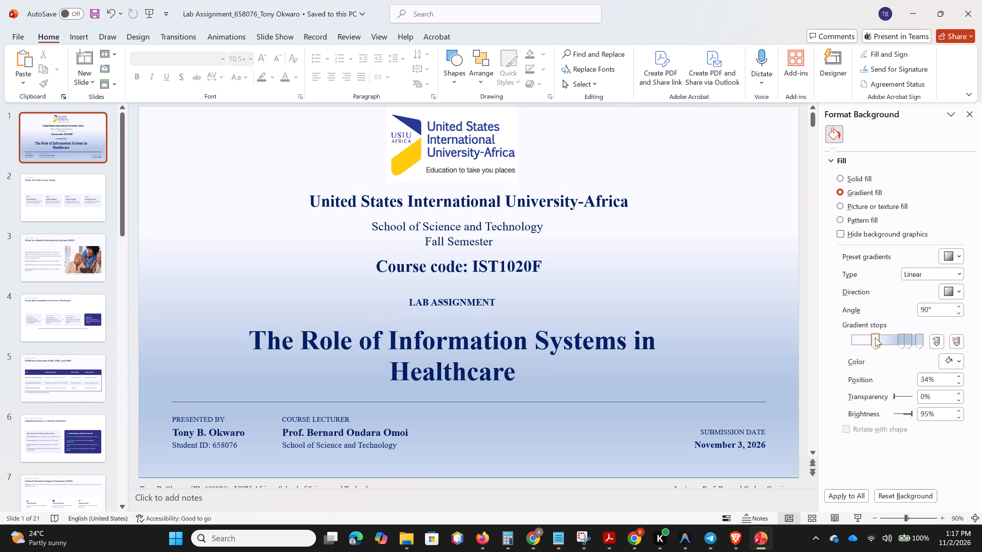
{"action": "left_click_drag", "start_coordinate": [875, 337], "coordinate": [888, 338]}
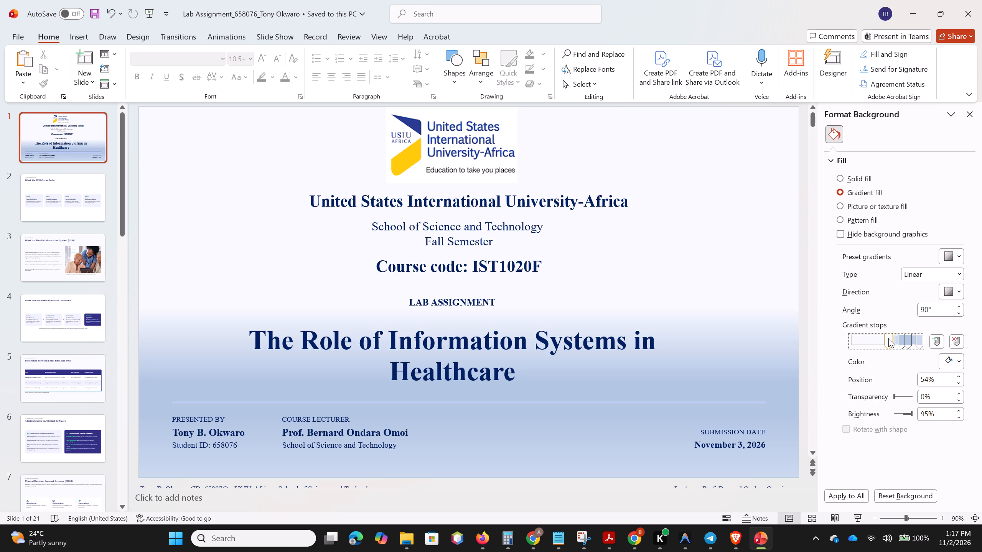
{"action": "left_click", "coordinate": [888, 338]}
Apply the title slide's gradient background to all slides.
{"action": "left_click", "coordinate": [843, 496]}
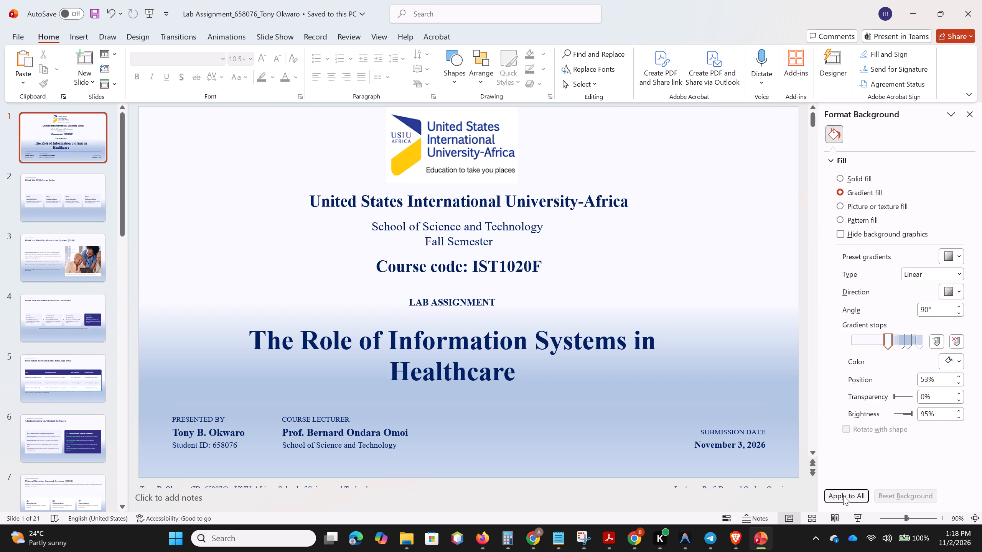
Review how the gradient background looks on the content slides through to the conclusion, and return to the title slide.
{"action": "left_click", "coordinate": [61, 189]}
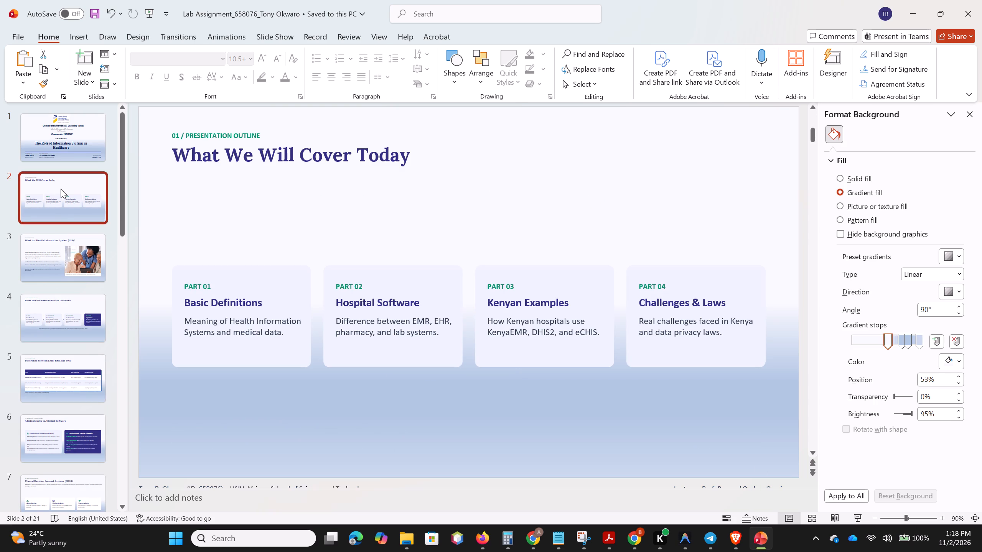
{"action": "left_click", "coordinate": [60, 244]}
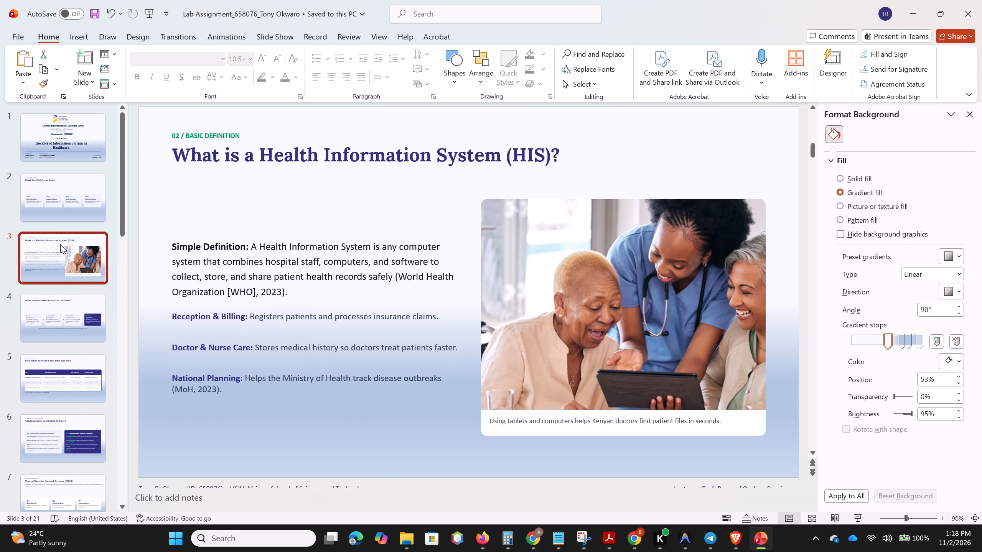
{"action": "left_click", "coordinate": [59, 312]}
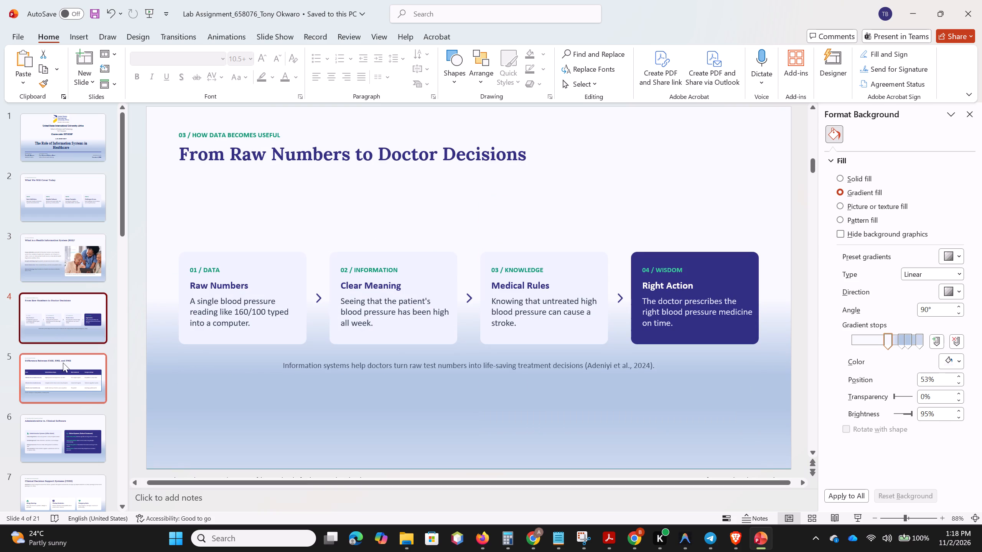
{"action": "left_click", "coordinate": [67, 376]}
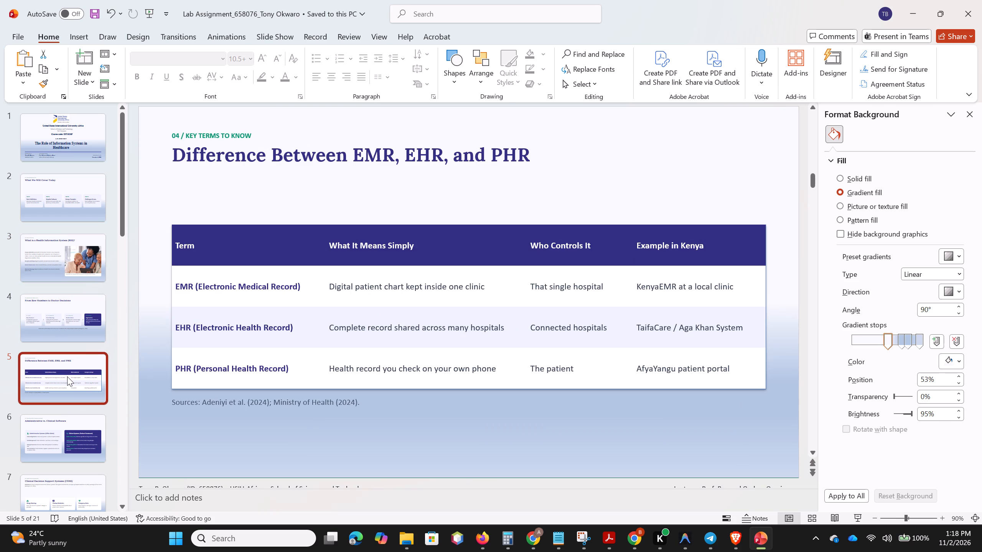
{"action": "scroll", "coordinate": [67, 376], "scroll_direction": "down", "scroll_amount": 2}
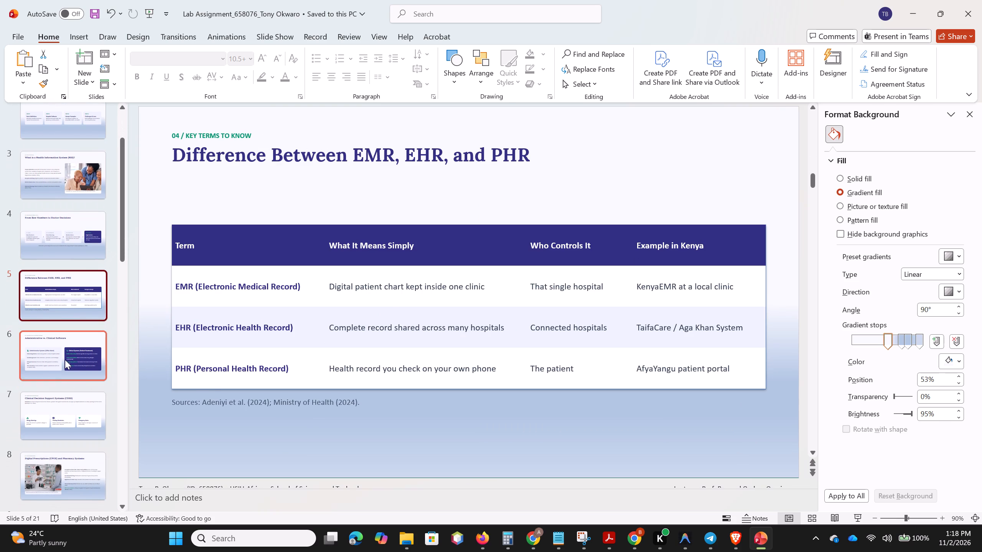
{"action": "left_click", "coordinate": [65, 360]}
{"action": "scroll", "coordinate": [65, 360], "scroll_direction": "down", "scroll_amount": 2}
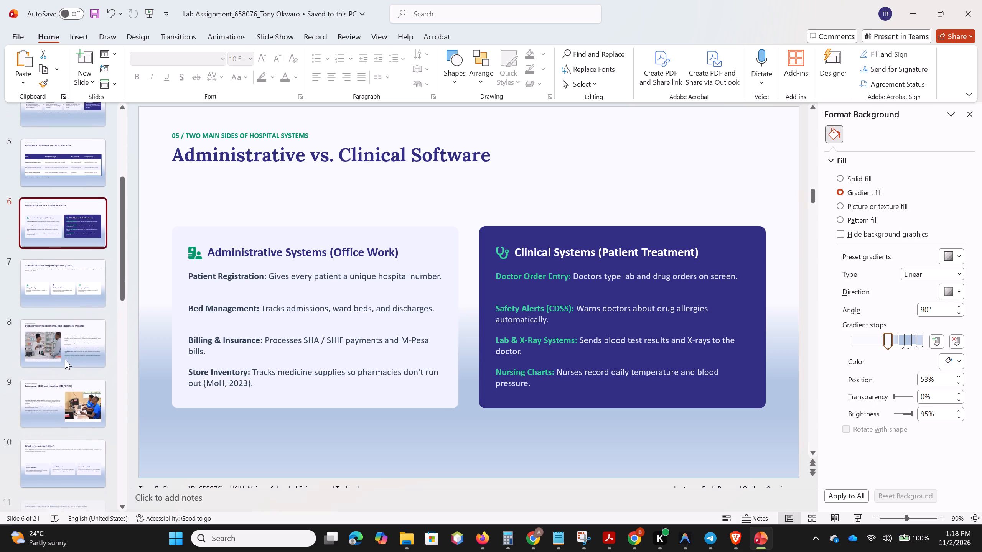
{"action": "scroll", "coordinate": [65, 360], "scroll_direction": "down", "scroll_amount": 5}
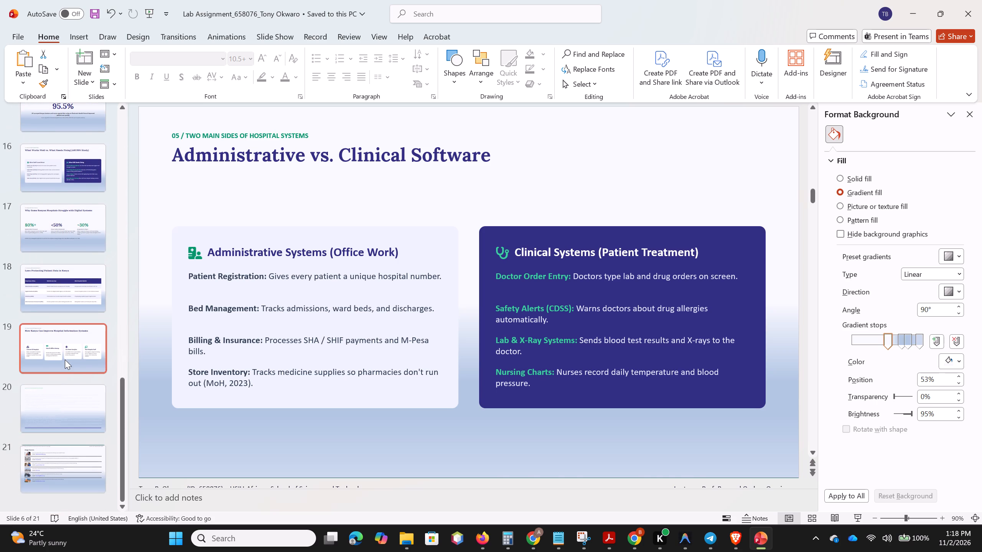
{"action": "left_click", "coordinate": [65, 360]}
{"action": "scroll", "coordinate": [65, 360], "scroll_direction": "up", "scroll_amount": 18}
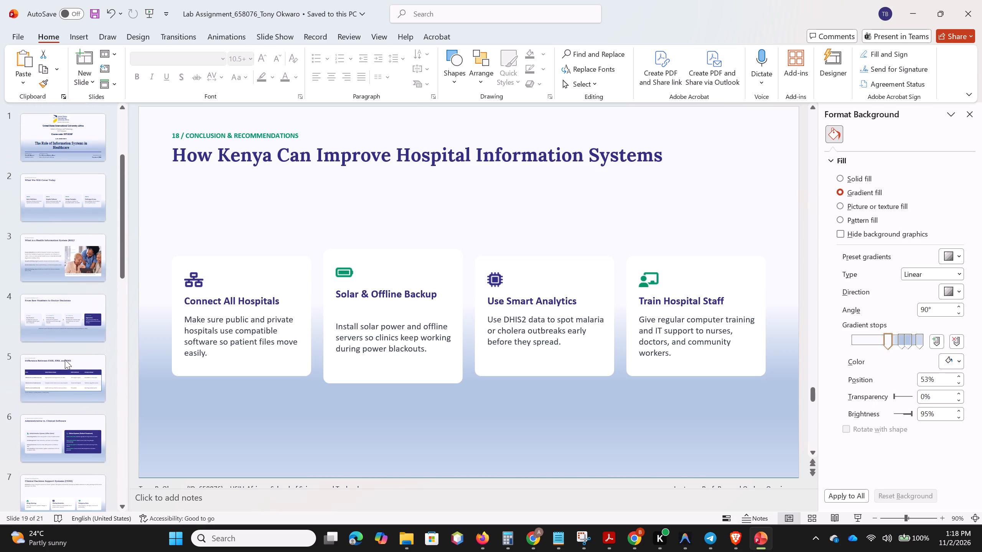
{"action": "scroll", "coordinate": [65, 360], "scroll_direction": "up", "scroll_amount": 20}
{"action": "scroll", "coordinate": [65, 360], "scroll_direction": "up", "scroll_amount": 20}
{"action": "scroll", "coordinate": [65, 360], "scroll_direction": "up", "scroll_amount": 20}
{"action": "left_click", "coordinate": [68, 153]}
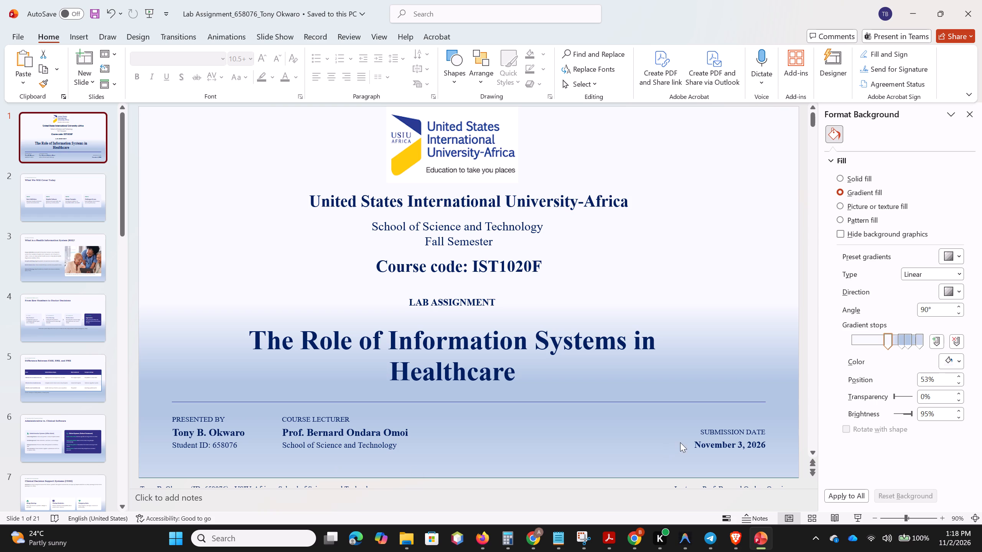
Move the submission date label up to line up with the presenter and course lecturer labels on the title slide.
{"action": "left_click", "coordinate": [718, 429]}
{"action": "left_click", "coordinate": [732, 439]}
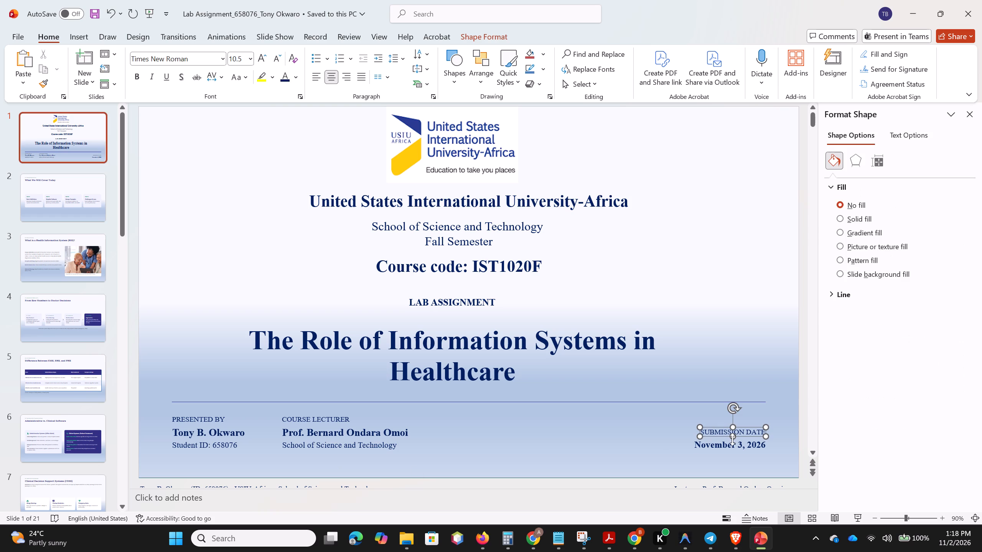
{"action": "left_click", "coordinate": [972, 115]}
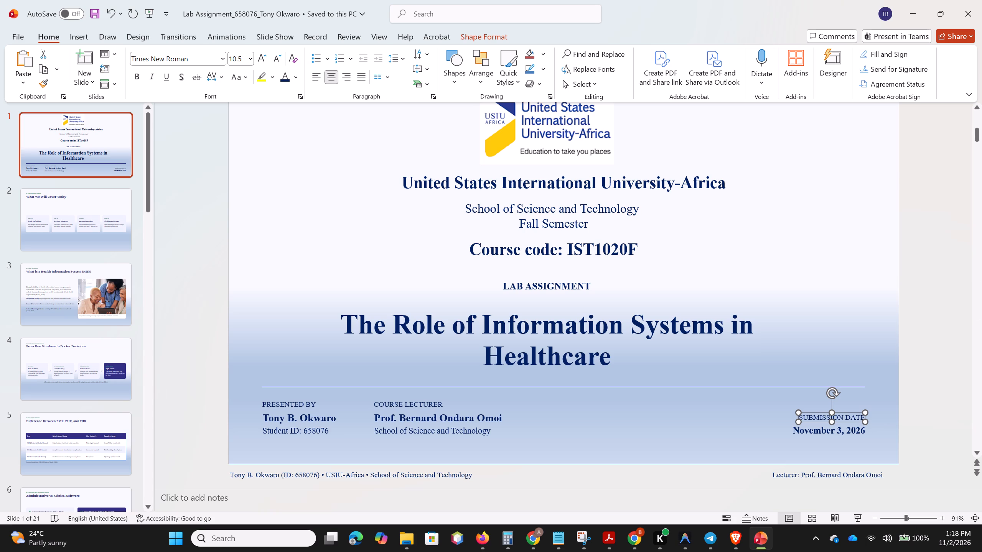
{"action": "left_click_drag", "start_coordinate": [826, 411], "coordinate": [825, 400]}
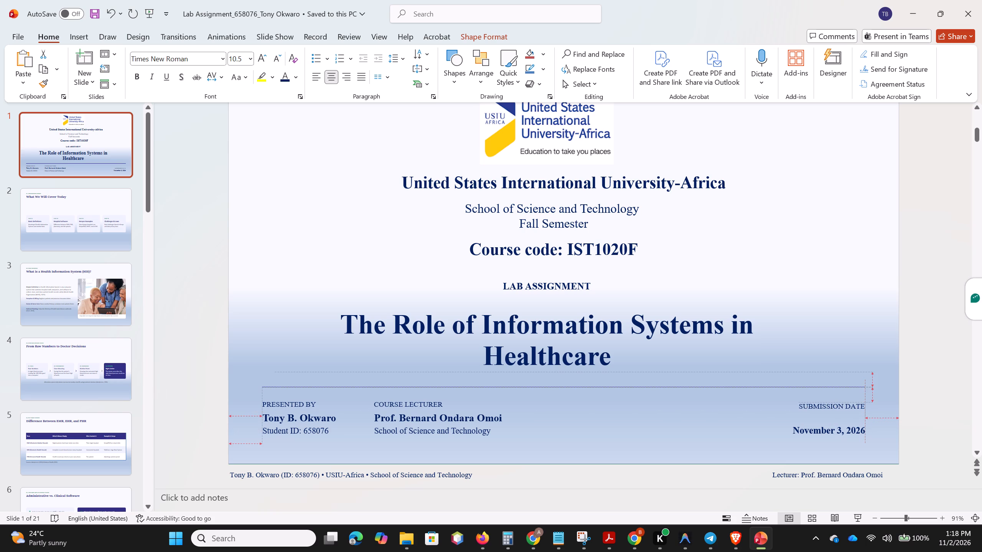
{"action": "left_click_drag", "start_coordinate": [825, 400], "coordinate": [826, 398]}
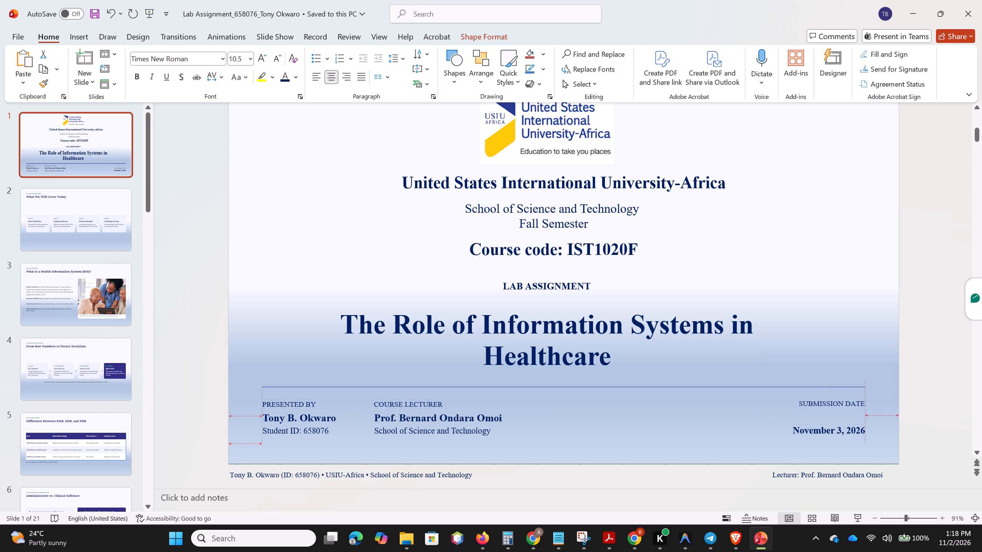
{"action": "left_click_drag", "start_coordinate": [826, 398], "coordinate": [827, 399]}
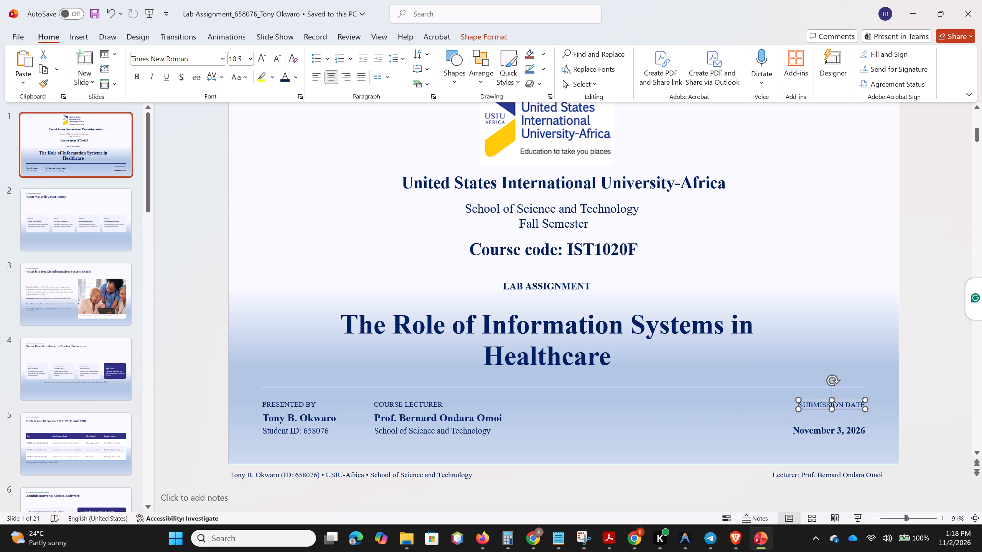
Move the November 3, 2026 date up beneath its label, level with the presenter and lecturer names.
{"action": "left_click", "coordinate": [837, 432]}
{"action": "left_click_drag", "start_coordinate": [822, 424], "coordinate": [822, 417]}
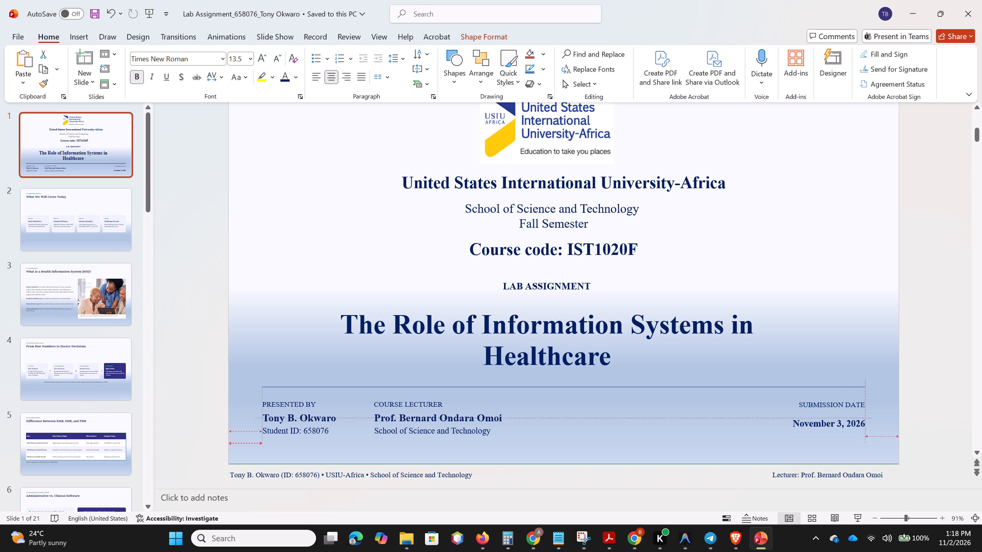
{"action": "left_click_drag", "start_coordinate": [822, 417], "coordinate": [821, 409]}
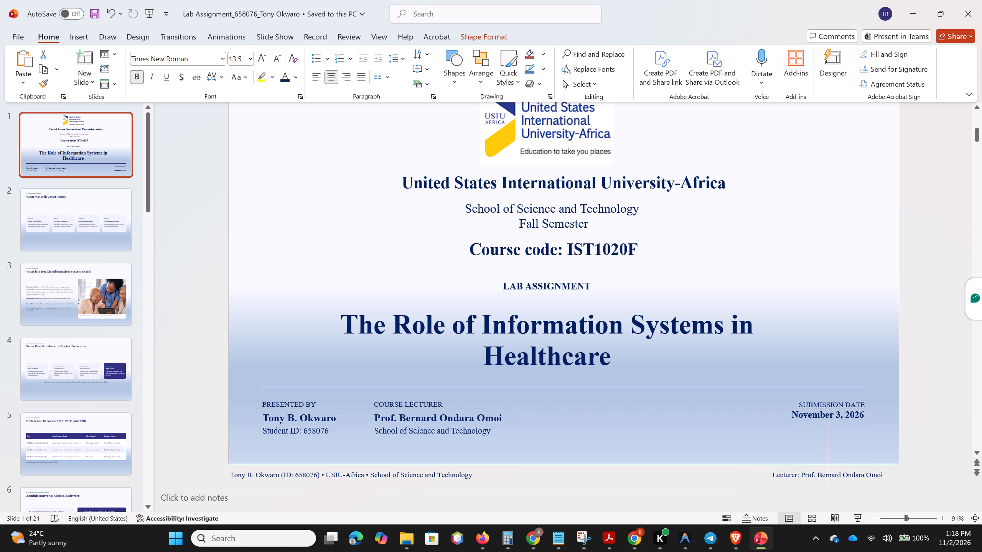
{"action": "left_click_drag", "start_coordinate": [821, 409], "coordinate": [820, 410]}
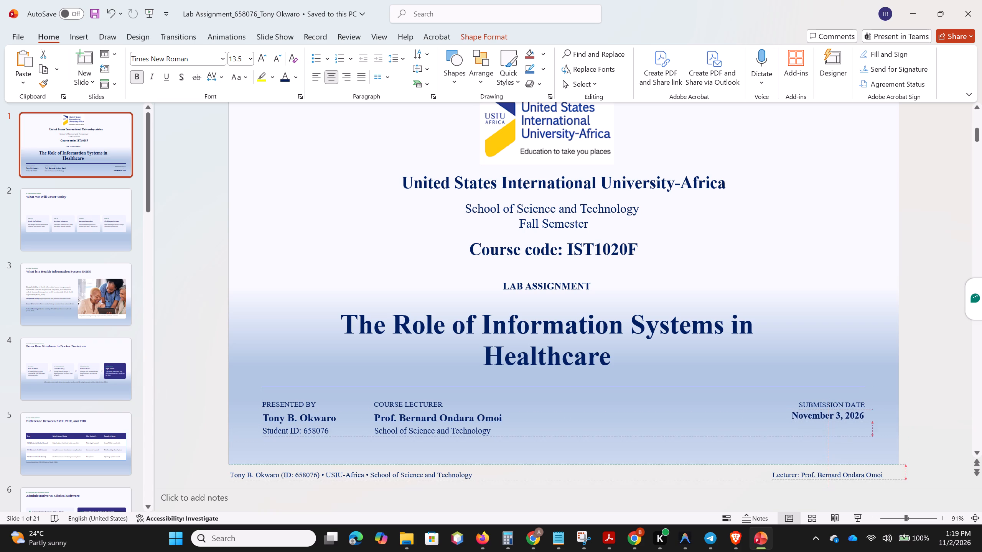
{"action": "left_click_drag", "start_coordinate": [820, 410], "coordinate": [821, 412]}
{"action": "left_click", "coordinate": [956, 412]}
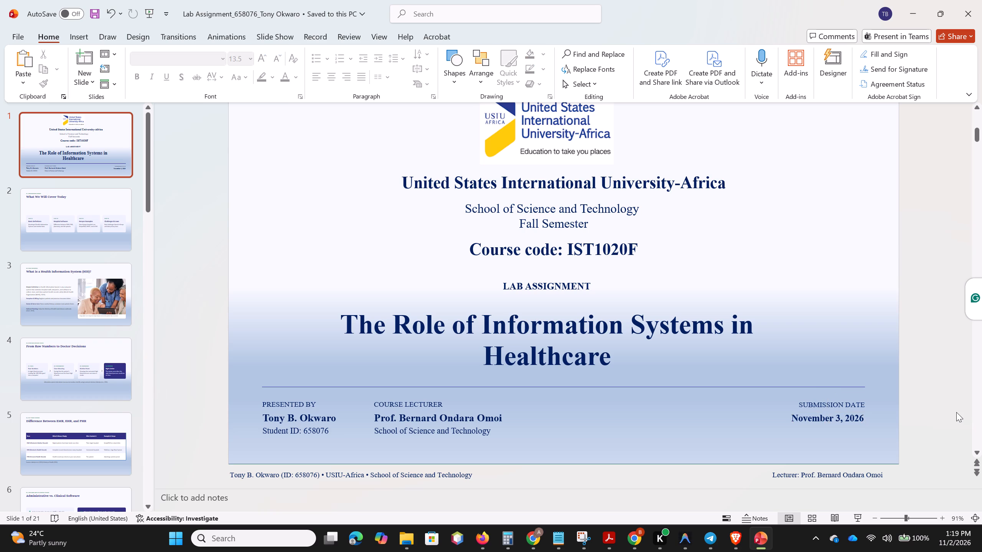
Move the course lecturer label and the lecturer's name to the middle of the row, centred beneath the presentation title.
{"action": "left_click", "coordinate": [395, 404]}
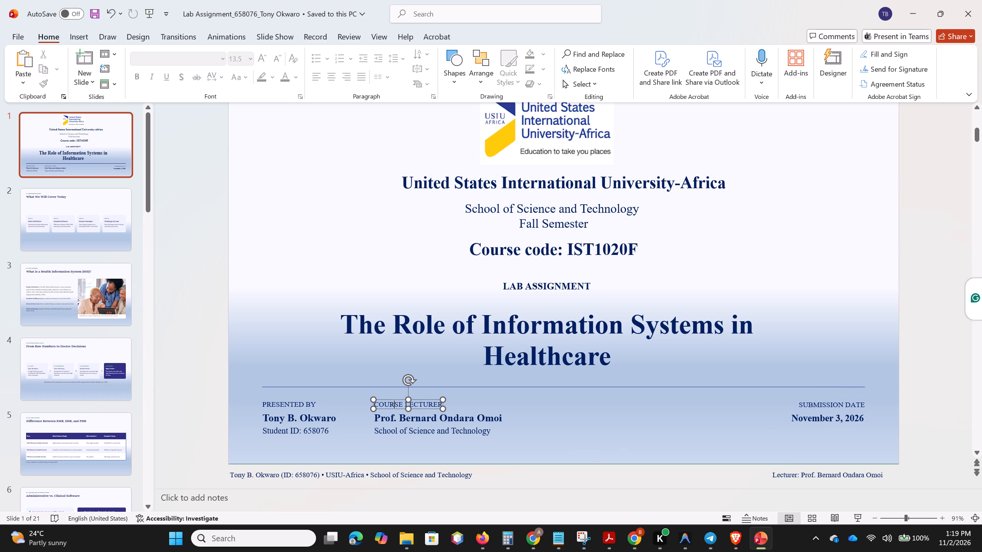
{"action": "left_click_drag", "start_coordinate": [385, 398], "coordinate": [509, 397]}
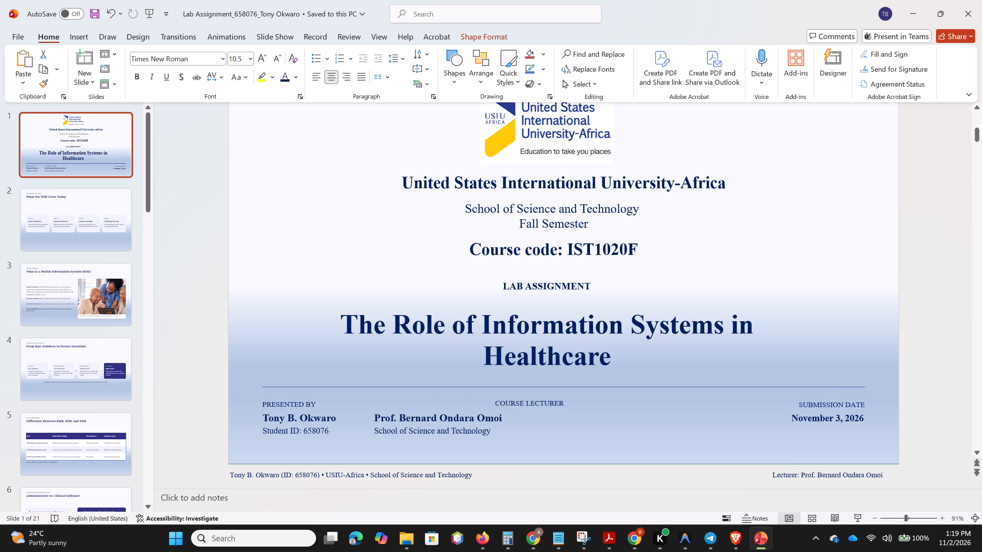
{"action": "left_click_drag", "start_coordinate": [509, 397], "coordinate": [516, 398]}
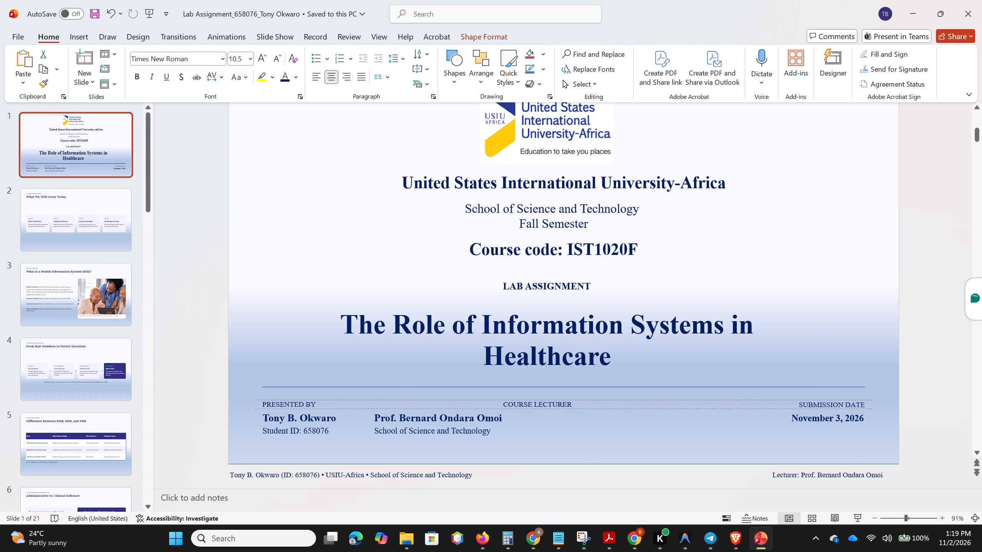
{"action": "left_click_drag", "start_coordinate": [516, 398], "coordinate": [526, 398]}
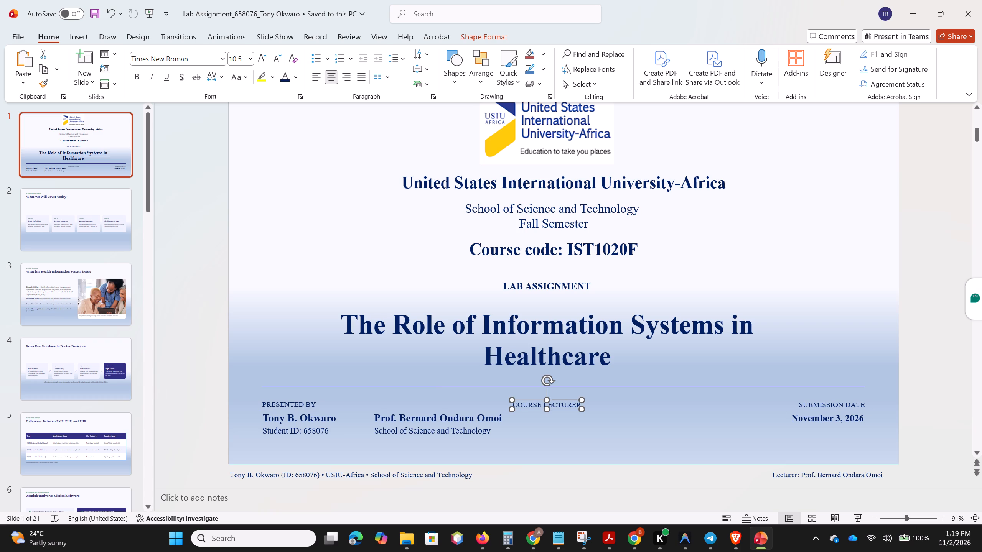
{"action": "left_click", "coordinate": [395, 416]}
{"action": "left_click_drag", "start_coordinate": [384, 411], "coordinate": [481, 409]}
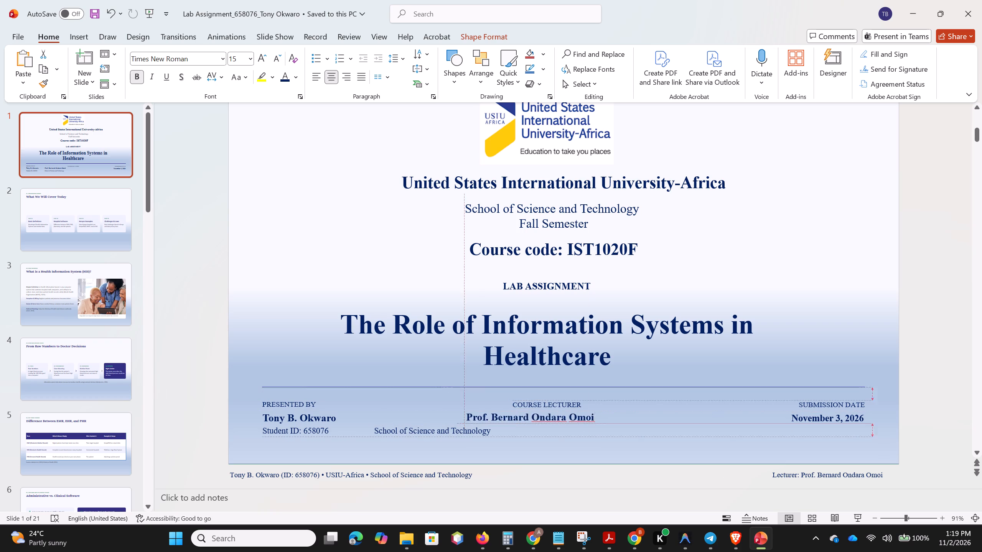
{"action": "left_click_drag", "start_coordinate": [481, 409], "coordinate": [493, 410]}
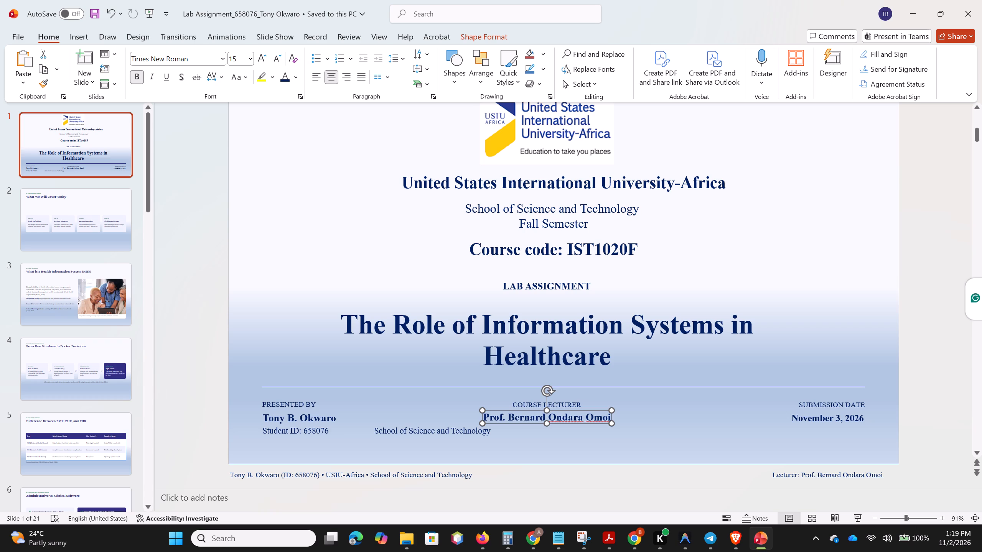
Remove the School of Science and Technology text from the course lecturer details at the bottom of the title slide.
{"action": "left_click", "coordinate": [400, 430]}
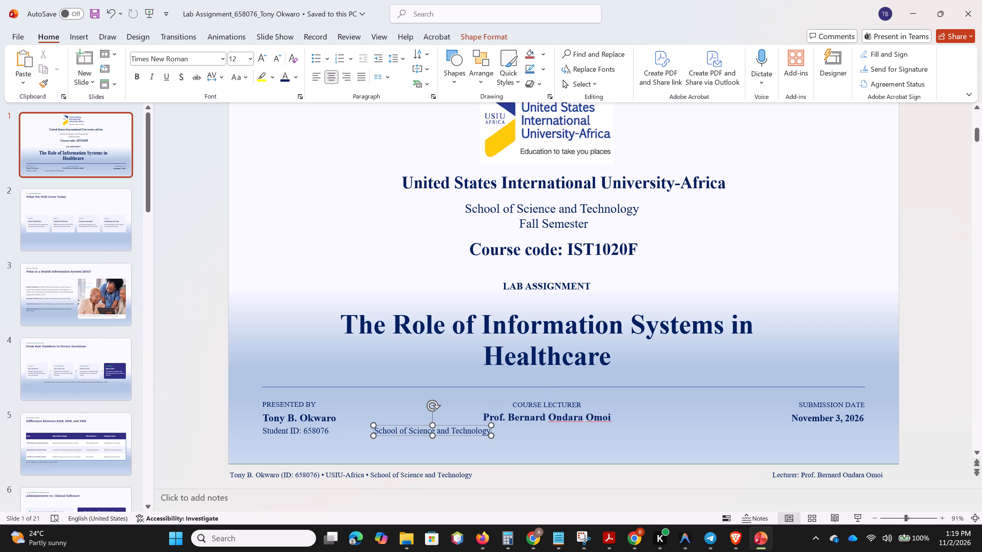
{"action": "key", "text": "ctrl+a"}
{"action": "key", "text": "ctrl+x"}
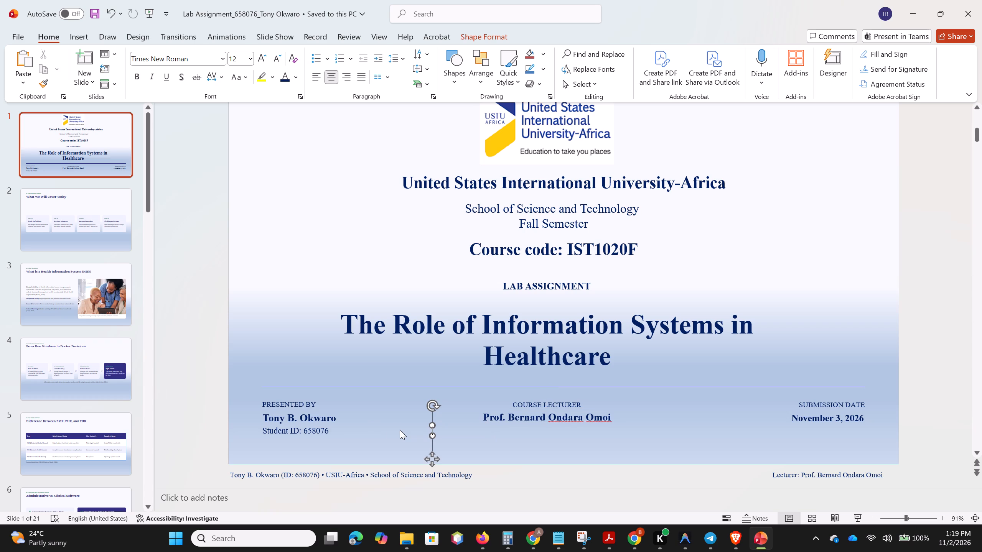
{"action": "left_click", "coordinate": [302, 434]}
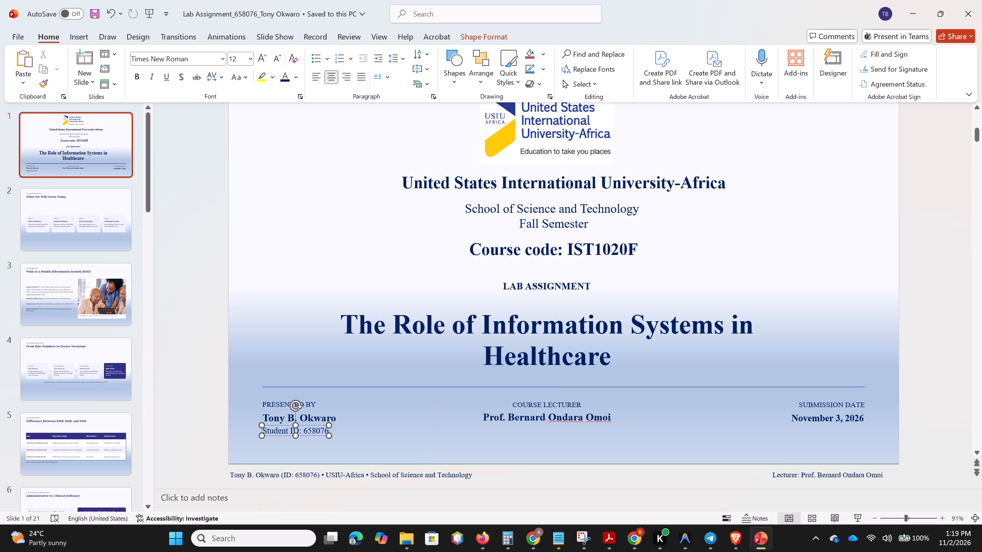
{"action": "left_click", "coordinate": [330, 445]}
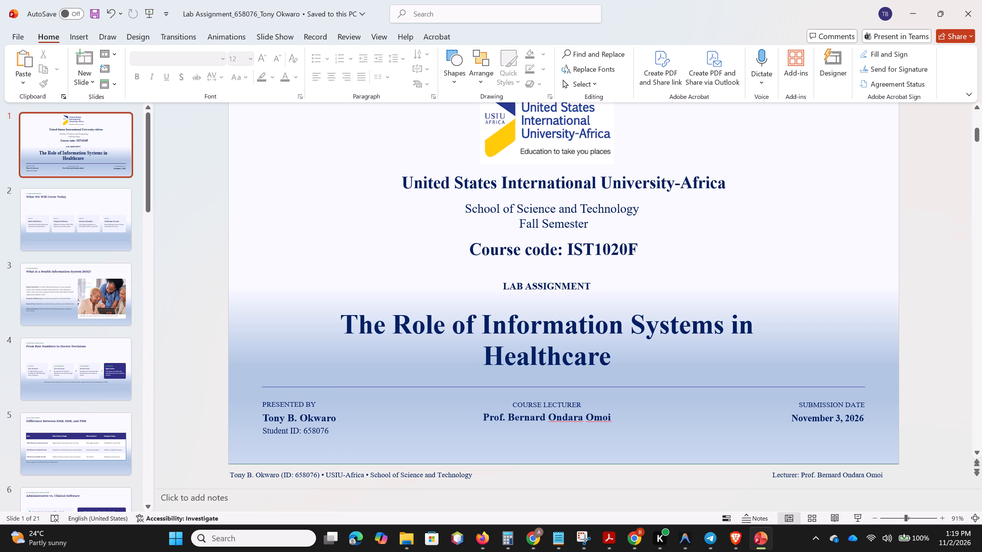
Change the university name heading on the title slide to uppercase.
{"action": "left_click", "coordinate": [471, 183]}
{"action": "key", "text": "ctrl+a"}
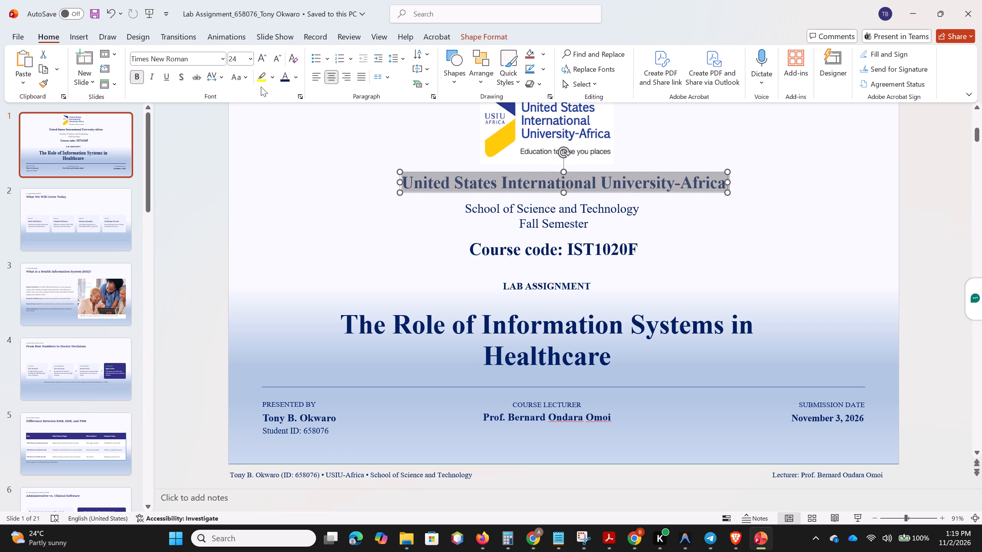
{"action": "left_click", "coordinate": [242, 78]}
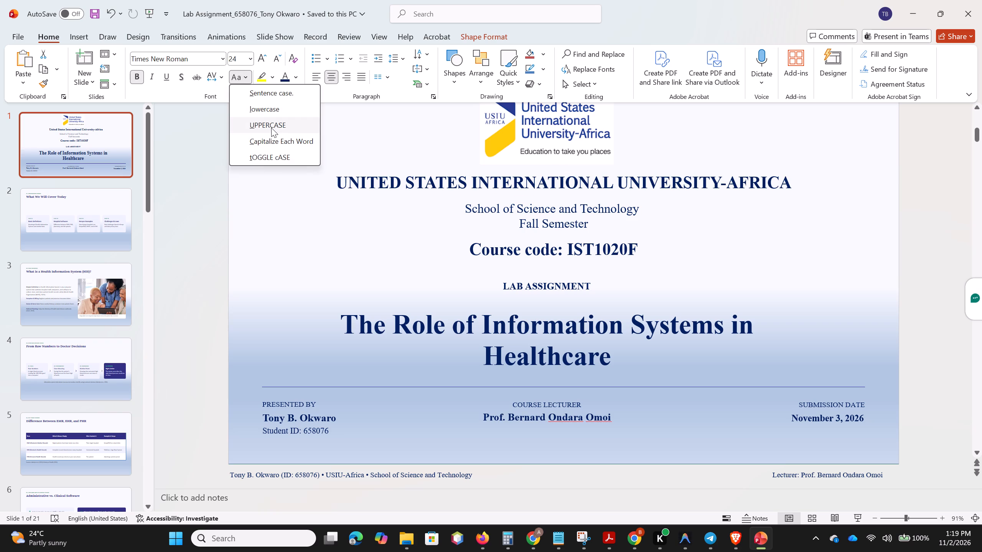
{"action": "left_click", "coordinate": [271, 128]}
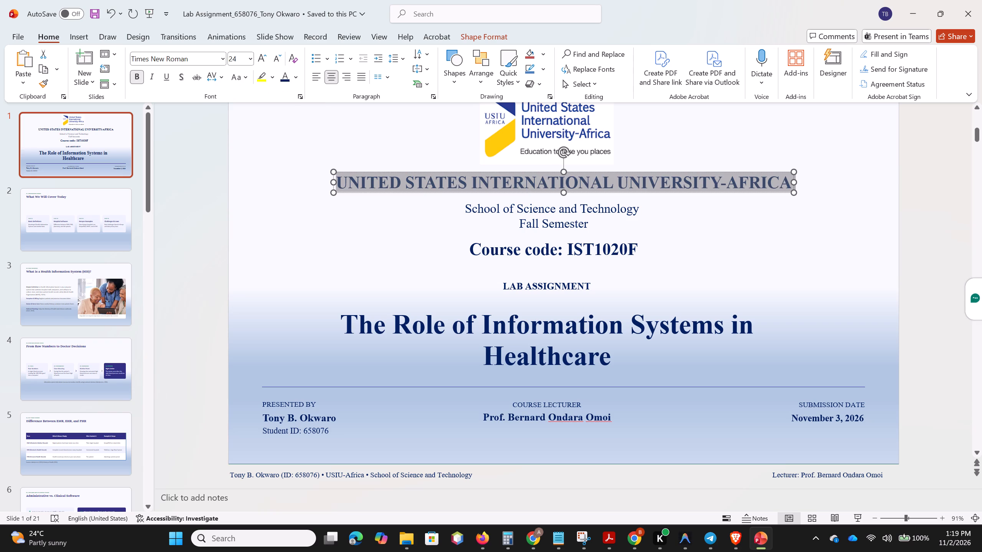
Change the School of Science and Technology and Fall Semester lines below the university name to uppercase.
{"action": "left_click", "coordinate": [608, 210]}
{"action": "key", "text": "ctrl+a"}
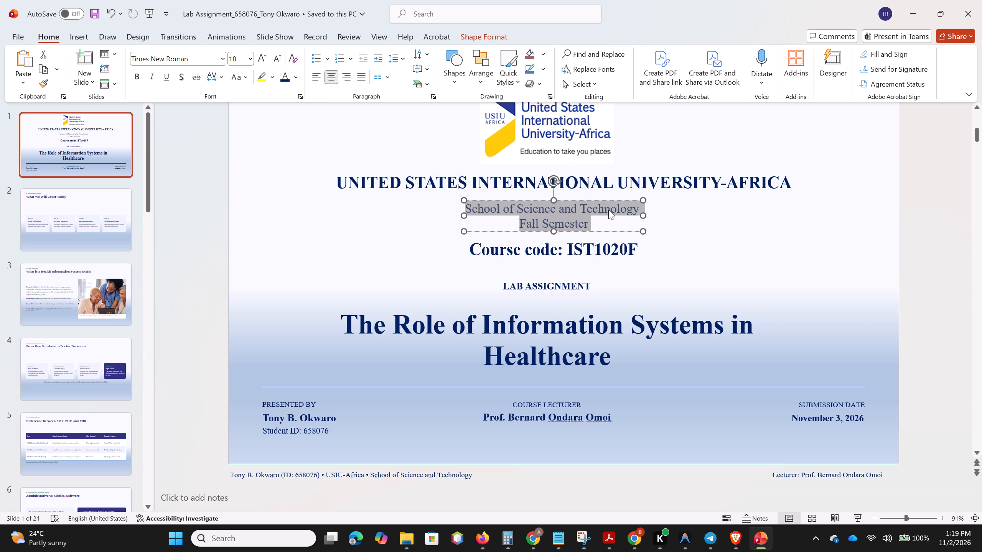
{"action": "left_click", "coordinate": [246, 78]}
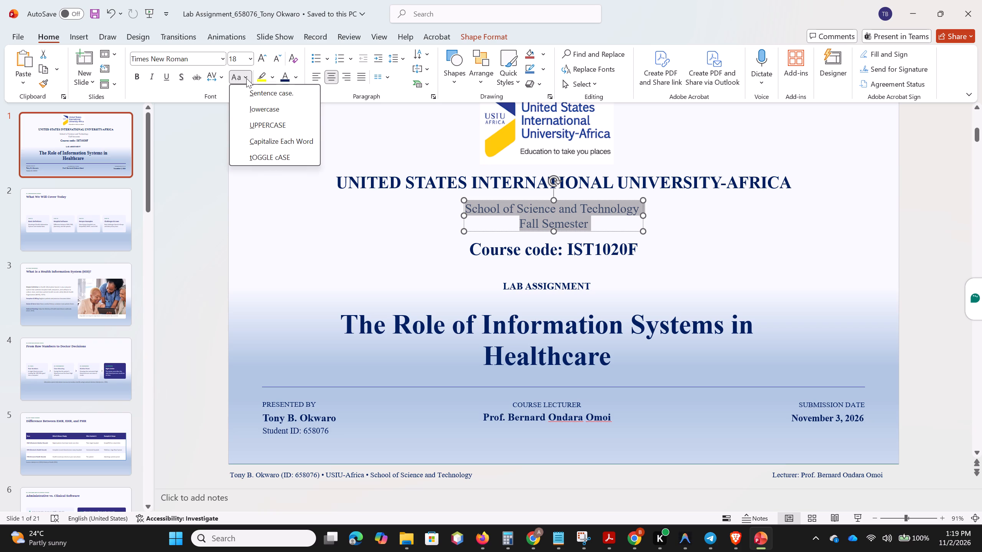
{"action": "left_click", "coordinate": [275, 124]}
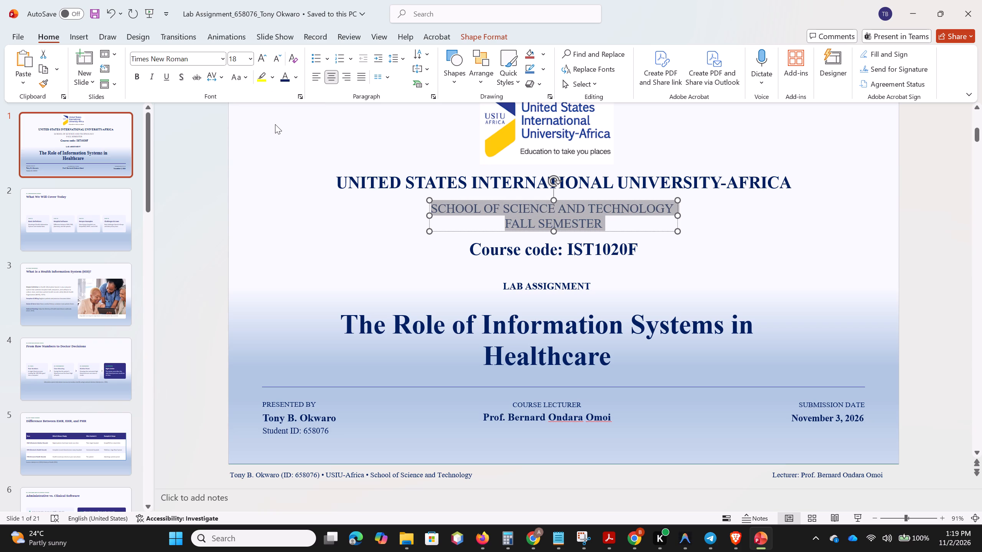
{"action": "left_click", "coordinate": [734, 220]}
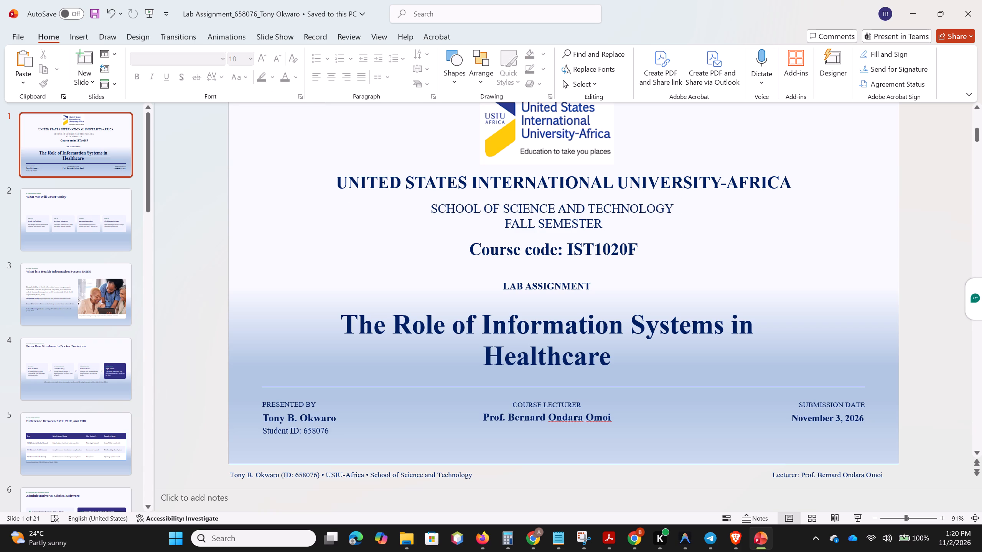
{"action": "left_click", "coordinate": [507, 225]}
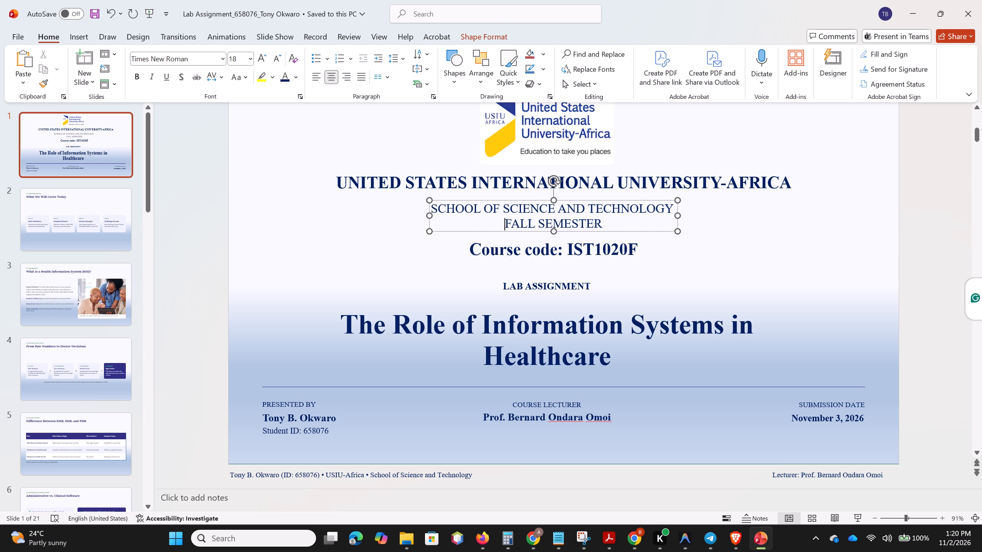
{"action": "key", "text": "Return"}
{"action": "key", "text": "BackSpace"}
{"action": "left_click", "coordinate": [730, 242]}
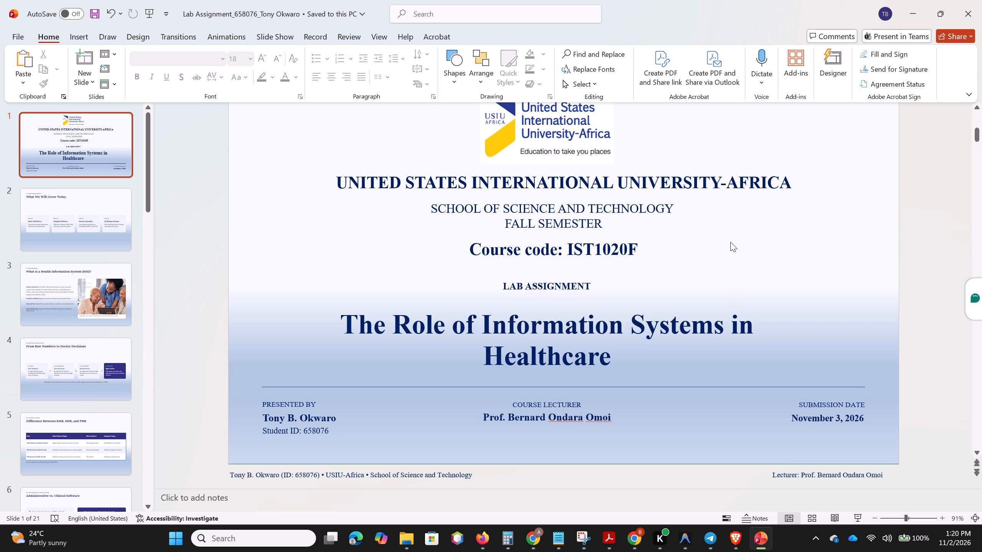
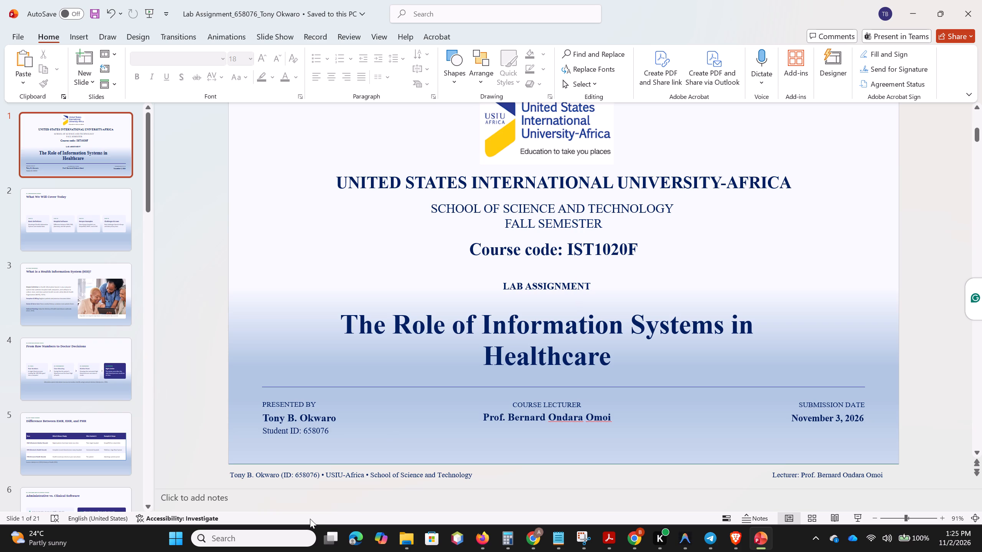
Remove the student and university footer text and the lecturer footer text along the bottom edge of the title slide.
{"action": "left_click", "coordinate": [369, 474]}
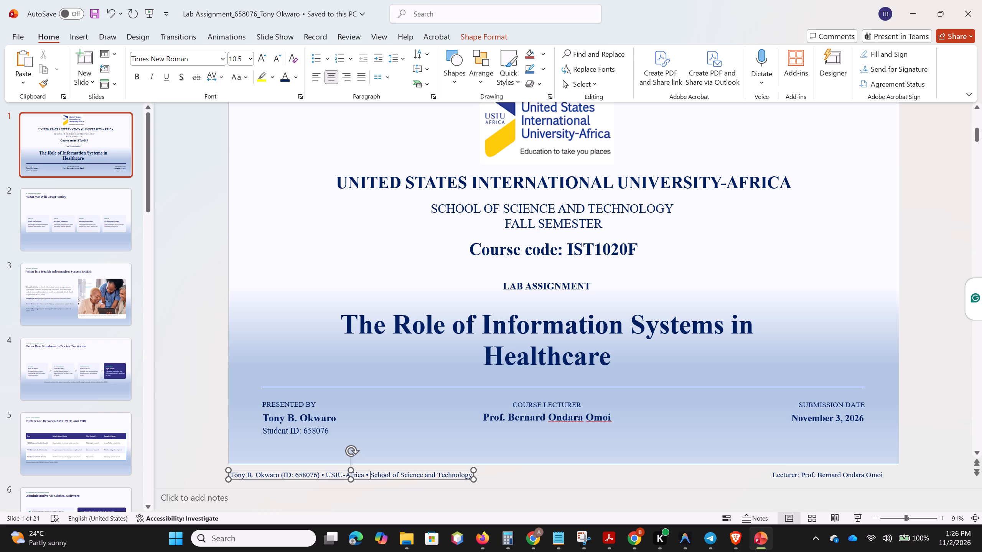
{"action": "key", "text": "ctrl+a"}
{"action": "key", "text": "ctrl+x"}
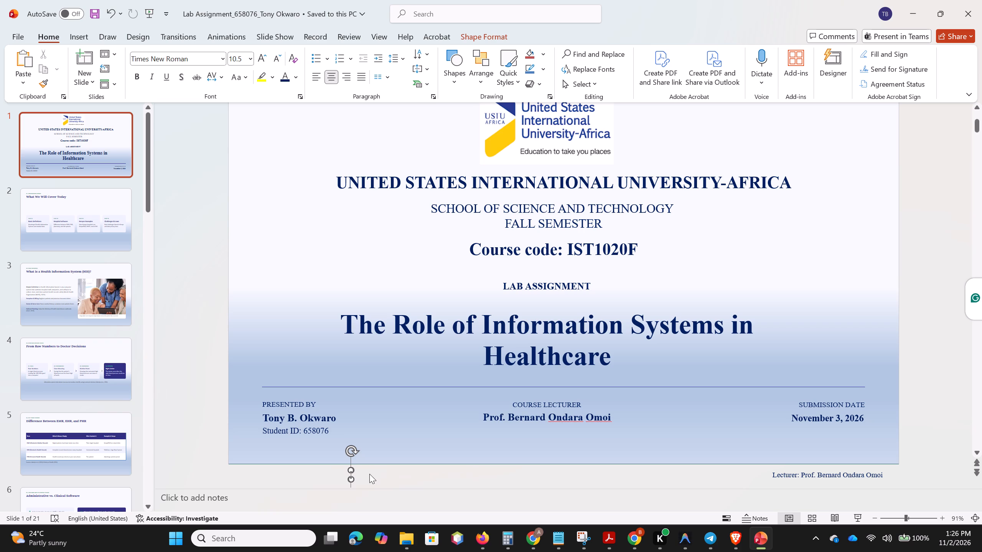
{"action": "left_click", "coordinate": [844, 478]}
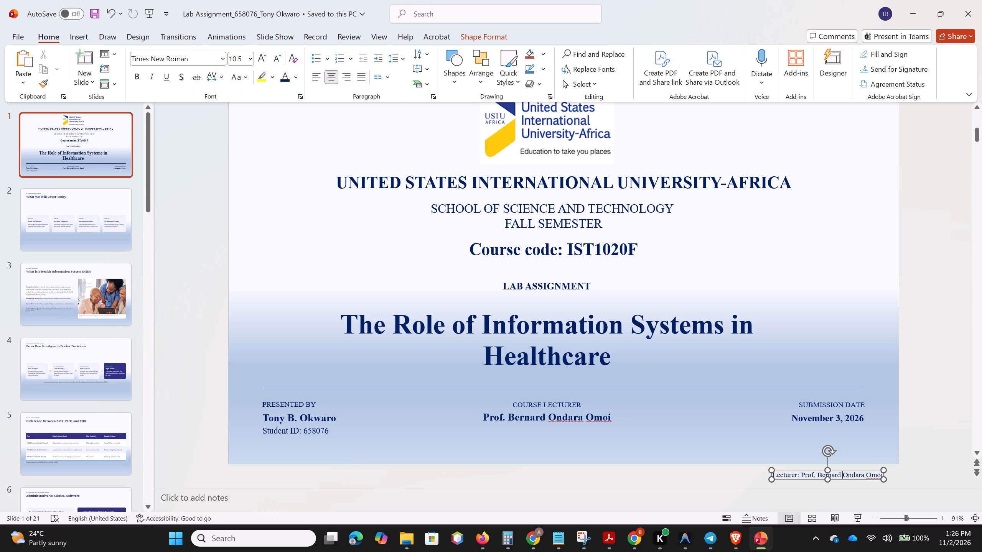
{"action": "key", "text": "ctrl+a"}
{"action": "key", "text": "ctrl+x"}
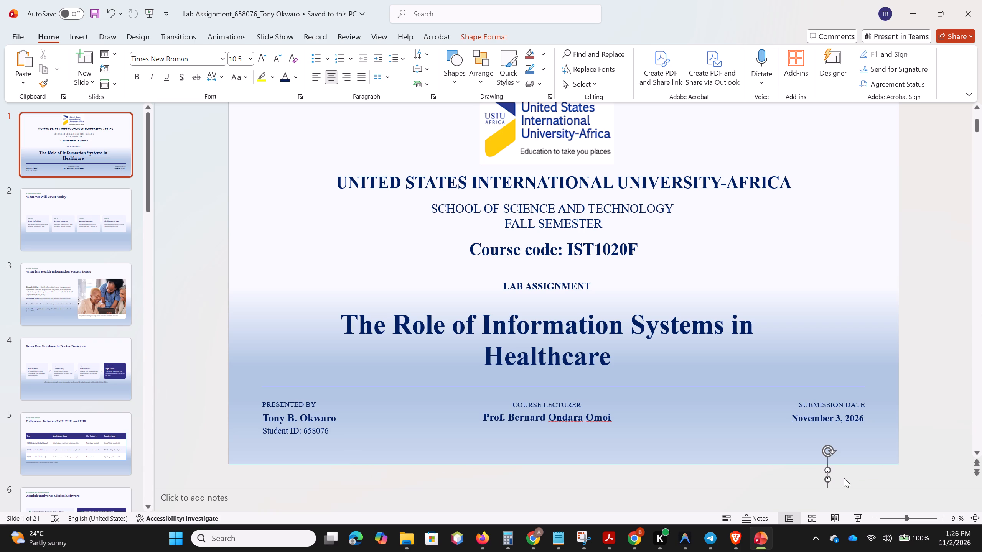
Change the whole course code line on the title slide to uppercase.
{"action": "scroll", "coordinate": [783, 345], "scroll_direction": "up", "scroll_amount": 1}
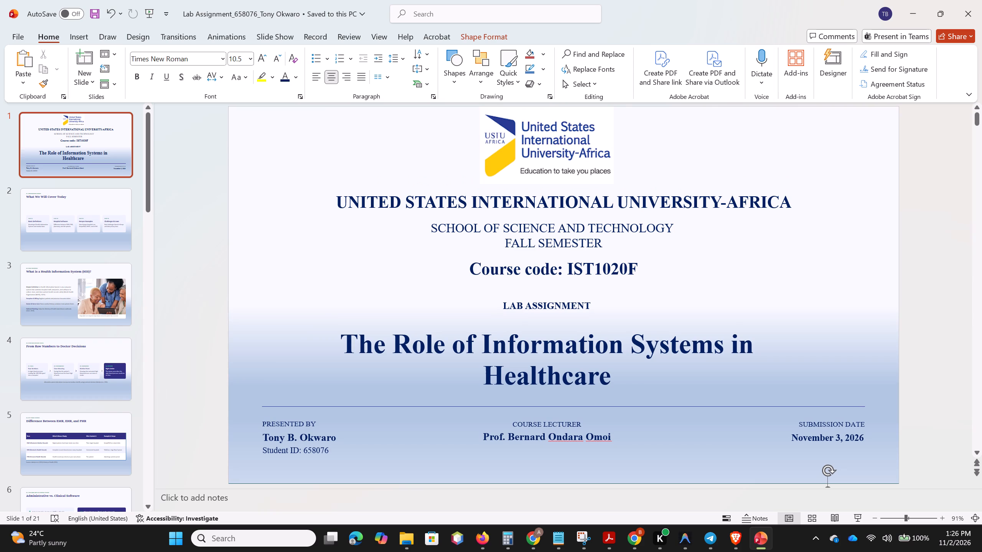
{"action": "left_click", "coordinate": [539, 271]}
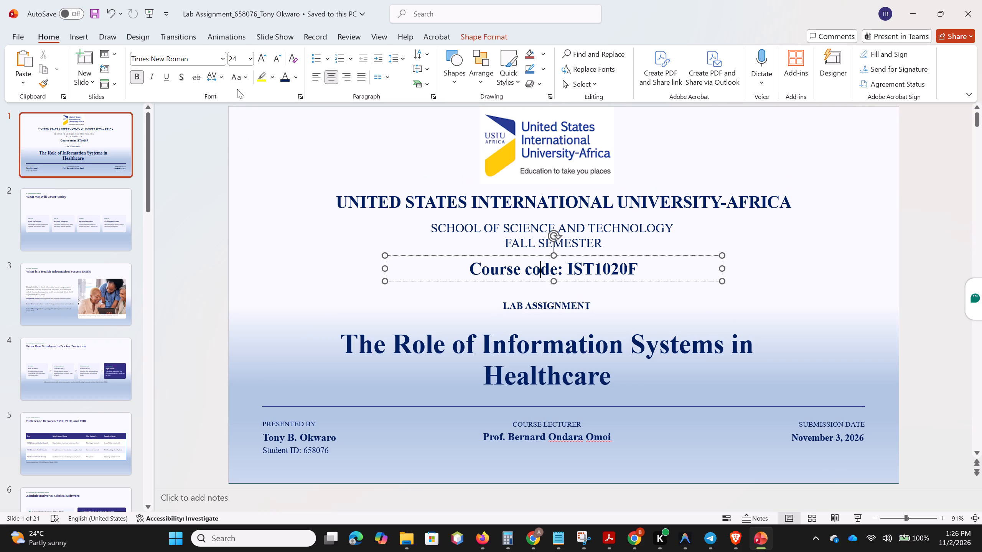
{"action": "left_click", "coordinate": [245, 78]}
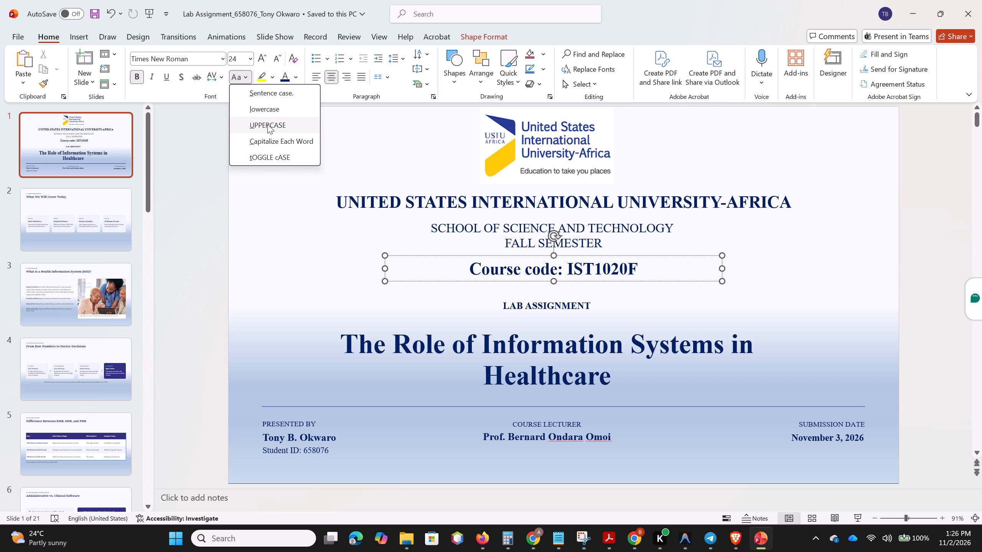
{"action": "left_click", "coordinate": [267, 124]}
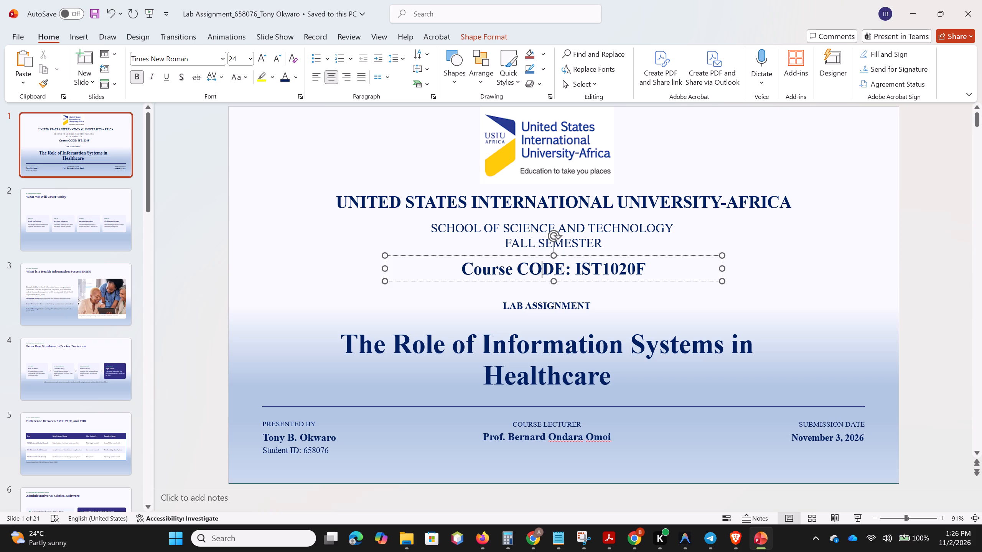
{"action": "left_click", "coordinate": [519, 269]}
{"action": "left_click_drag", "start_coordinate": [519, 269], "coordinate": [463, 271]}
{"action": "left_click", "coordinate": [243, 77]}
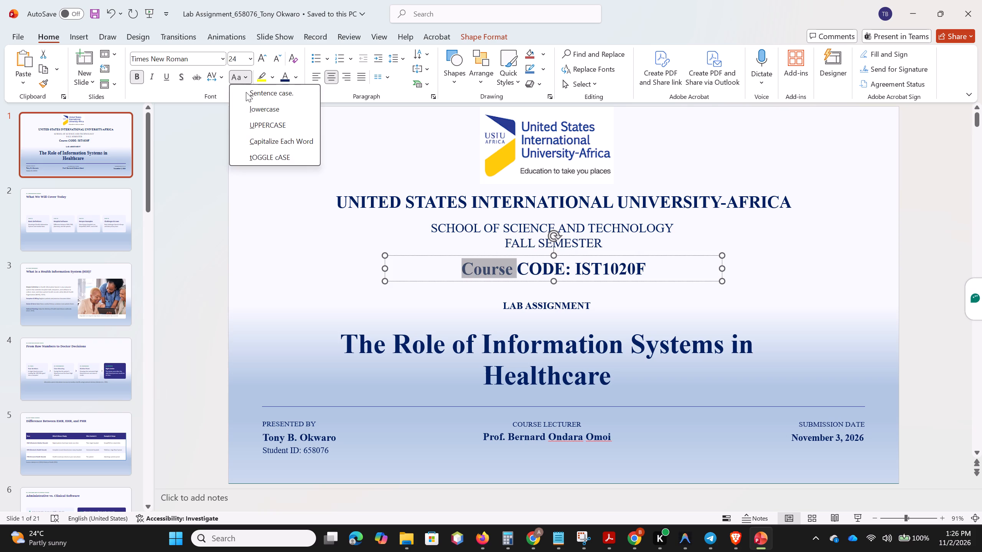
{"action": "left_click", "coordinate": [270, 123]}
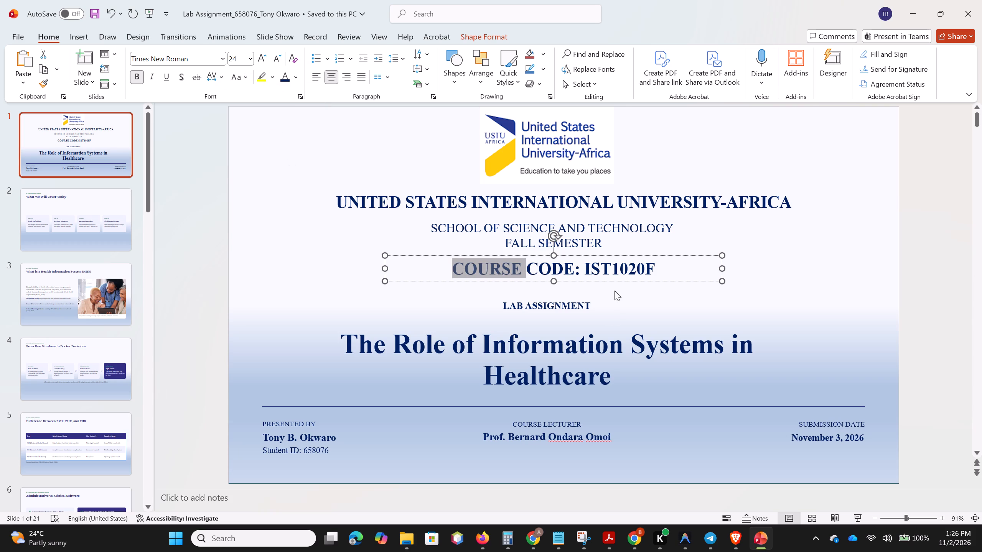
{"action": "left_click", "coordinate": [568, 261]}
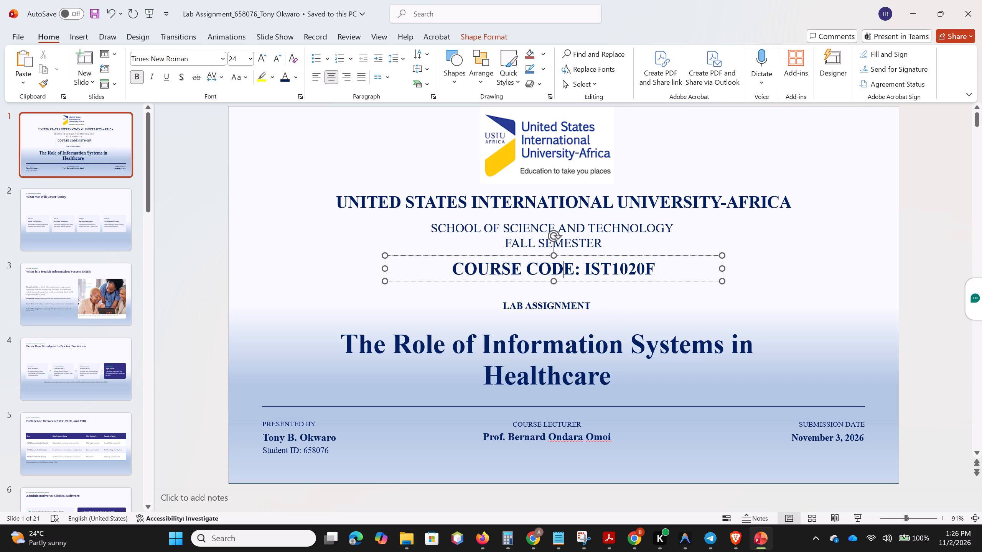
{"action": "left_click", "coordinate": [819, 285]}
Shift the course code text box slightly so it is centred above the LAB ASSIGNMENT line.
{"action": "left_click", "coordinate": [537, 270]}
{"action": "left_click_drag", "start_coordinate": [547, 255], "coordinate": [542, 258]}
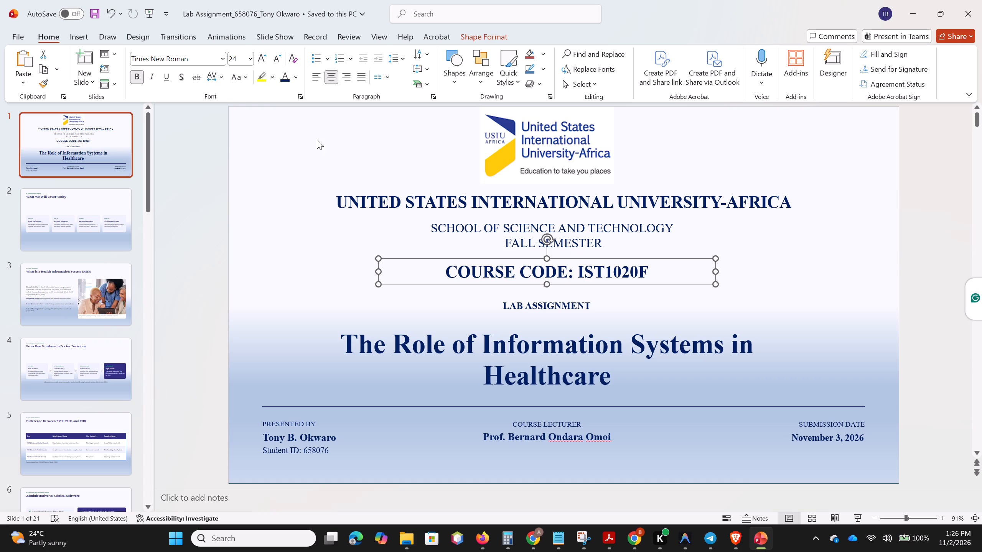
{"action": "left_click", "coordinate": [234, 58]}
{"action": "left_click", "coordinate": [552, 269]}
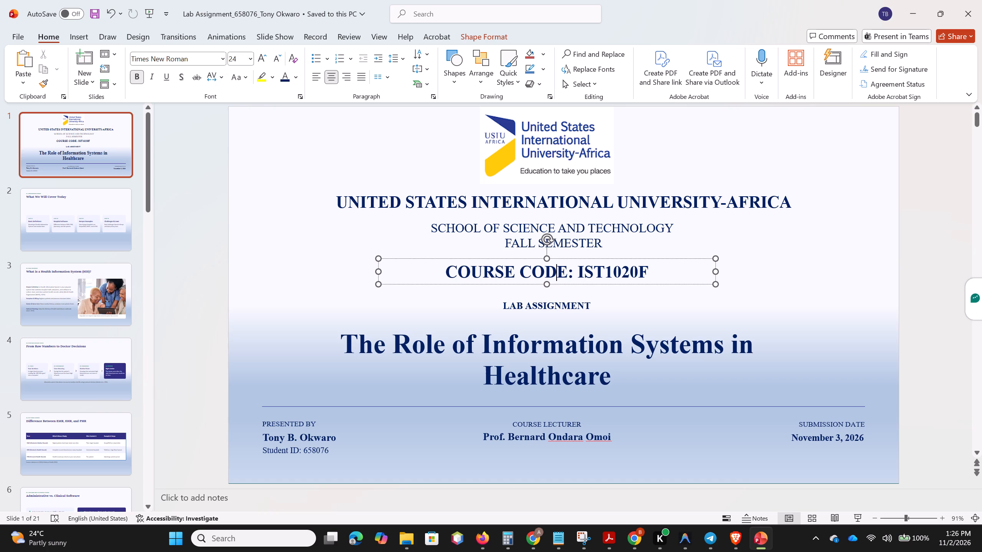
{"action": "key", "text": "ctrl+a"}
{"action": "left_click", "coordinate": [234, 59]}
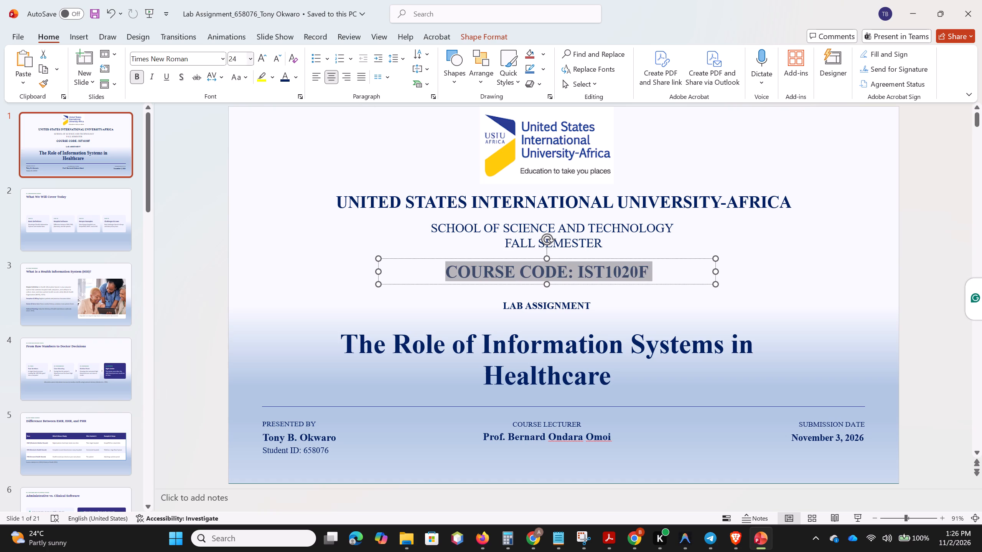
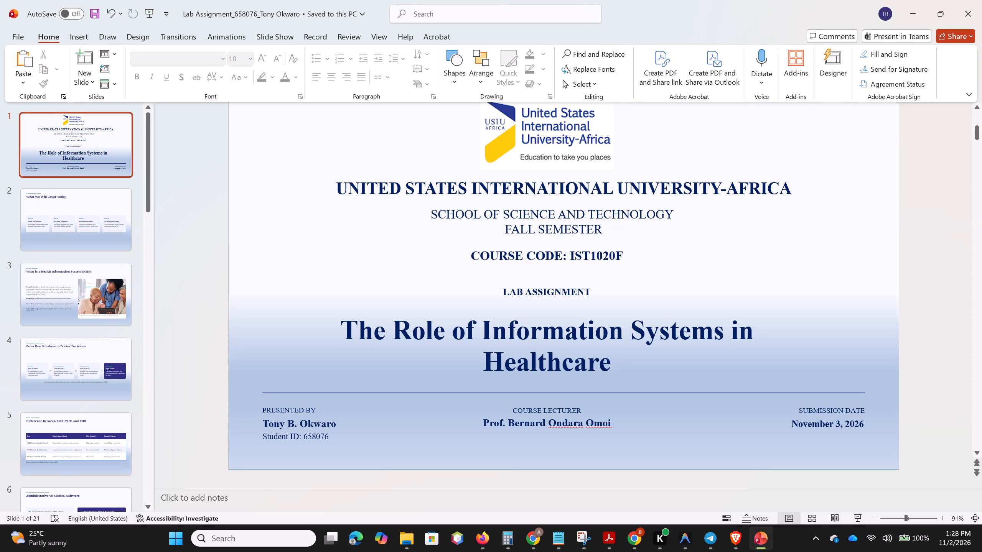
Examine the title slide's text lines, comparing the school, course code, LAB ASSIGNMENT and presentation title formatting.
{"action": "left_click", "coordinate": [651, 332]}
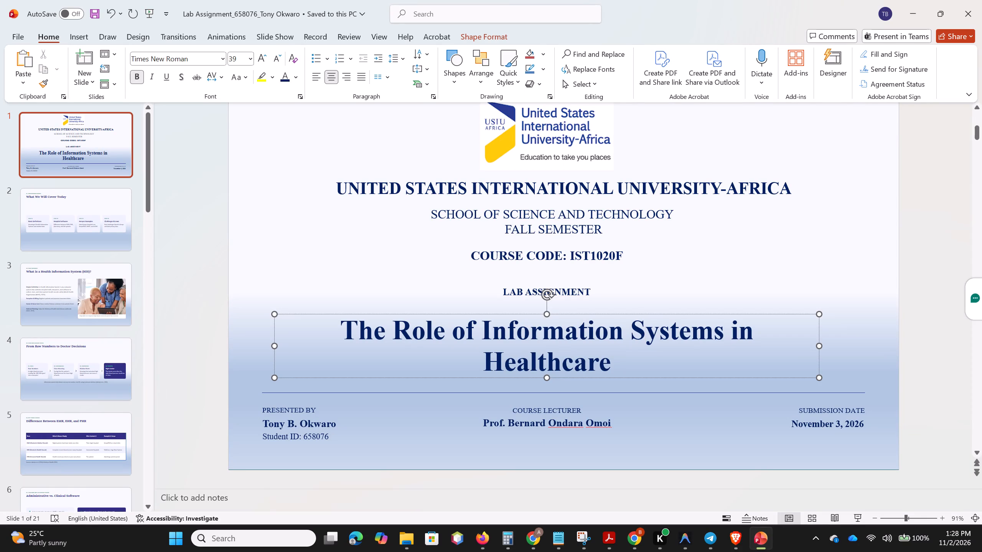
{"action": "left_click", "coordinate": [521, 331]}
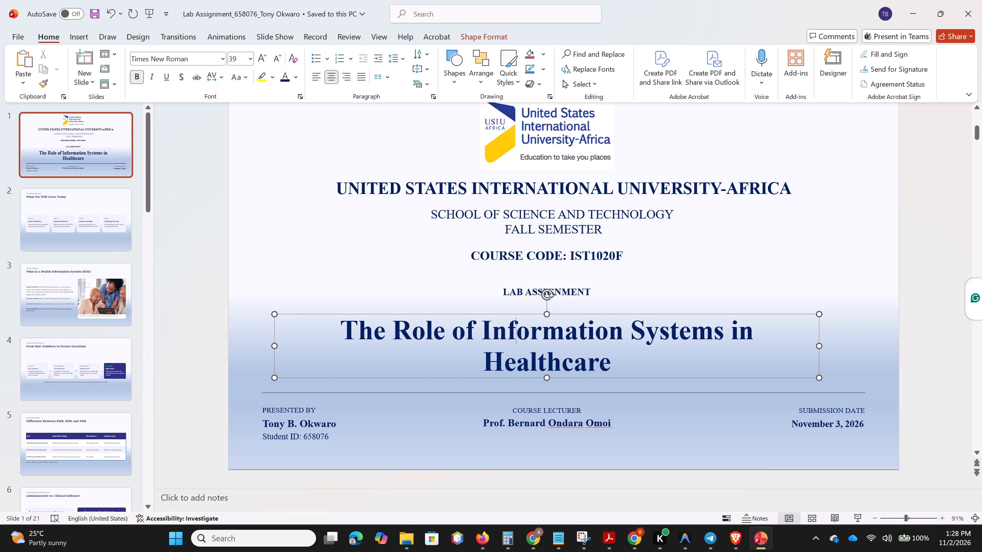
{"action": "left_click", "coordinate": [530, 361]}
{"action": "left_click", "coordinate": [543, 337]}
{"action": "left_click", "coordinate": [427, 333]}
{"action": "left_click", "coordinate": [543, 249]}
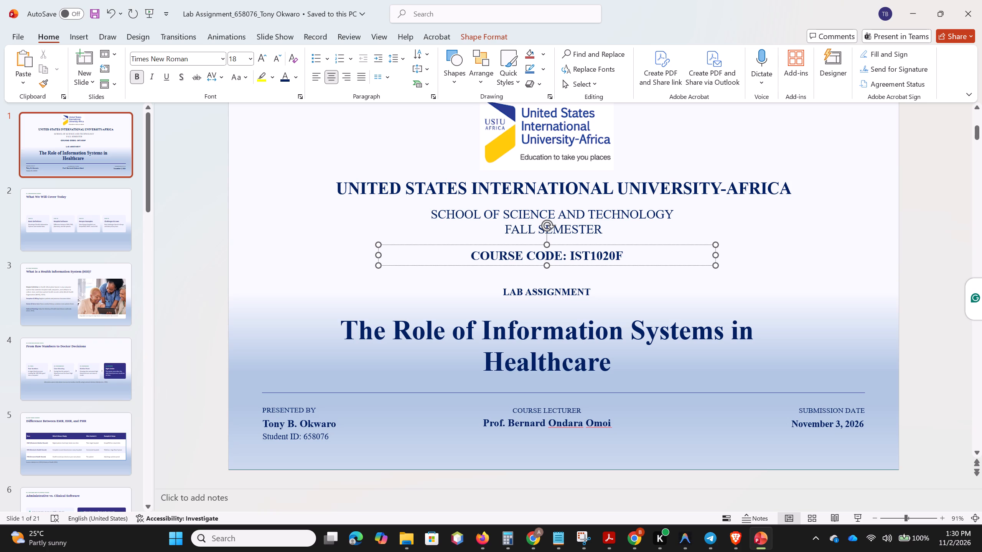
{"action": "left_click", "coordinate": [577, 206]}
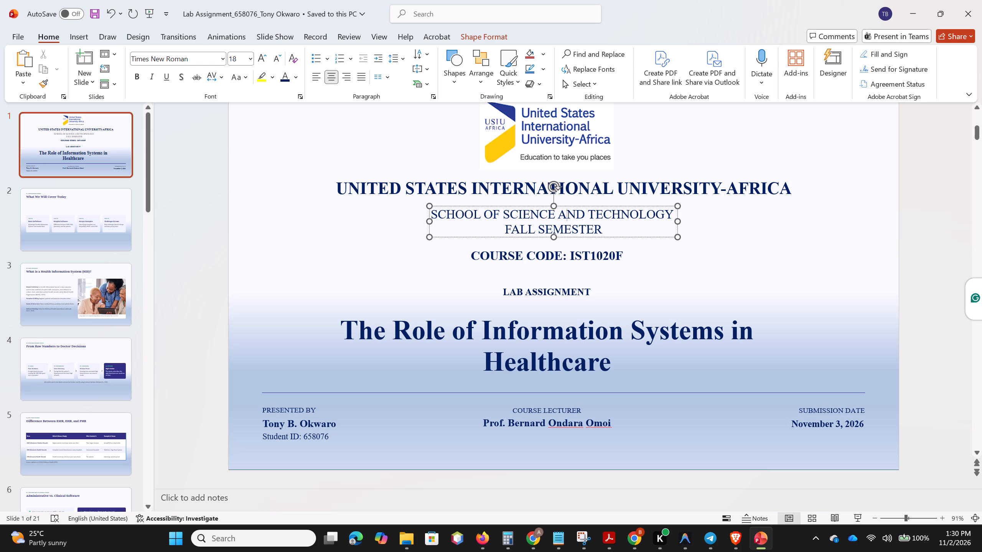
{"action": "left_click", "coordinate": [555, 256]}
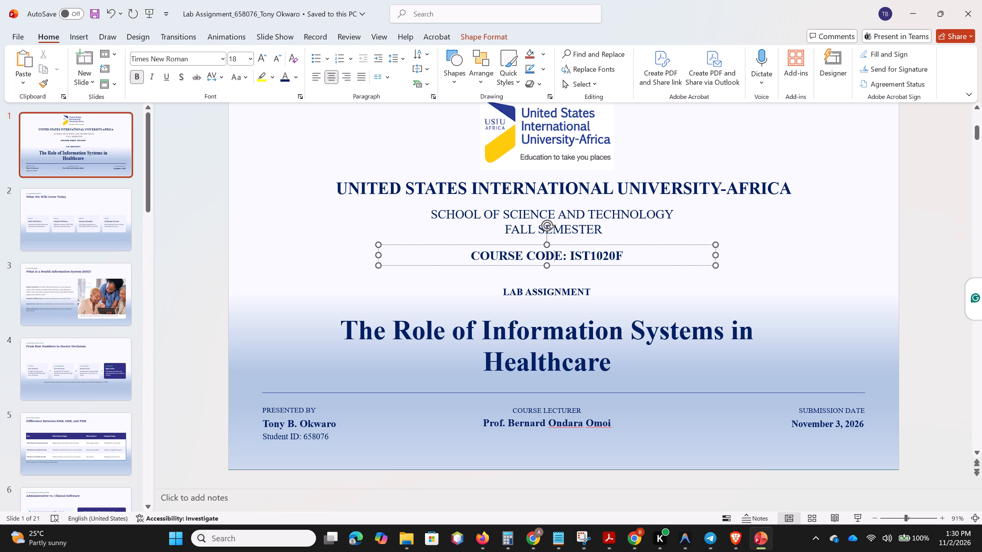
{"action": "left_click", "coordinate": [556, 333]}
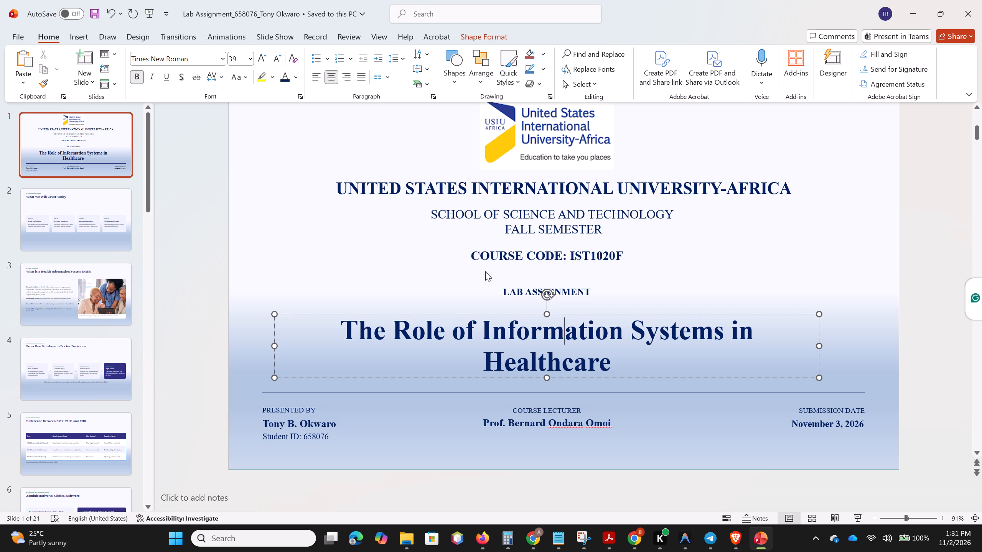
{"action": "left_click", "coordinate": [591, 254]}
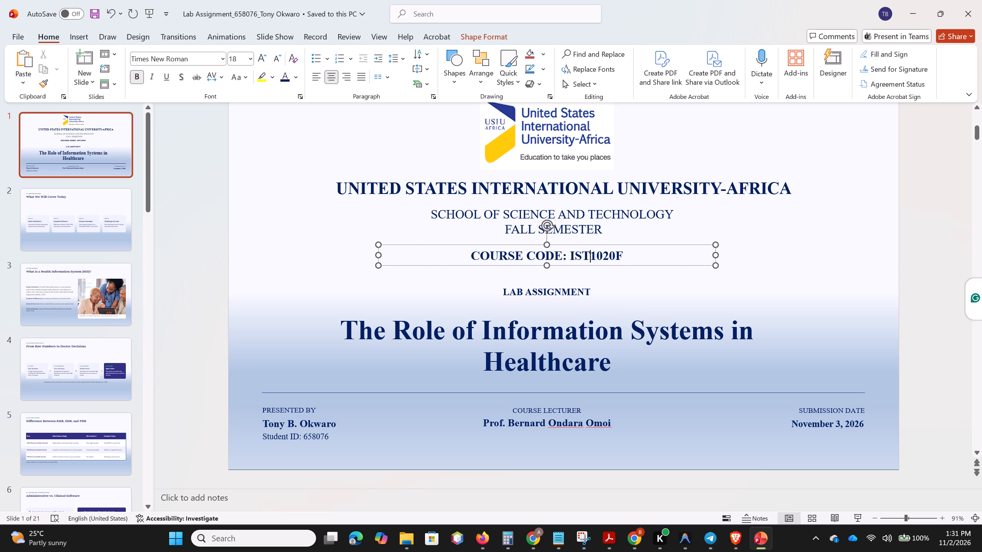
{"action": "left_click", "coordinate": [570, 291]}
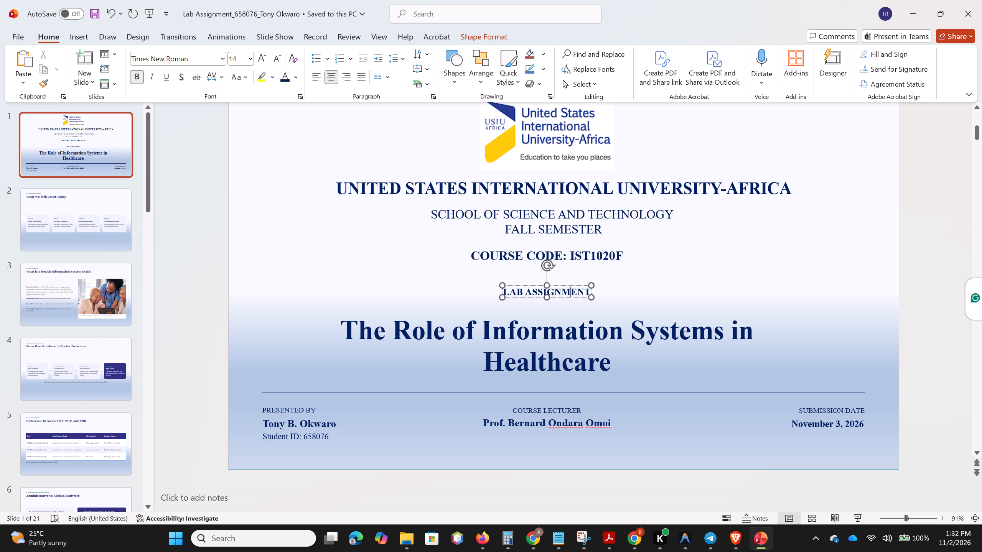
{"action": "left_click", "coordinate": [603, 340]}
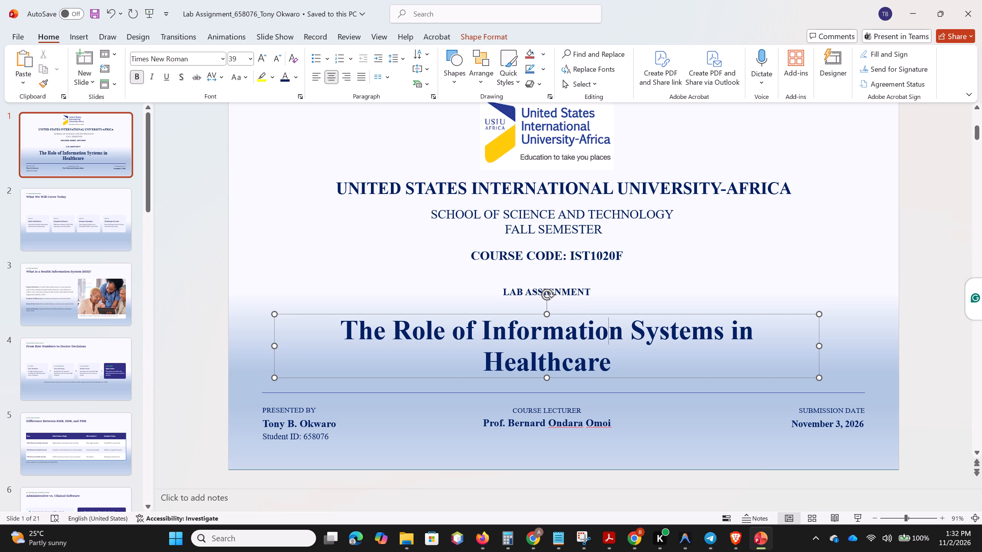
{"action": "left_click", "coordinate": [603, 368]}
{"action": "left_click", "coordinate": [583, 292]}
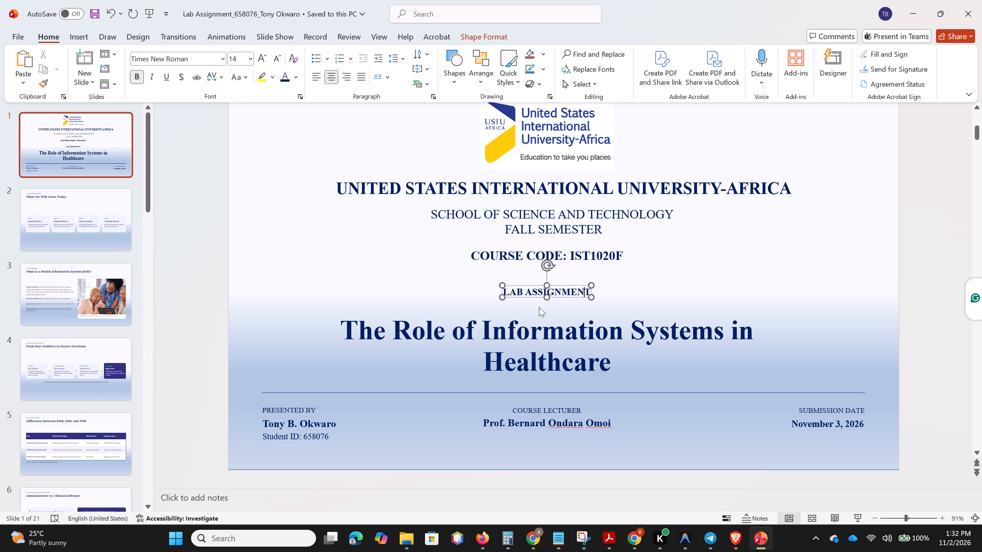
{"action": "left_click", "coordinate": [585, 330]}
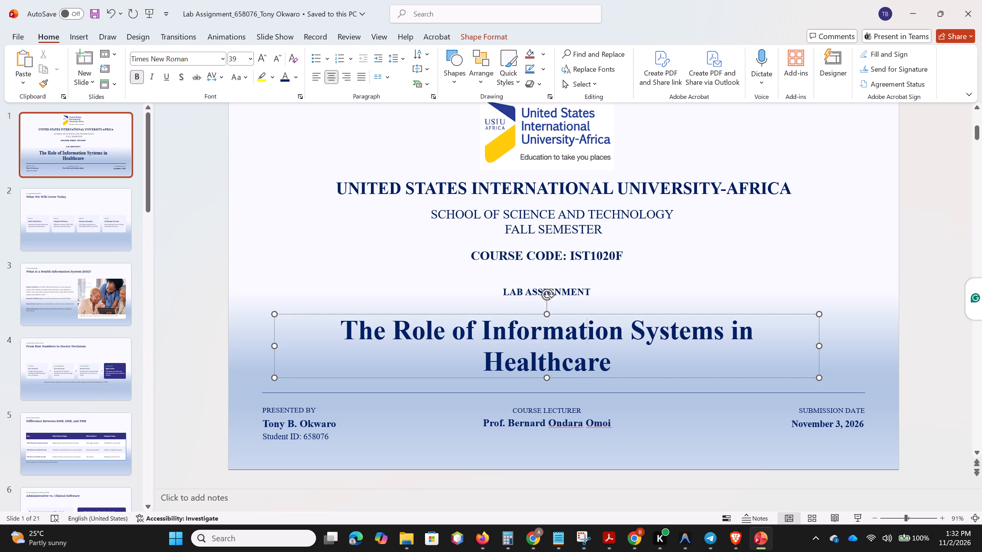
{"action": "left_click", "coordinate": [504, 327]}
{"action": "left_click", "coordinate": [577, 371]}
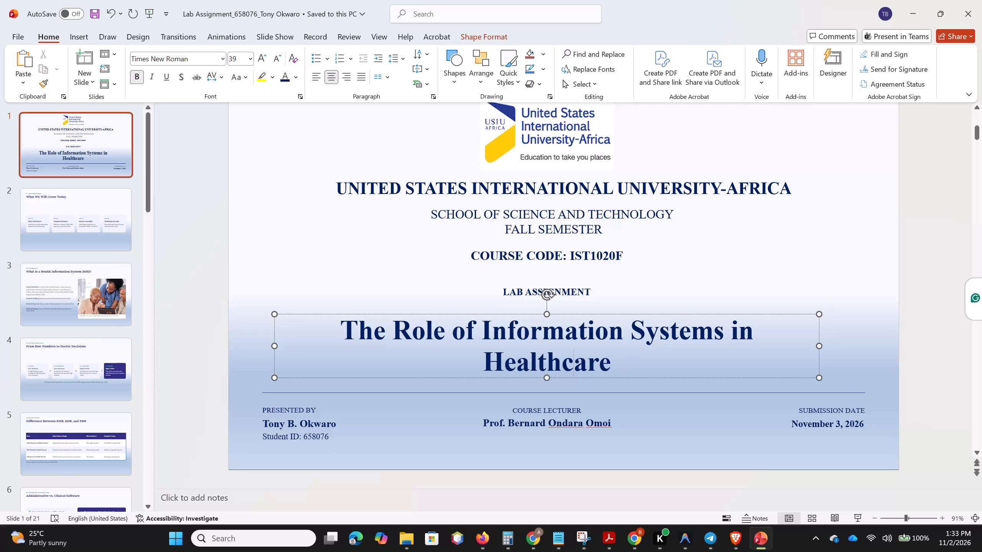
{"action": "left_click", "coordinate": [565, 357]}
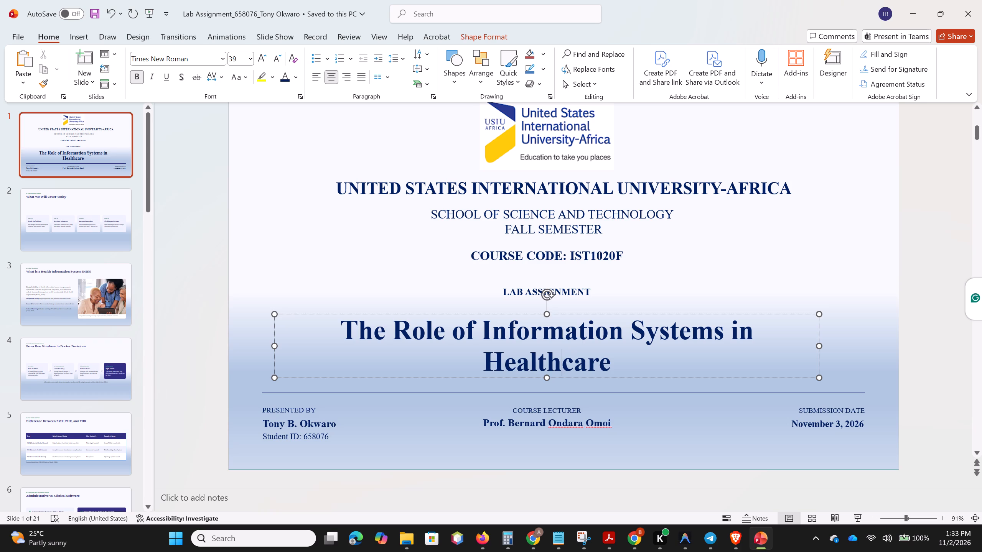
{"action": "left_click", "coordinate": [562, 233]}
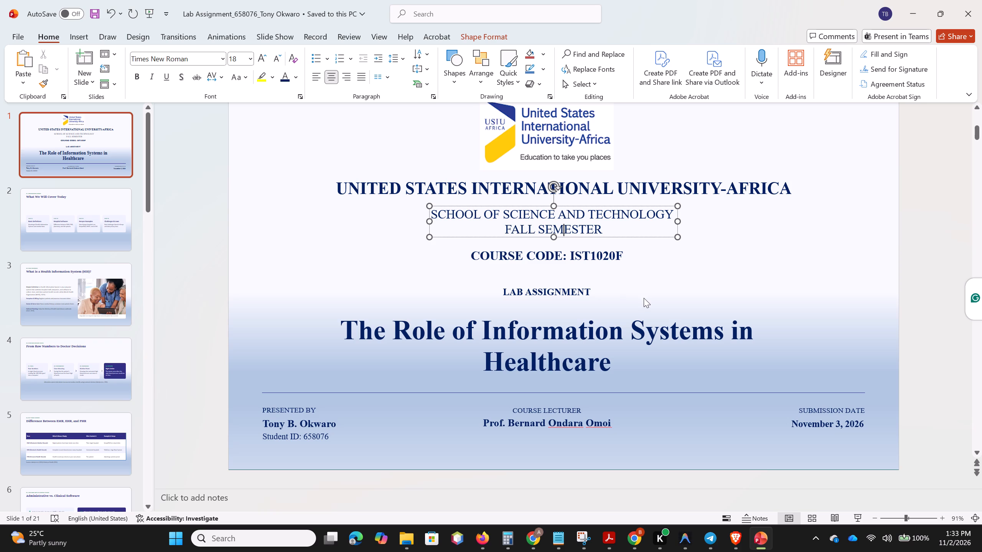
Remove the bold formatting from the COURSE CODE: IST1020F line on the title slide.
{"action": "left_click", "coordinate": [615, 256]}
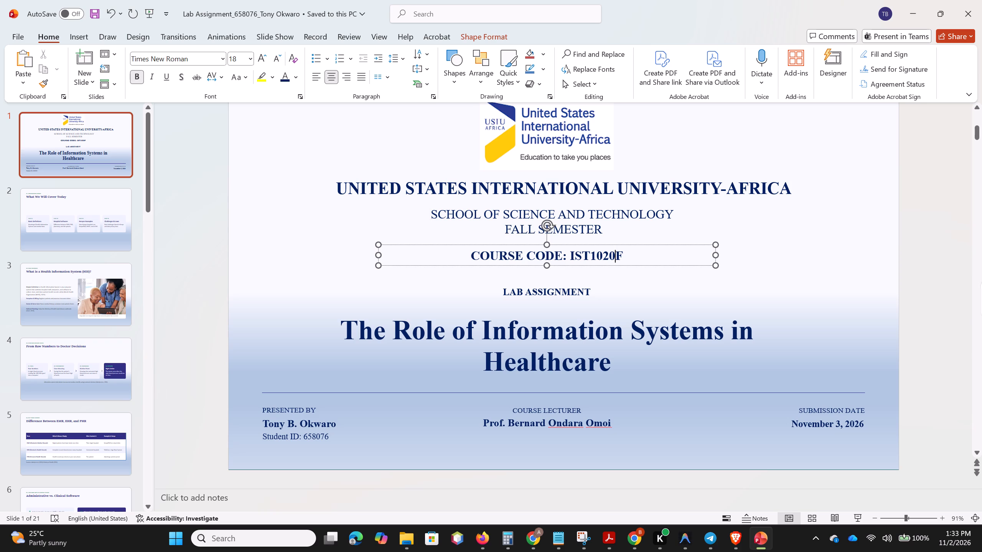
{"action": "left_click", "coordinate": [522, 253]}
{"action": "key", "text": "ctrl+a"}
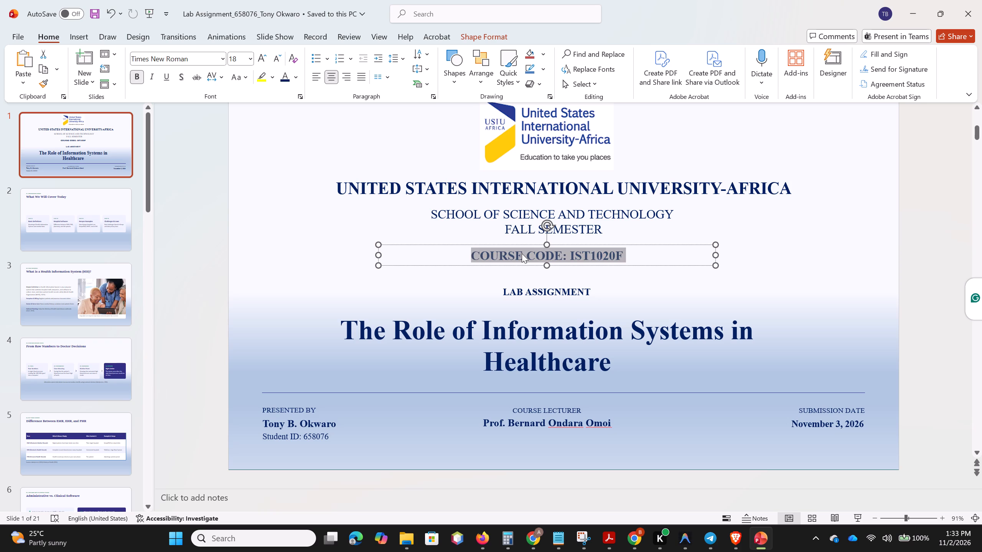
{"action": "left_click", "coordinate": [137, 79]}
{"action": "left_click", "coordinate": [631, 258]}
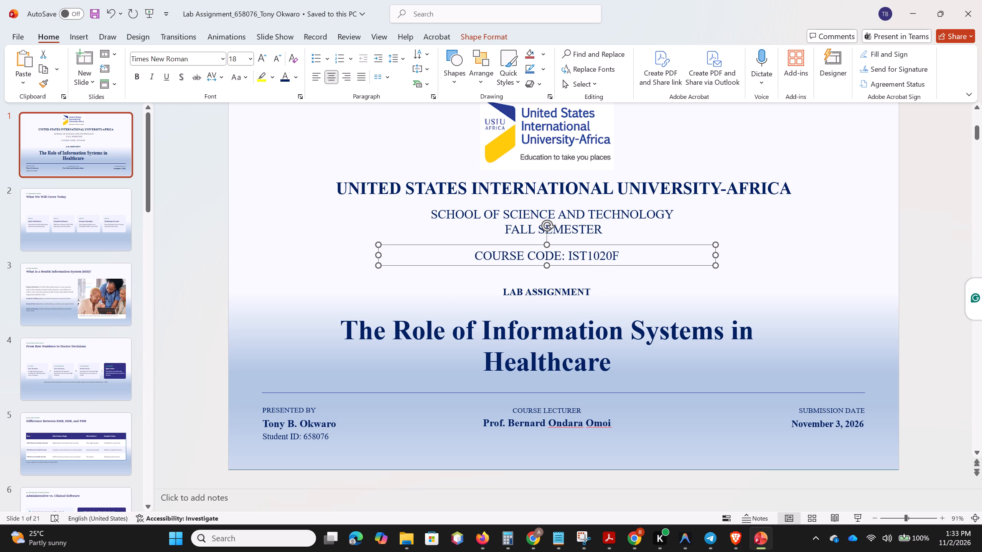
{"action": "left_click", "coordinate": [789, 289]}
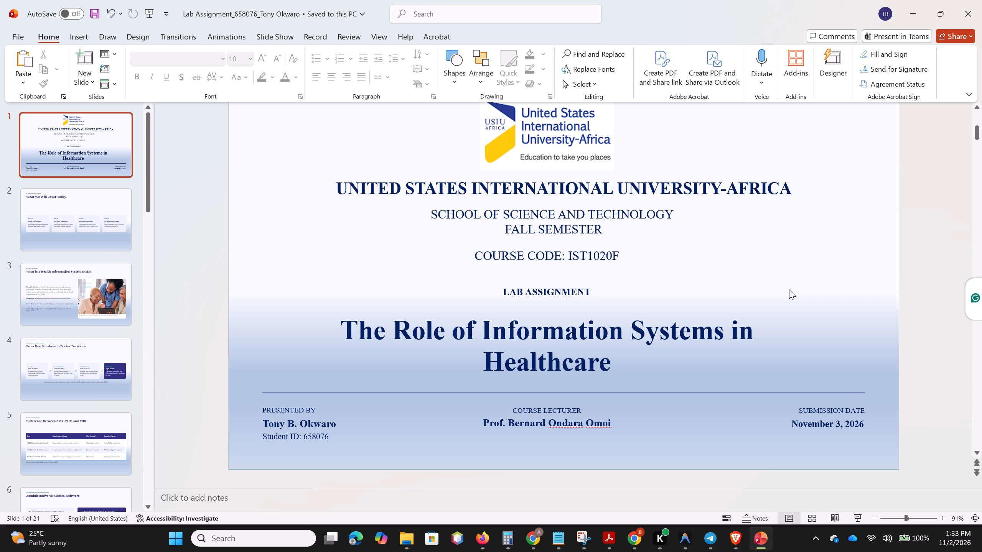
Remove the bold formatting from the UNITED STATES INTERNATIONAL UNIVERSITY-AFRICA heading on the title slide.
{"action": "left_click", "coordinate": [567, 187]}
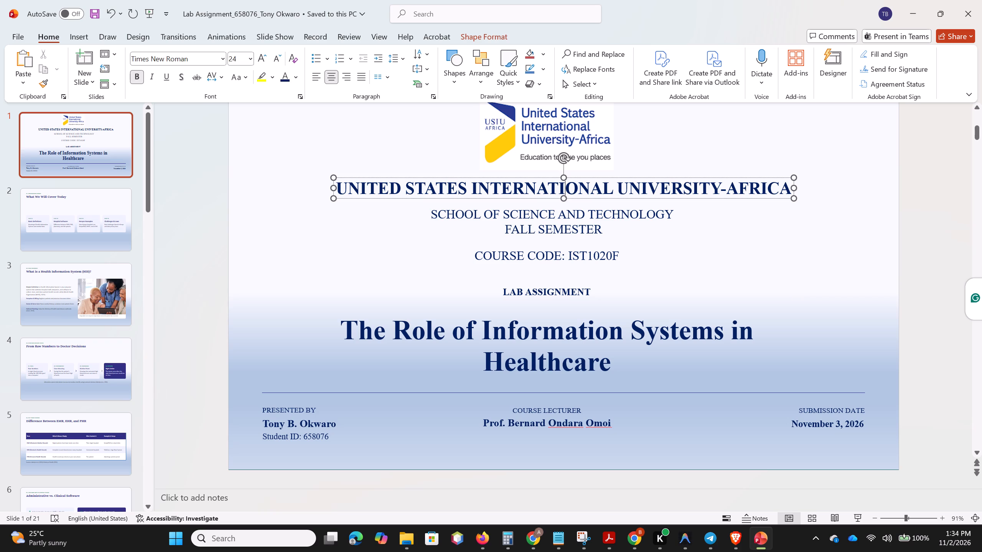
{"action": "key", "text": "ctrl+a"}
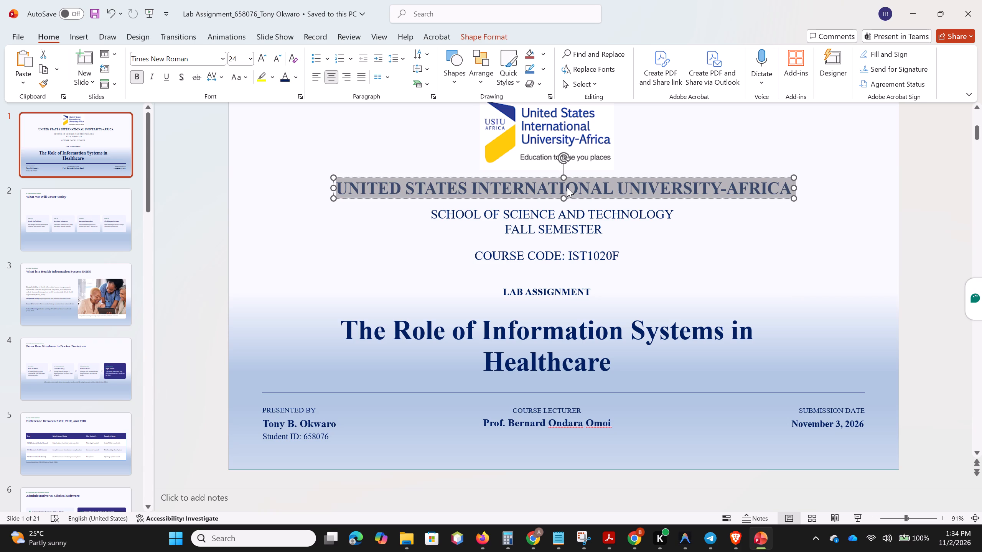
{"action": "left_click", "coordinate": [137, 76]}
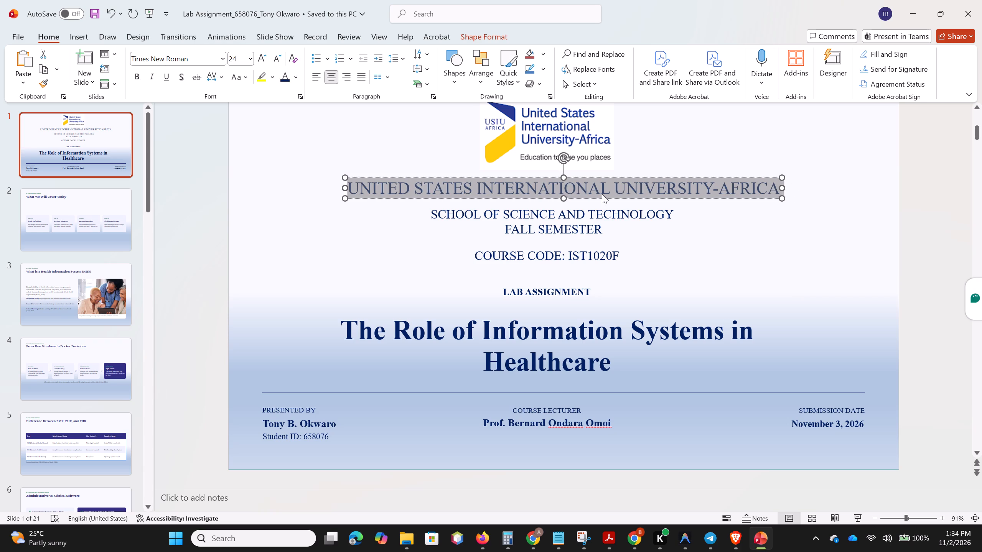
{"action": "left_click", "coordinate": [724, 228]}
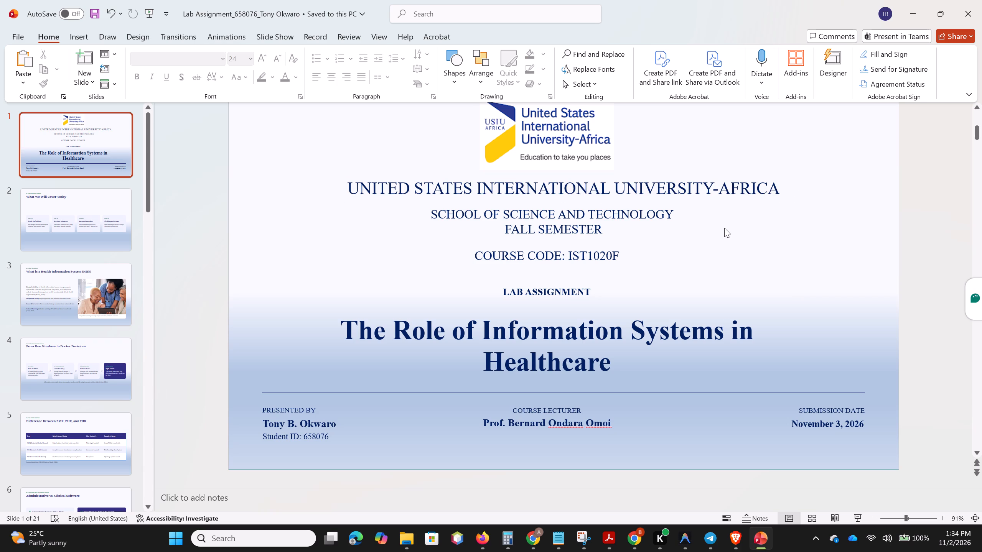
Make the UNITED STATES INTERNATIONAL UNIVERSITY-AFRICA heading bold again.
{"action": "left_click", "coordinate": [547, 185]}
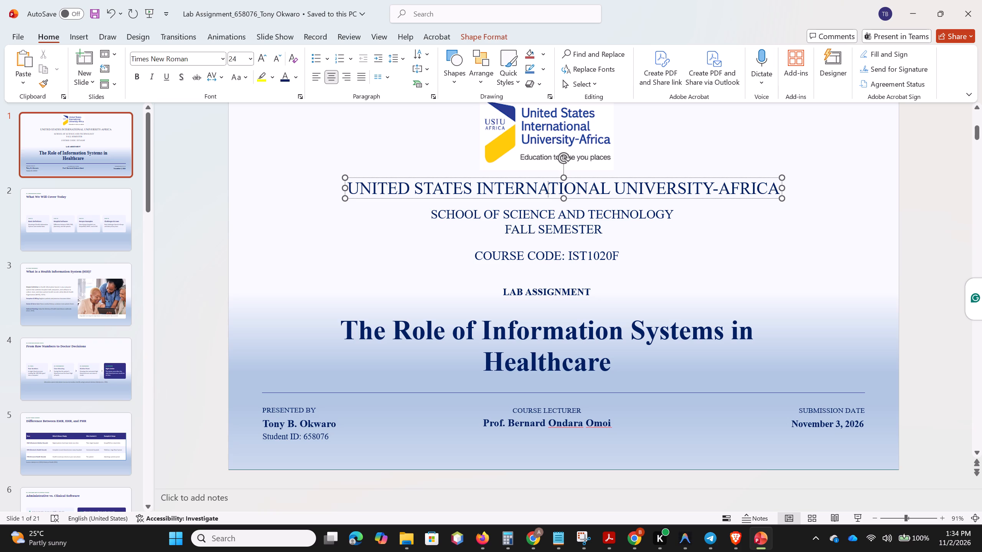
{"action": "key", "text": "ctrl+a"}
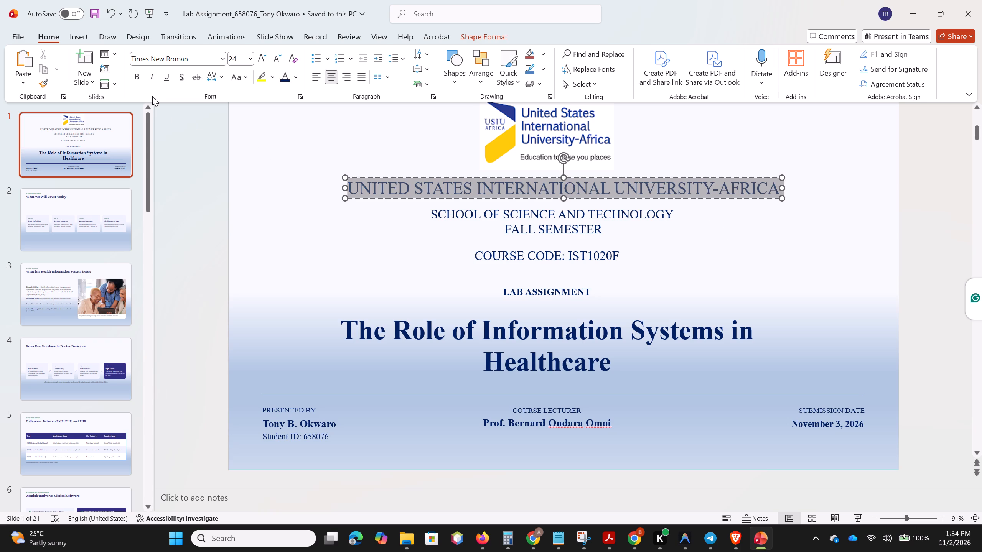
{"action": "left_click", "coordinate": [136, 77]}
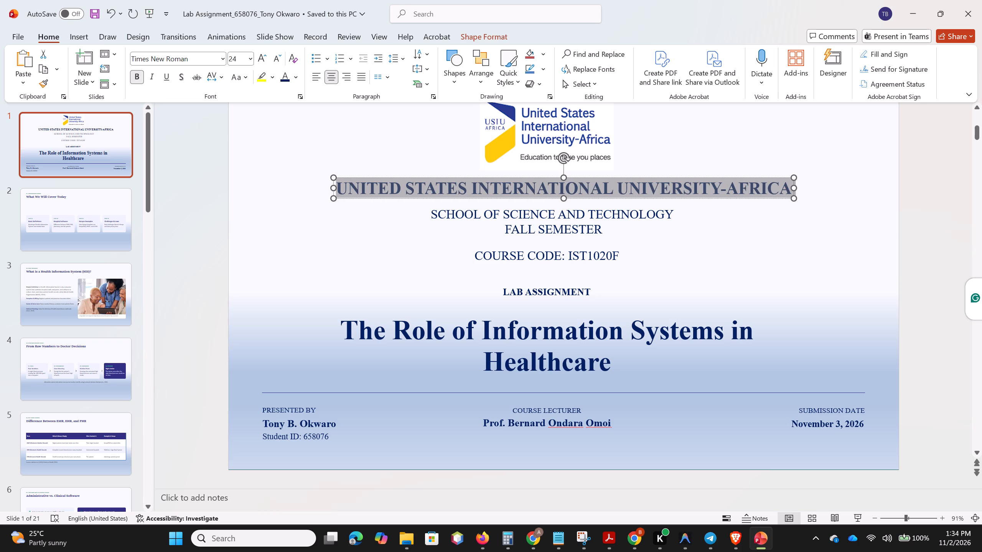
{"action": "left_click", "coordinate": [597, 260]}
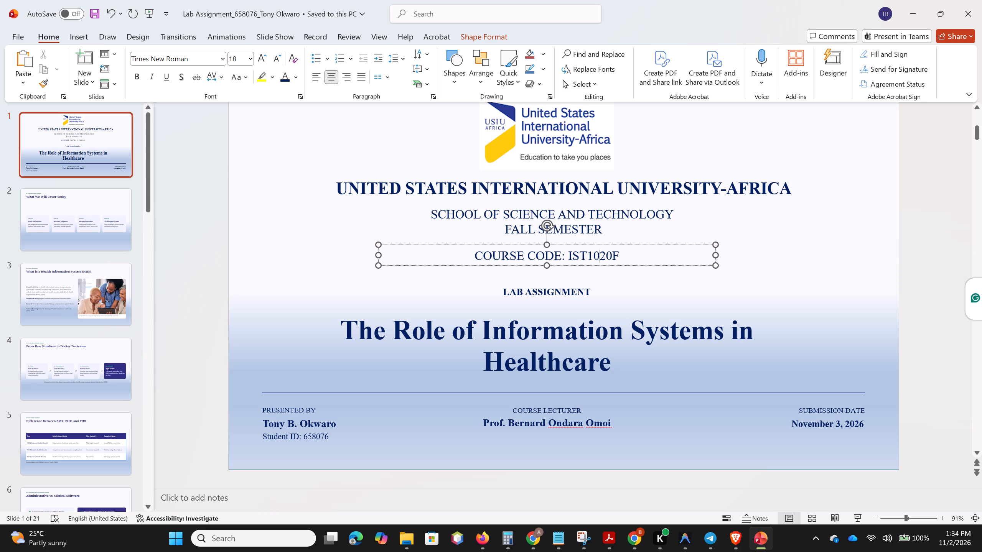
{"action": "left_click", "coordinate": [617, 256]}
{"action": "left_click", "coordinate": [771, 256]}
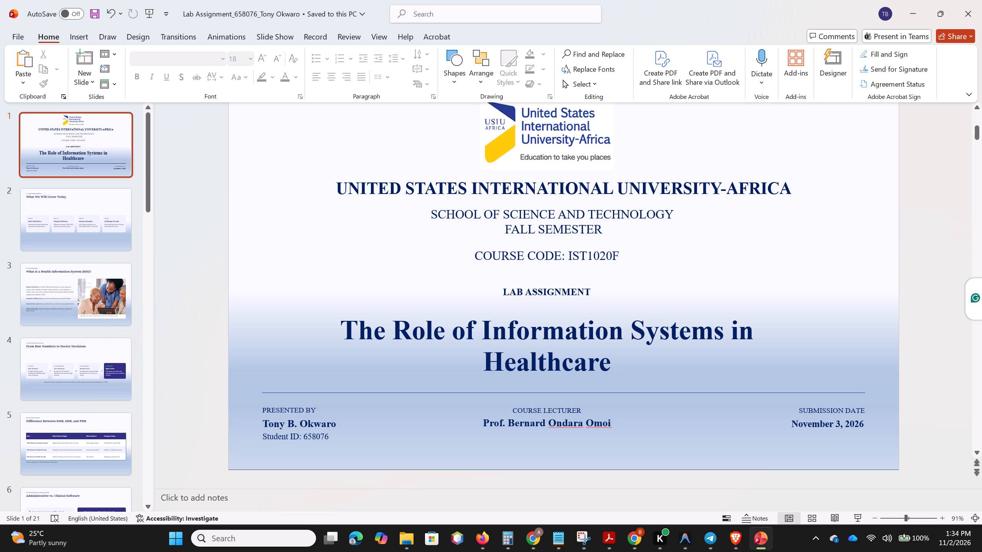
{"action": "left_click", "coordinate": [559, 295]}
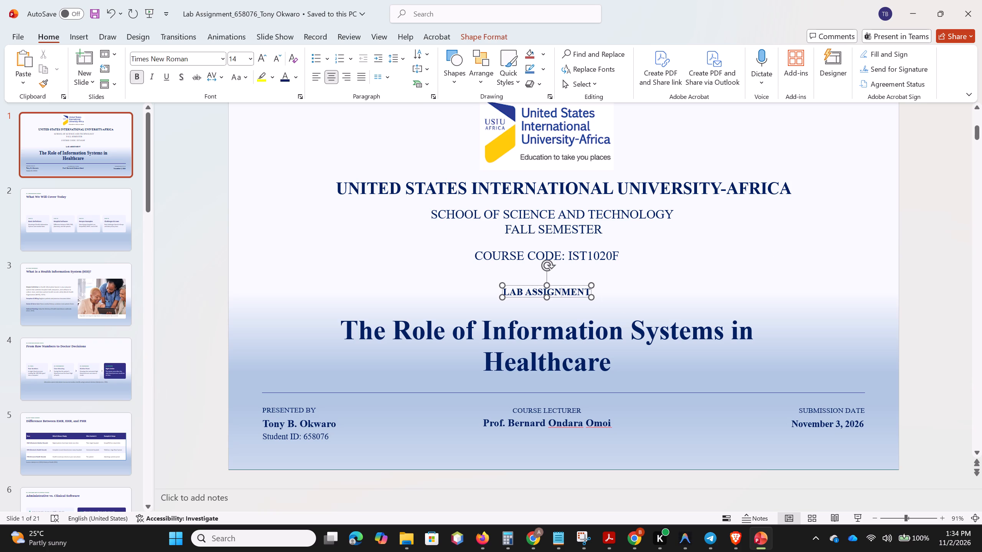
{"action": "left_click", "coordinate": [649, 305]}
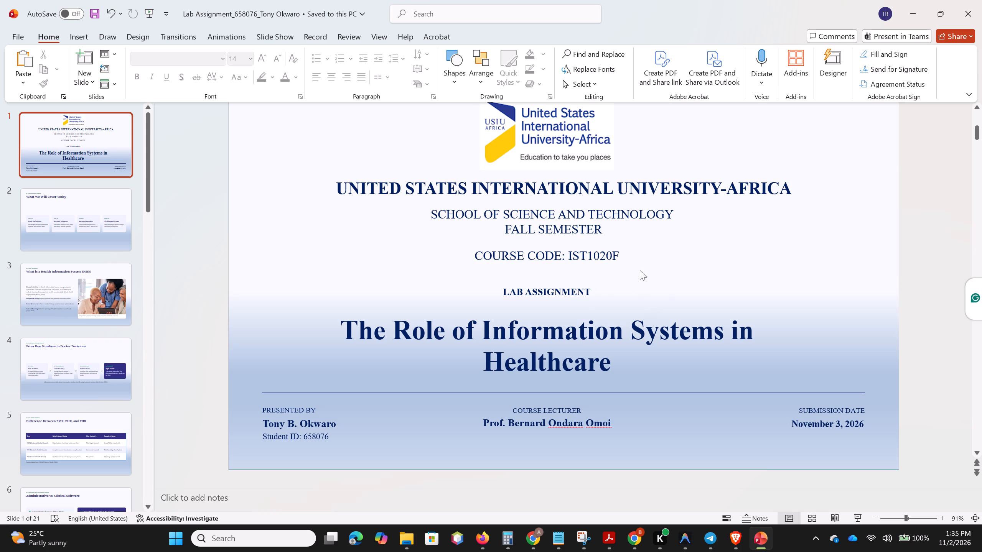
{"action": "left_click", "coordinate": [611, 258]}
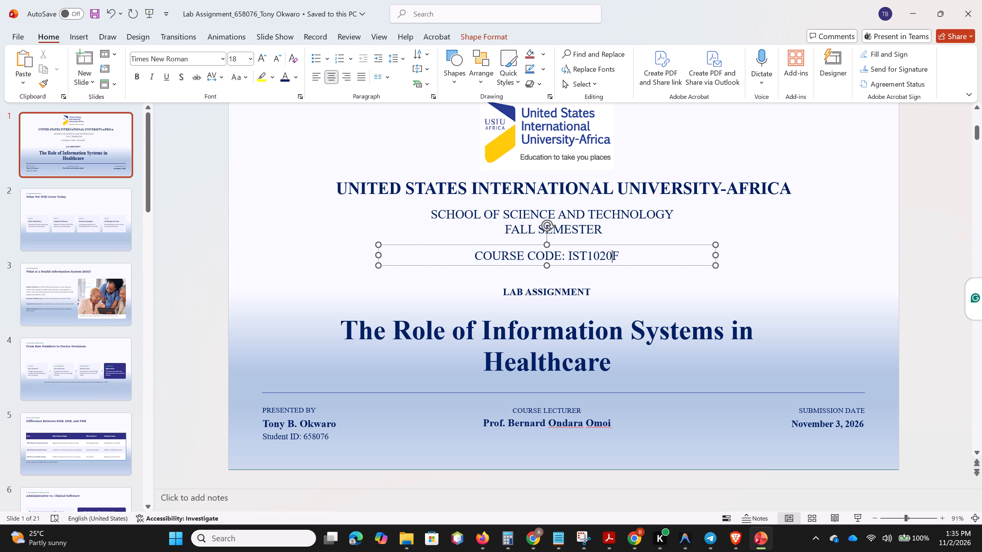
Examine the formatting of the presentation title, COURSE CODE line and course lecturer's name on the title slide.
{"action": "left_click", "coordinate": [646, 330]}
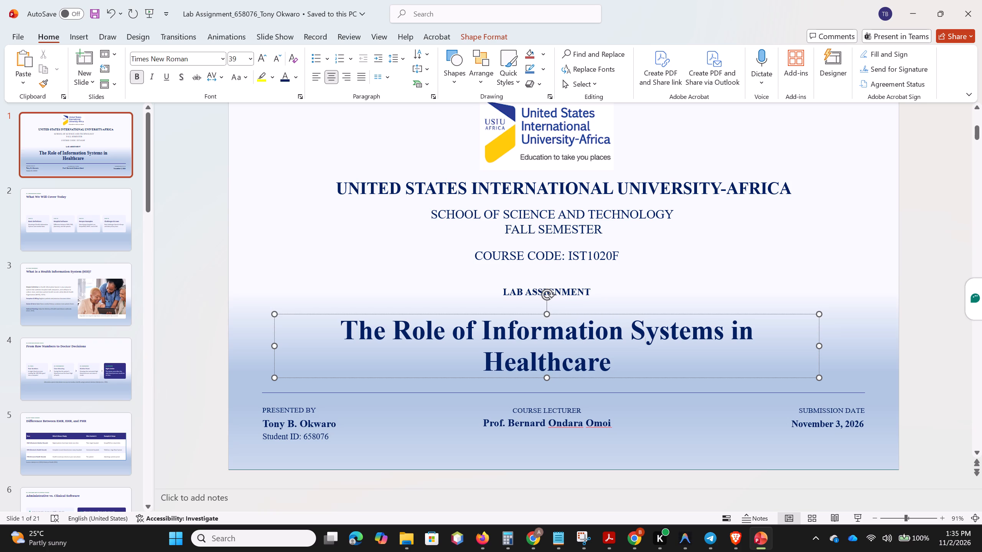
{"action": "left_click", "coordinate": [598, 342]}
{"action": "left_click", "coordinate": [585, 367]}
{"action": "left_click", "coordinate": [579, 335]}
{"action": "left_click", "coordinate": [606, 332]}
{"action": "left_click", "coordinate": [561, 255]}
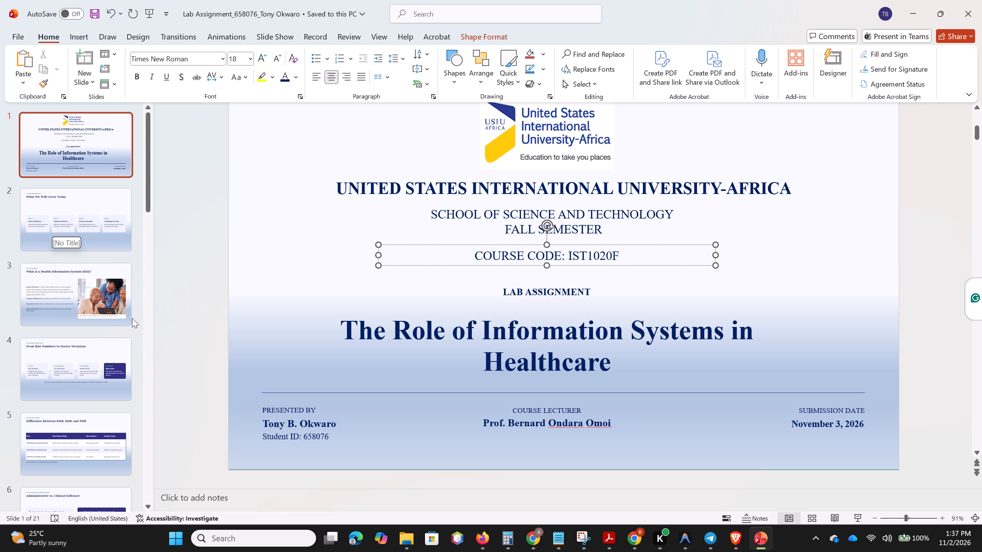
{"action": "left_click", "coordinate": [572, 426]}
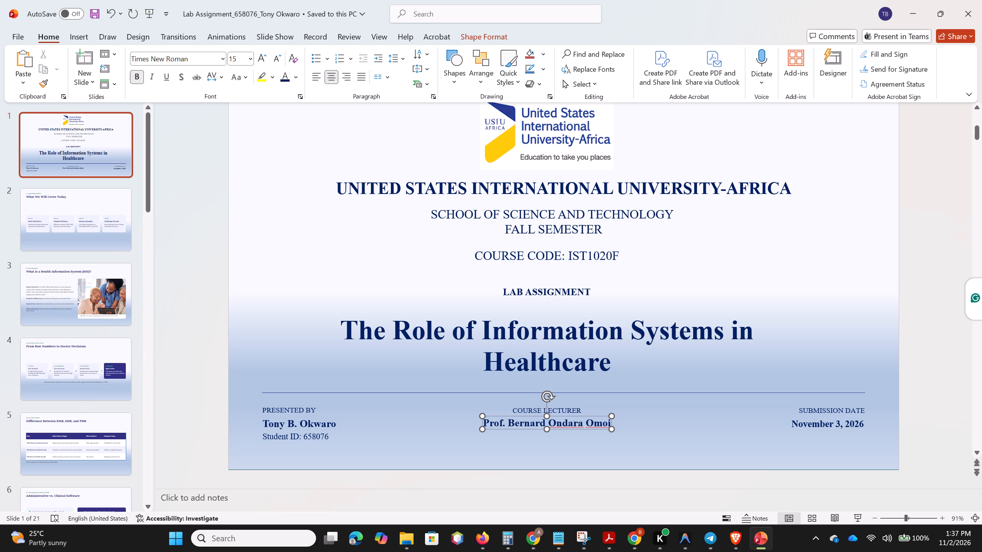
{"action": "left_click", "coordinate": [396, 423]}
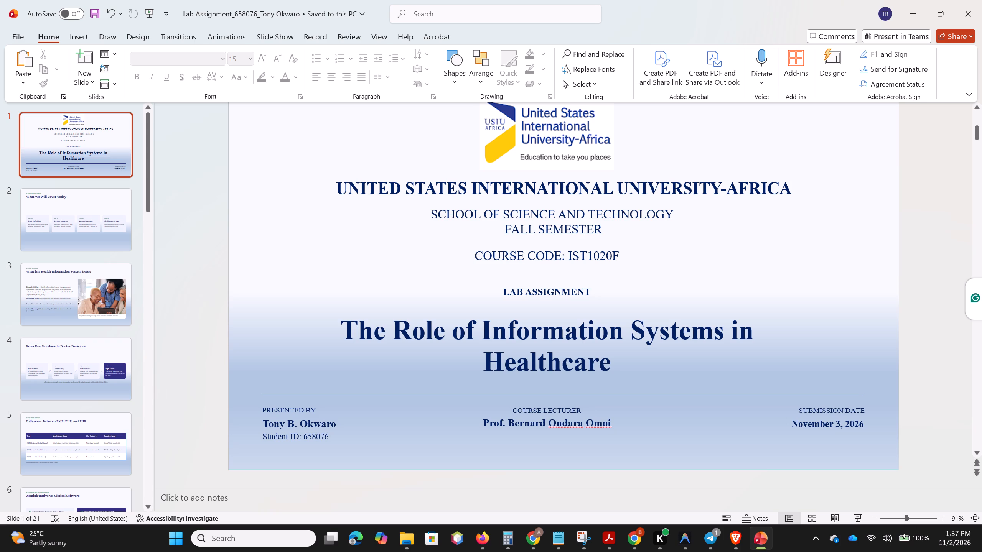
Replace the last word of the course lecturer's name on the title slide with a comma and the qualification Ph.D.
{"action": "left_click", "coordinate": [616, 423]}
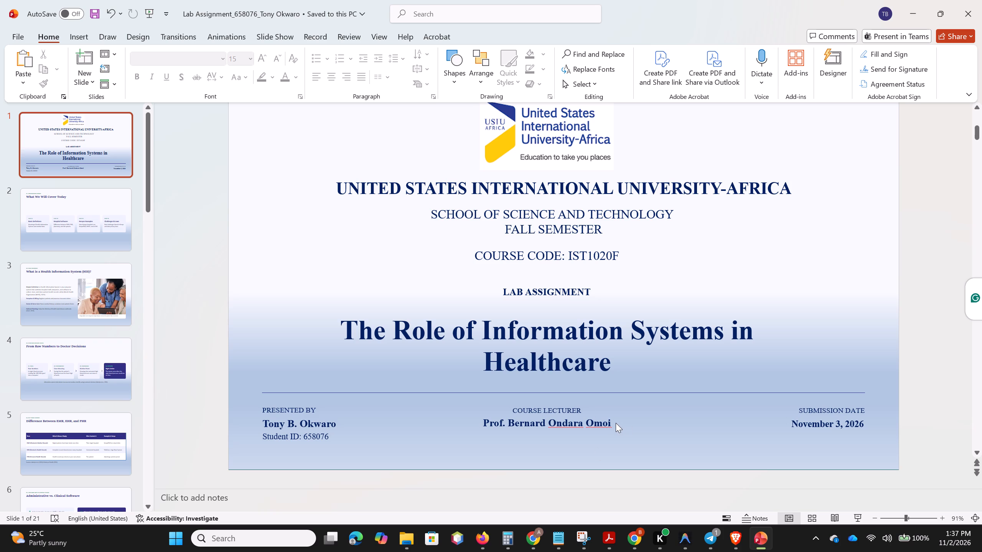
{"action": "left_click", "coordinate": [613, 422]}
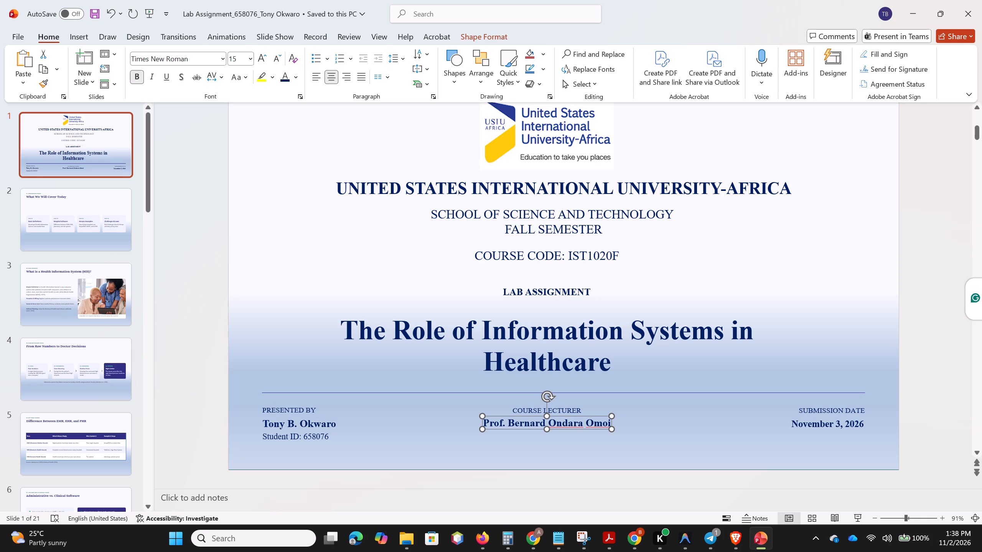
{"action": "left_click", "coordinate": [608, 422]}
{"action": "key", "text": "Right"}
{"action": "key", "text": "BackSpace"}
{"action": "key", "text": "BackSpace"}
{"action": "key", "text": "BackSpace"}
{"action": "key", "text": "BackSpace"}
{"action": "key", "text": "BackSpace"}
{"action": "key", "text": "BackSpace"}
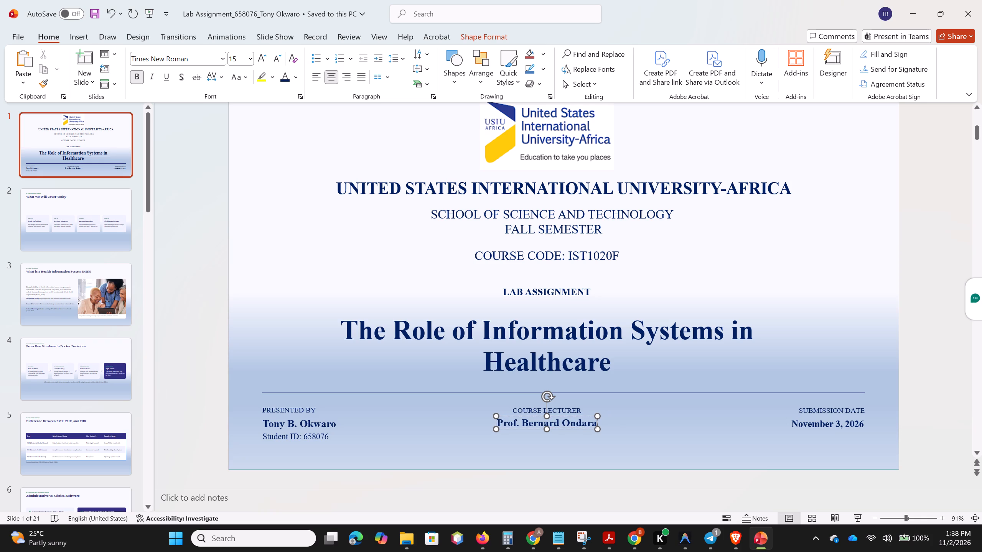
{"action": "type", "text": ","}
{"action": "key", "text": "space"}
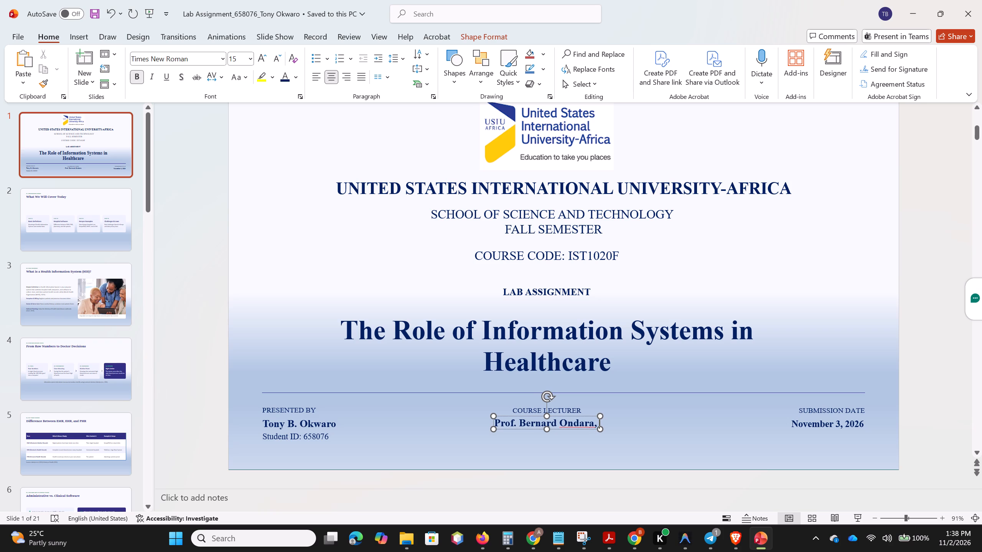
{"action": "key", "text": "p"}
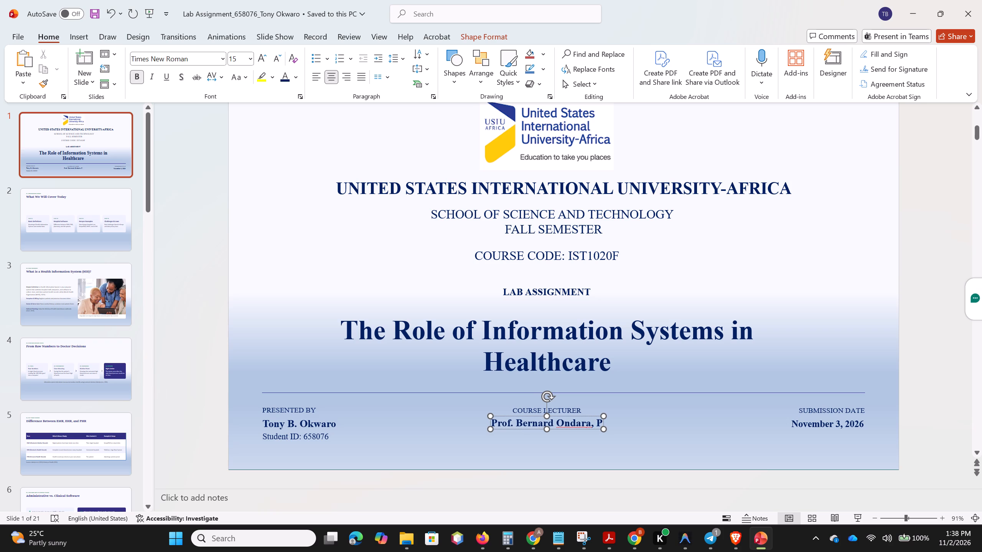
{"action": "key", "text": "h"}
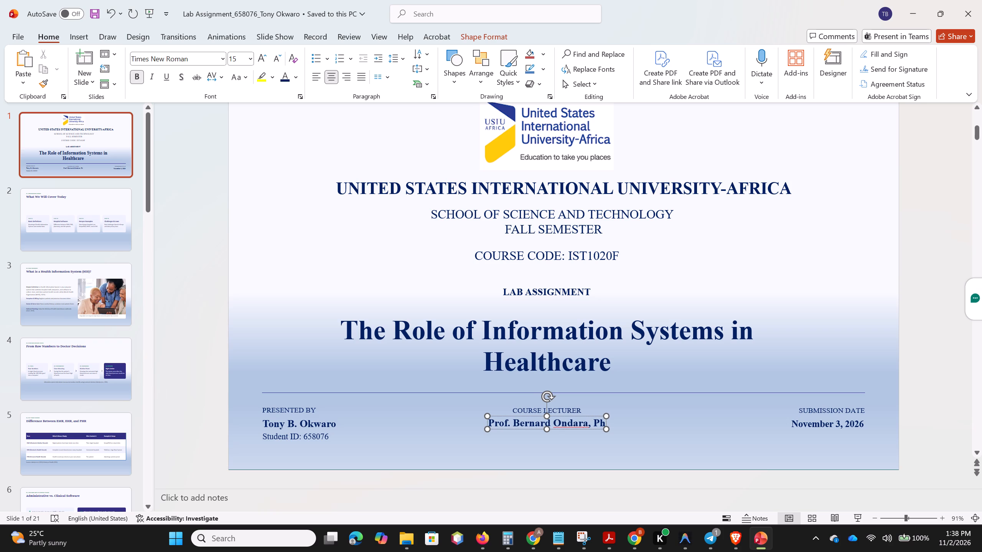
{"action": "key", "text": "period"}
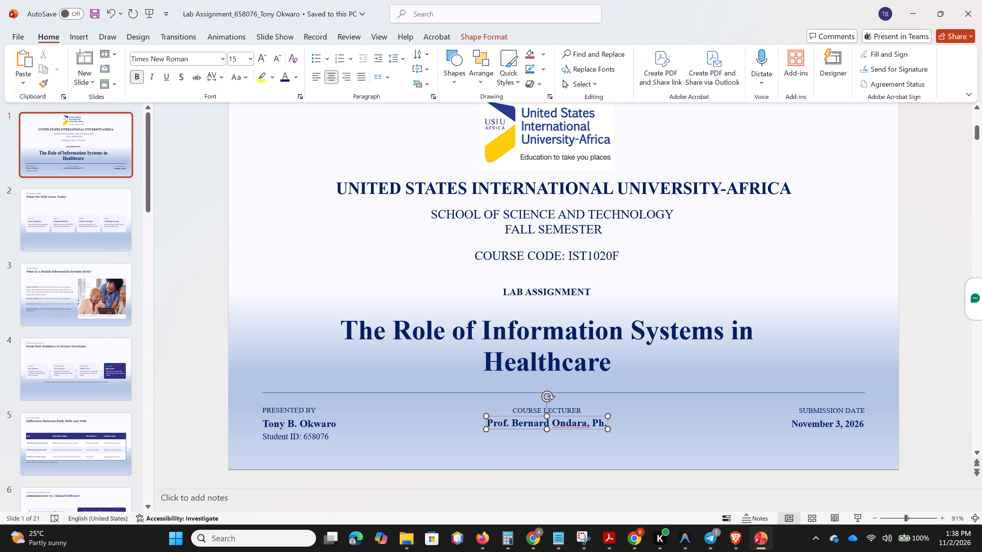
{"action": "key", "text": "d"}
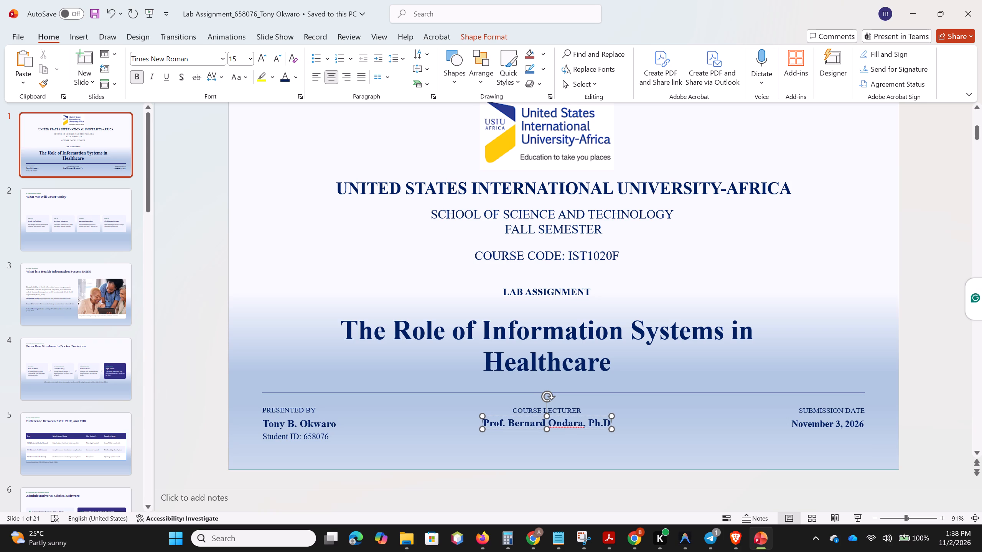
{"action": "key", "text": "period"}
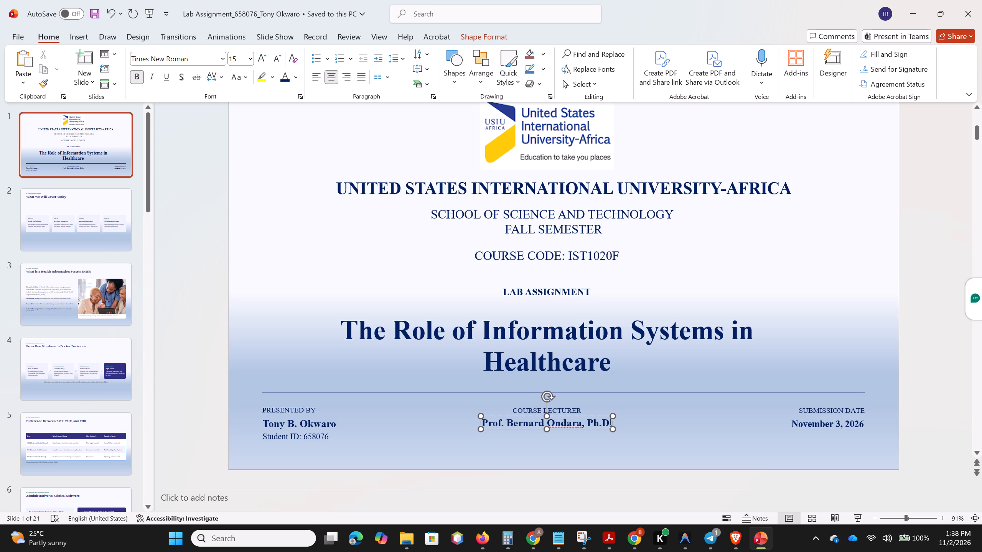
{"action": "left_click", "coordinate": [688, 408]}
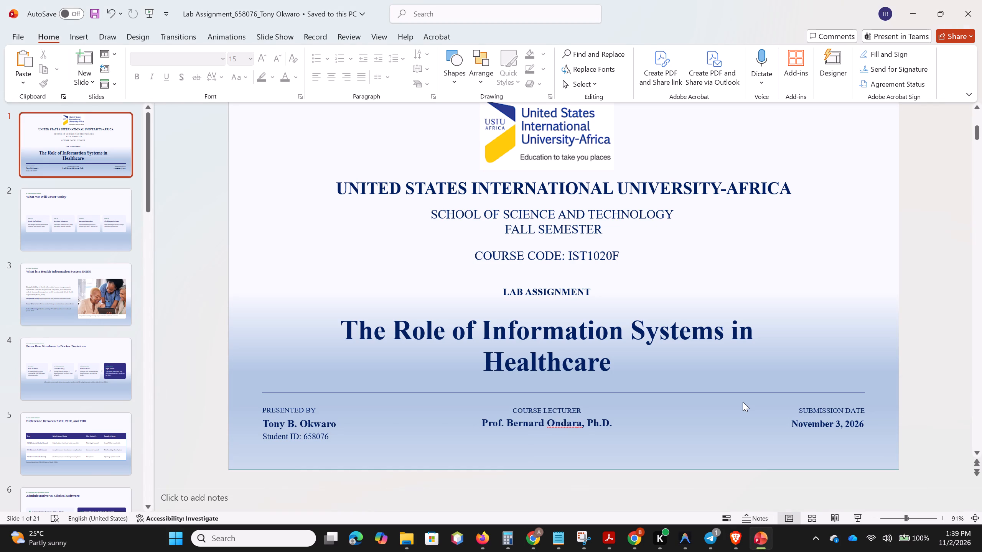
{"action": "scroll", "coordinate": [899, 306], "scroll_direction": "up", "scroll_amount": 2}
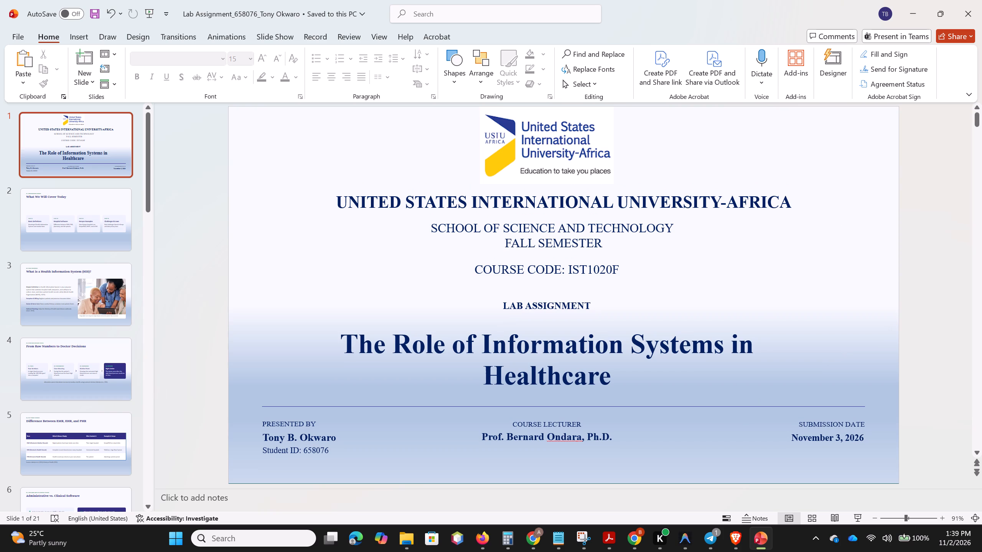
{"action": "left_click", "coordinate": [596, 207]}
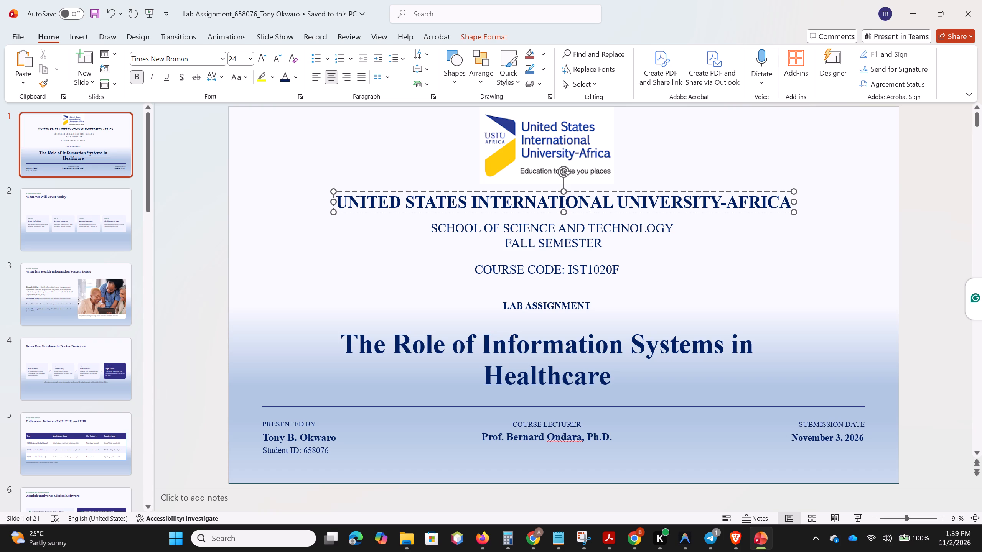
{"action": "left_click", "coordinate": [575, 242]}
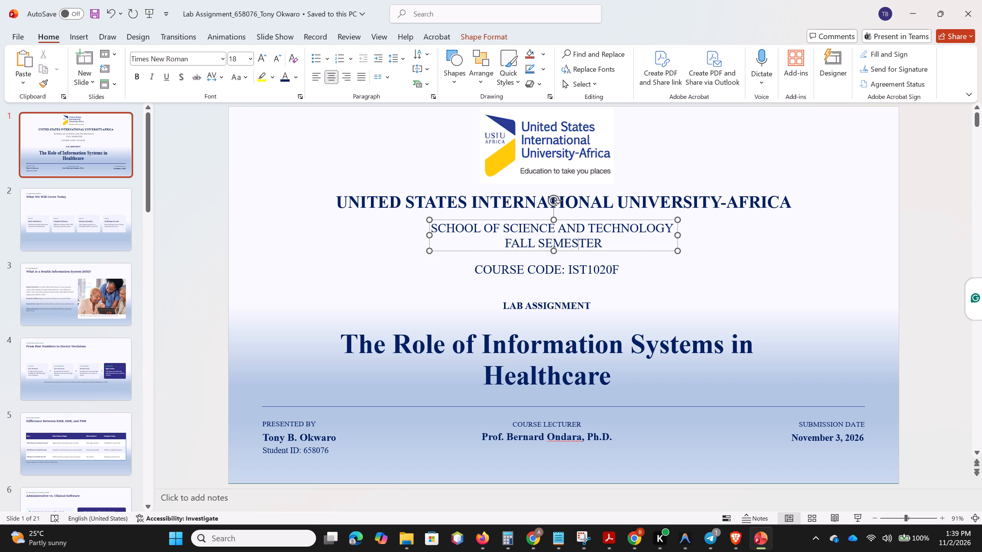
{"action": "left_click", "coordinate": [604, 203]}
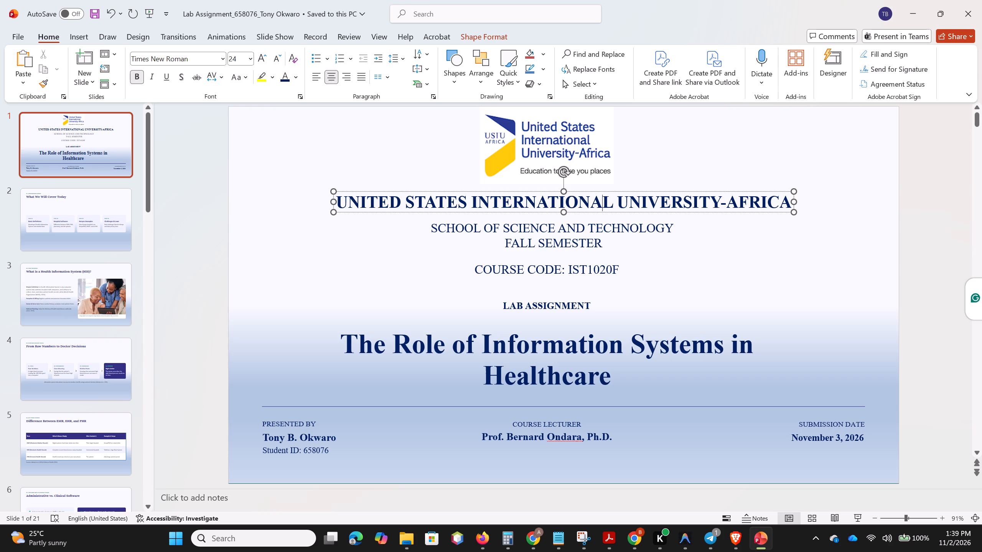
{"action": "left_click", "coordinate": [704, 158]}
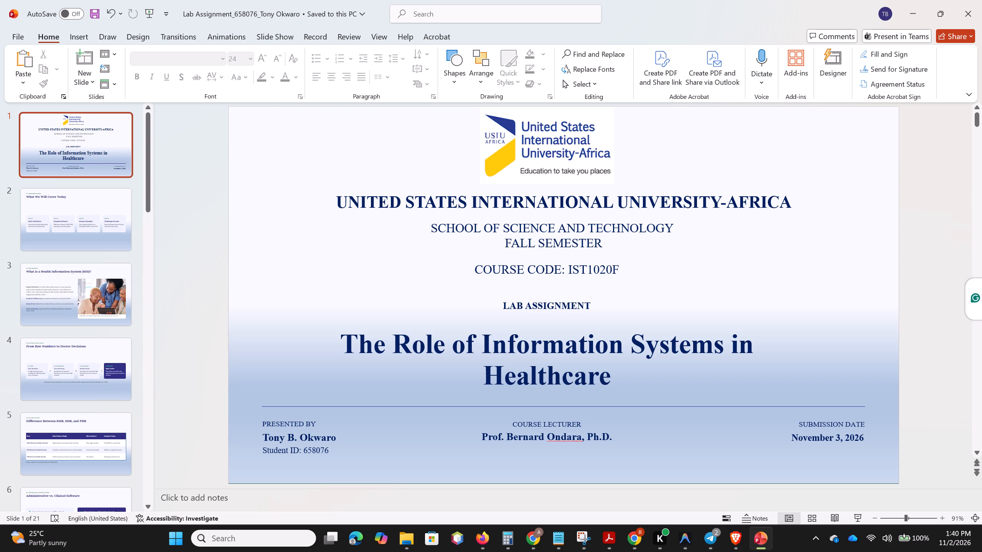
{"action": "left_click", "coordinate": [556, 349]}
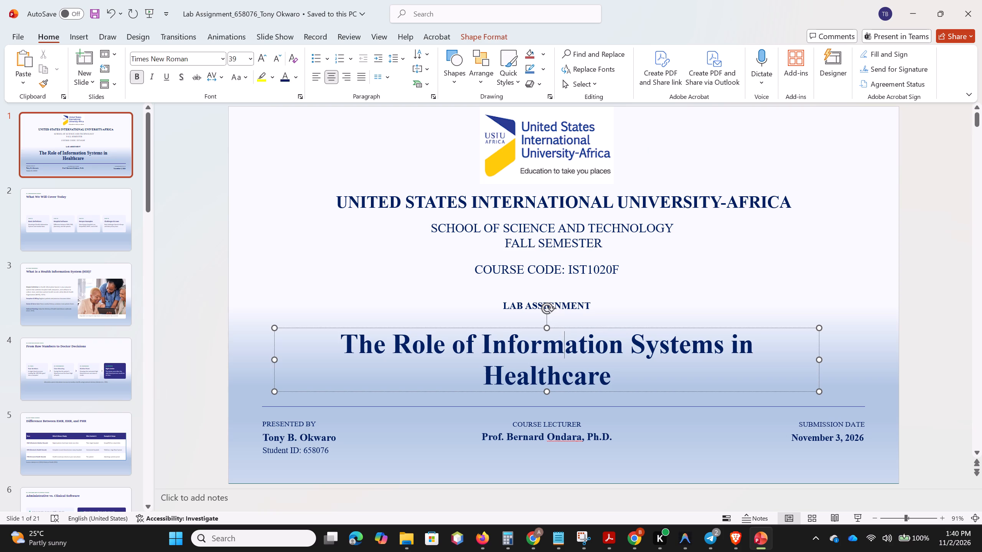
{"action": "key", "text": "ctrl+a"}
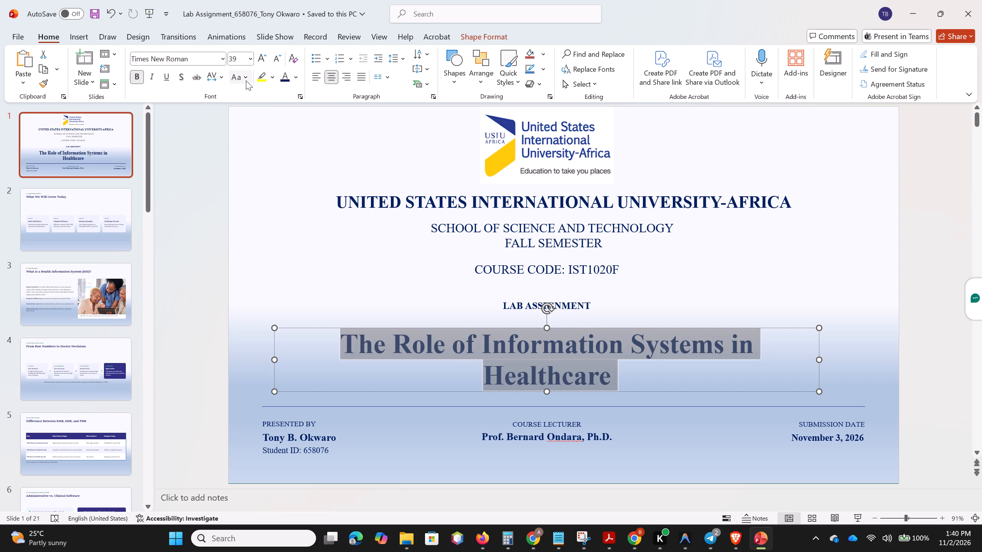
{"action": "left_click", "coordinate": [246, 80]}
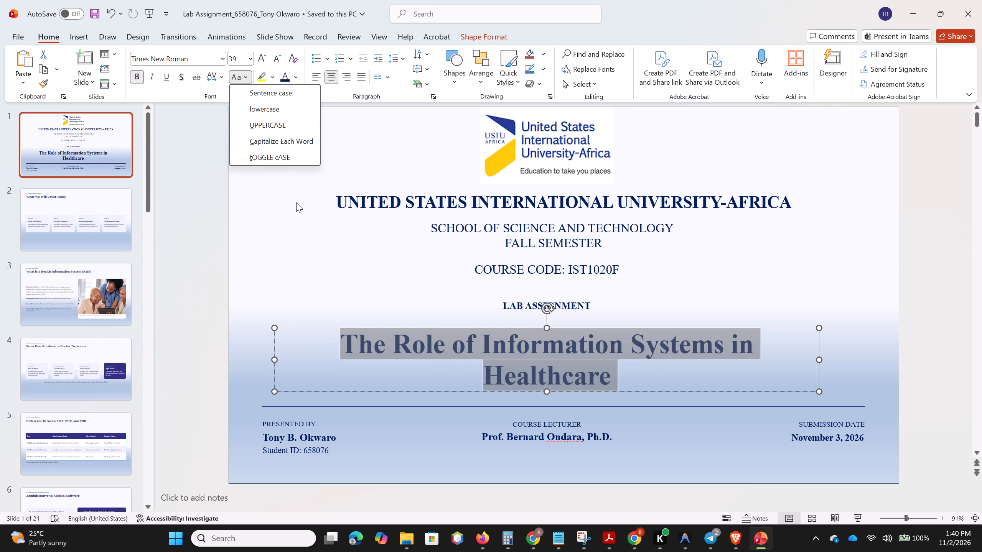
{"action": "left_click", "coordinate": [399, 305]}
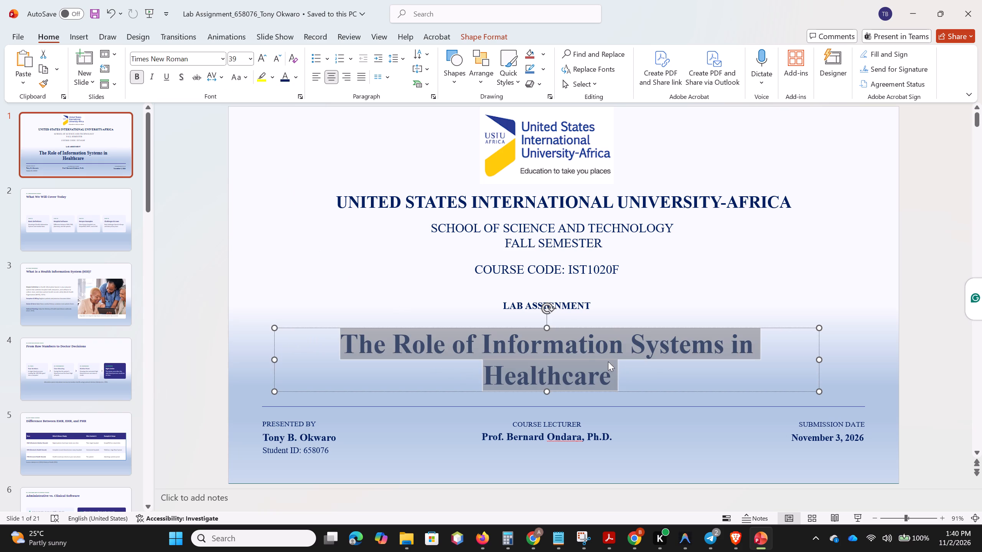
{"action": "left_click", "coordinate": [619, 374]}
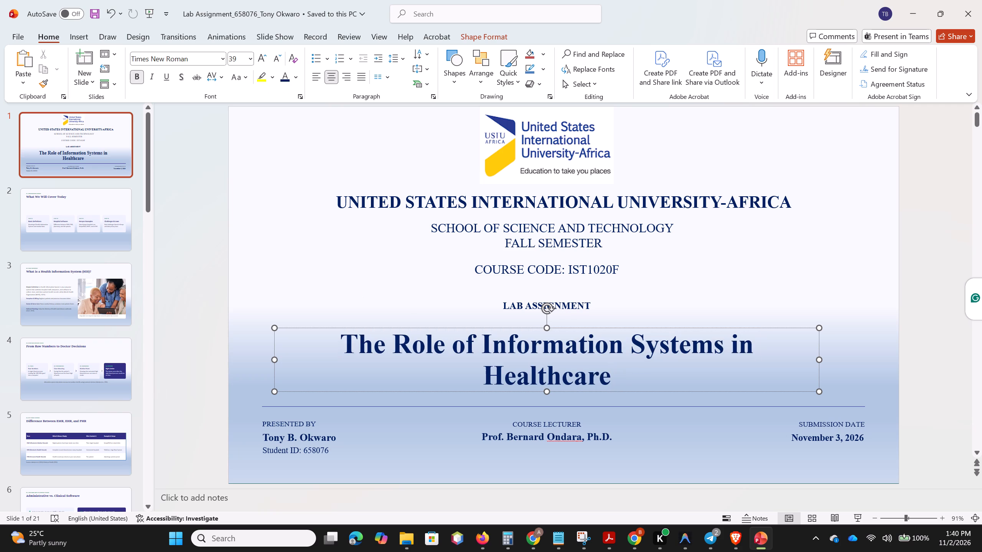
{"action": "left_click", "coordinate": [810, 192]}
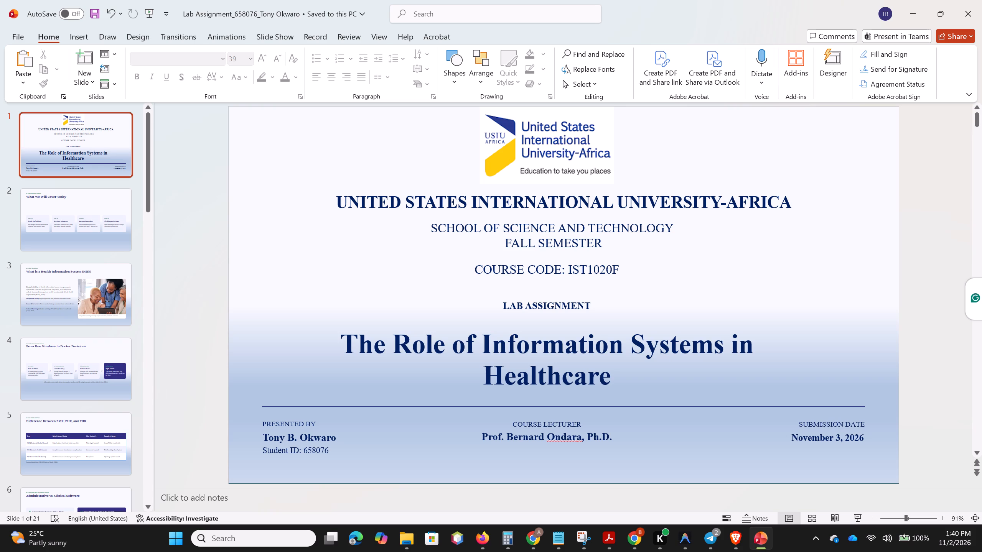
Compare the heading font and colour on slides 2 and 3 with the presentation title on the title slide.
{"action": "left_click", "coordinate": [81, 204]}
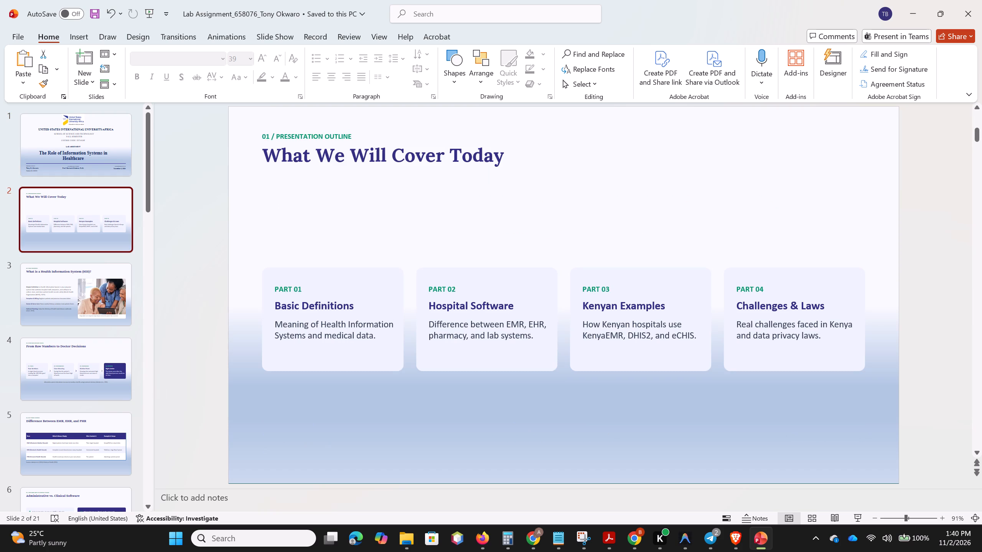
{"action": "left_click", "coordinate": [112, 171]}
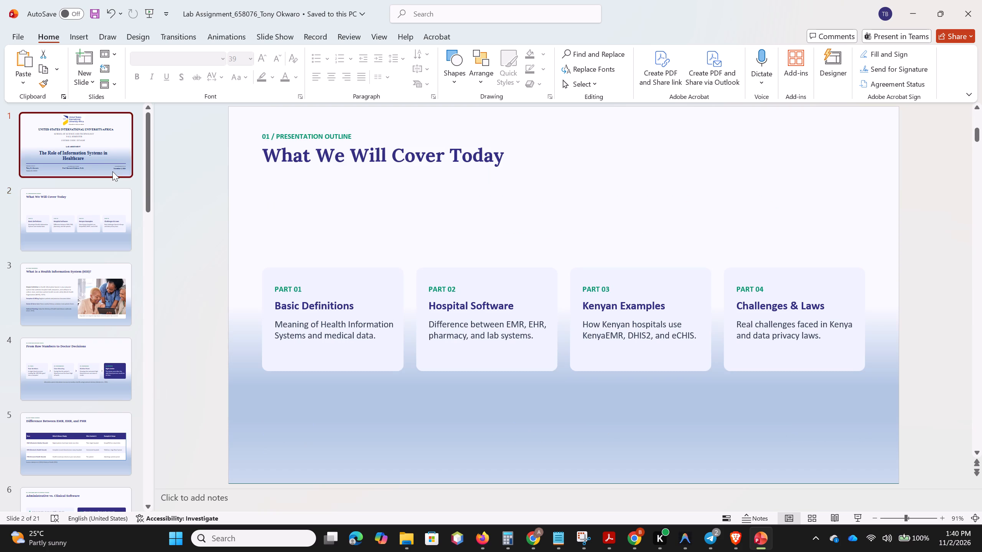
{"action": "left_click", "coordinate": [104, 222]}
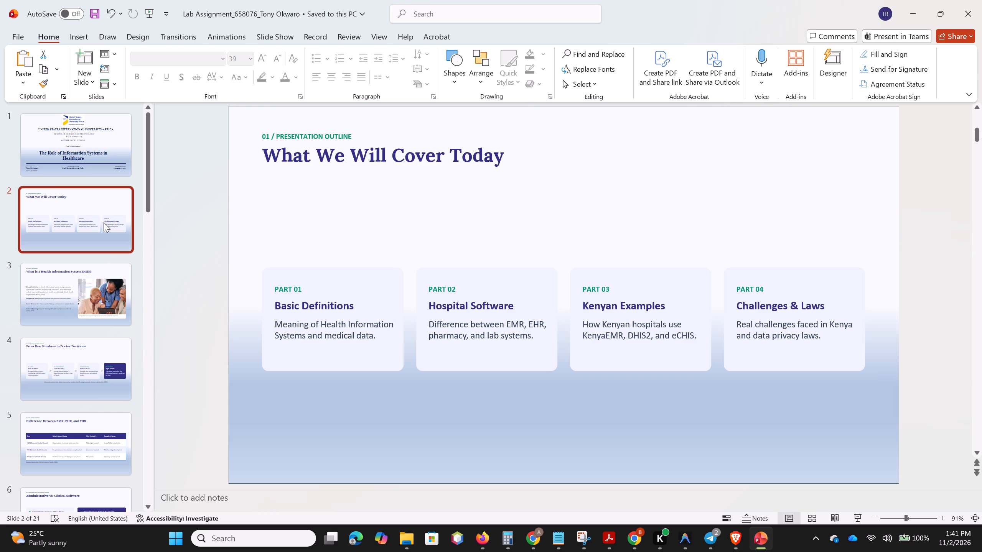
{"action": "left_click", "coordinate": [53, 286]}
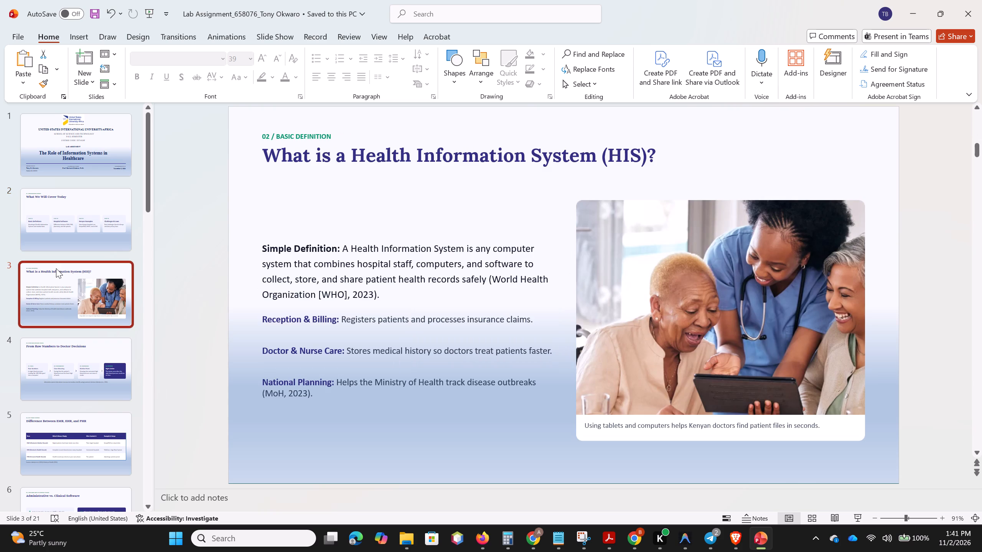
{"action": "left_click", "coordinate": [376, 163]}
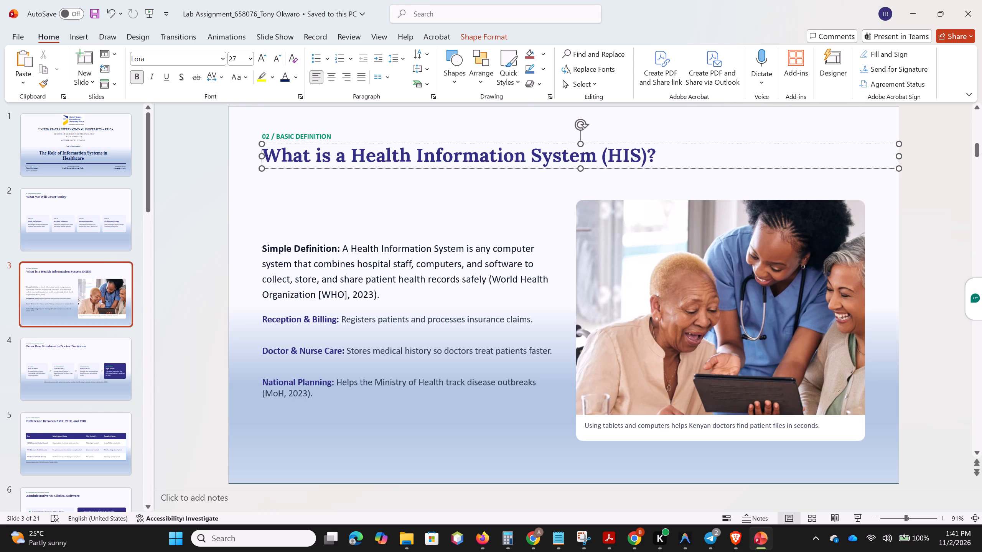
{"action": "key", "text": "ctrl+a"}
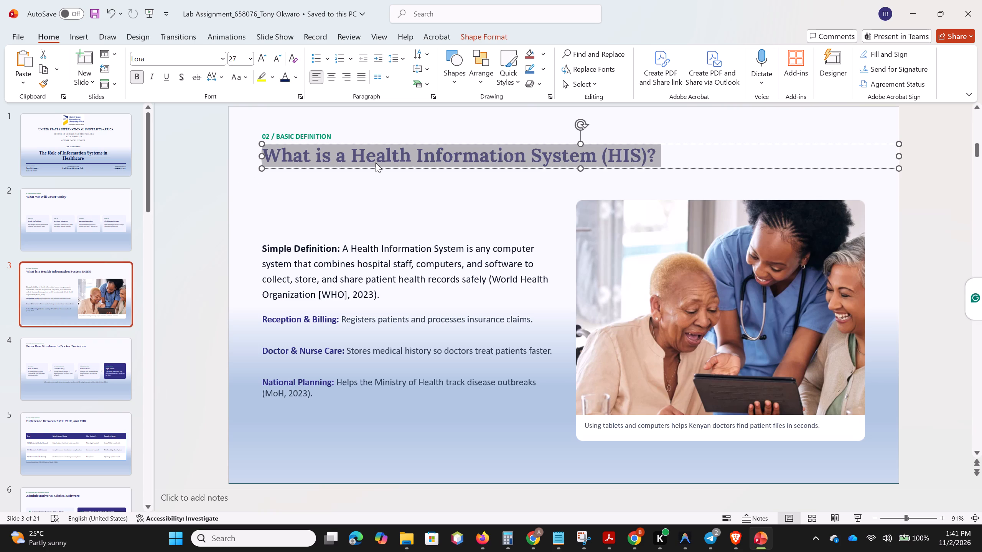
{"action": "left_click", "coordinate": [294, 77]}
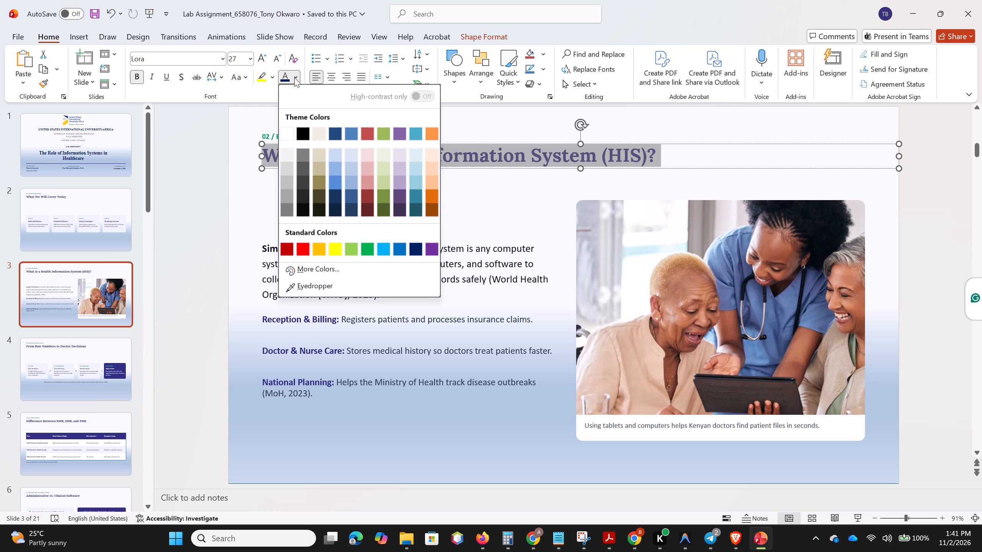
{"action": "left_click", "coordinate": [258, 101]}
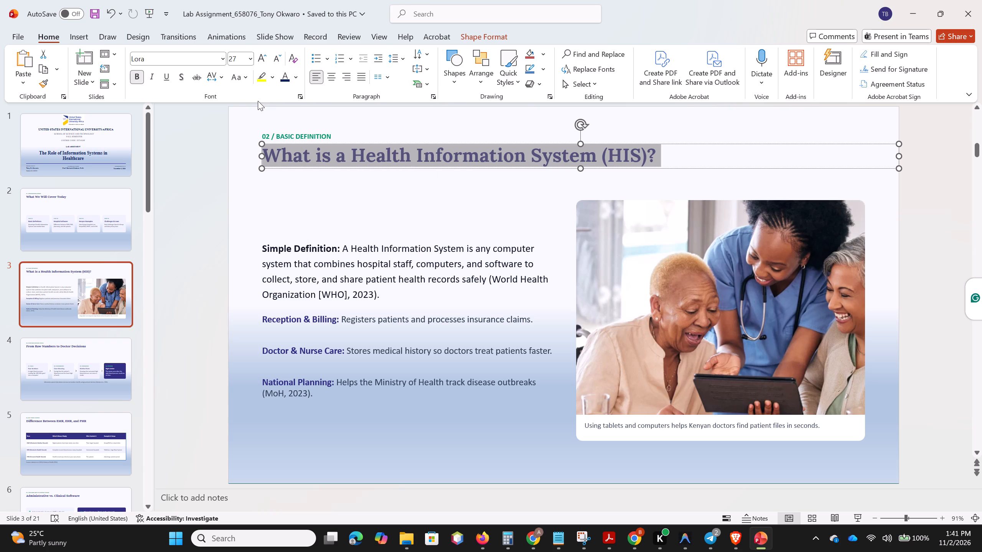
{"action": "left_click", "coordinate": [106, 166]}
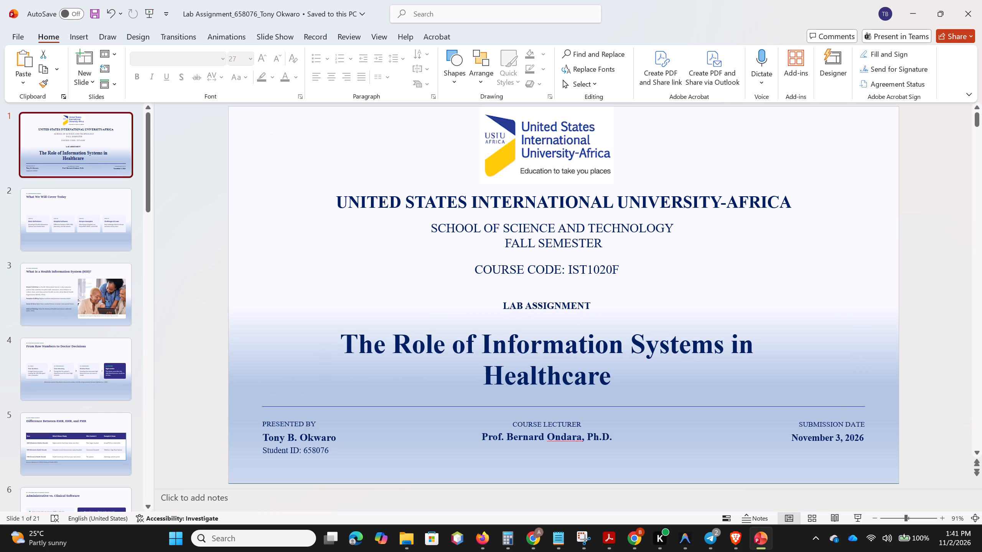
{"action": "left_click", "coordinate": [432, 353]}
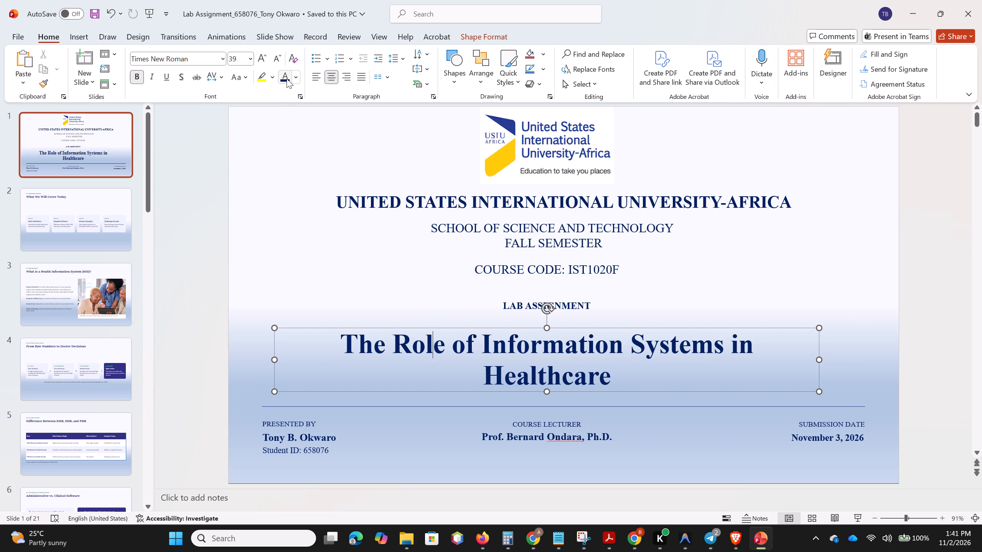
{"action": "left_click", "coordinate": [287, 79]}
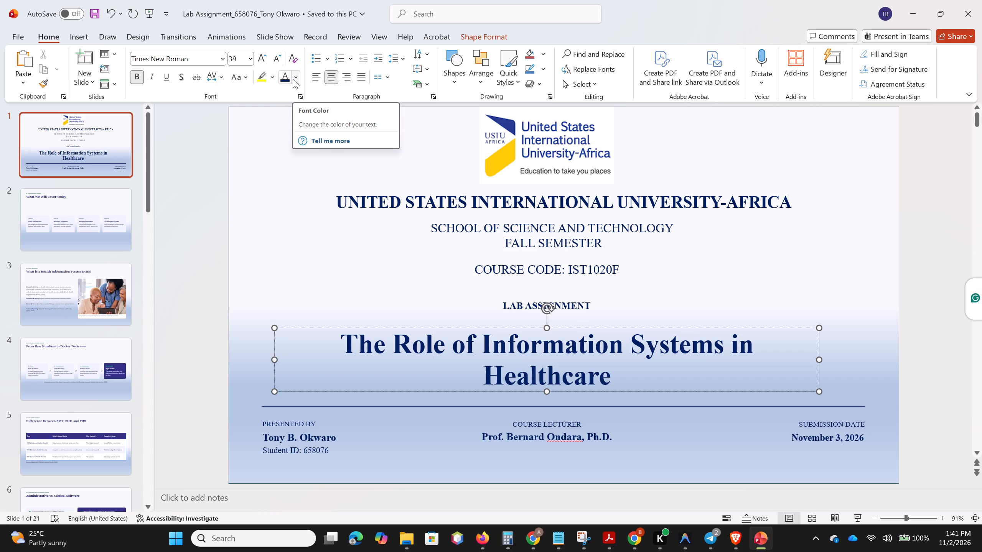
{"action": "left_click", "coordinate": [68, 207]}
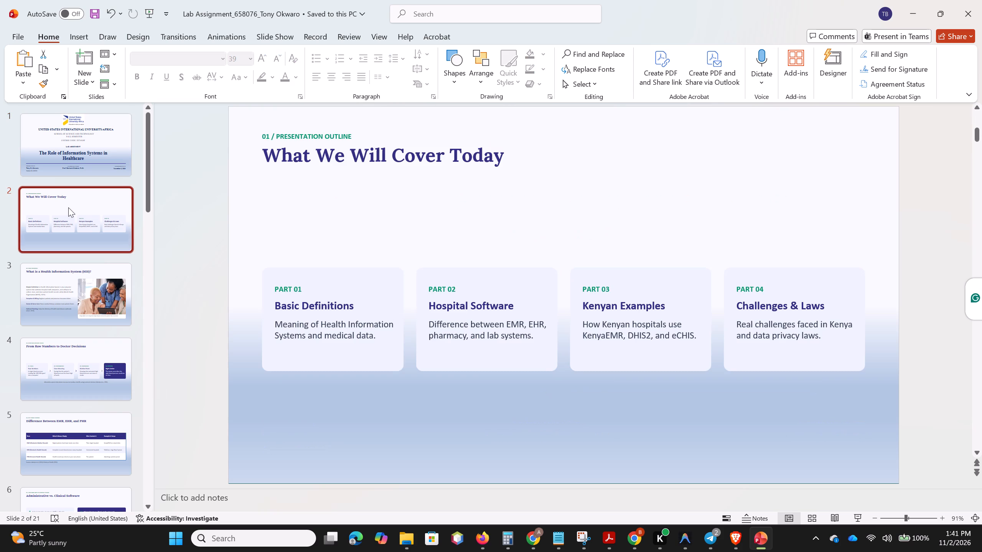
{"action": "left_click", "coordinate": [93, 294]}
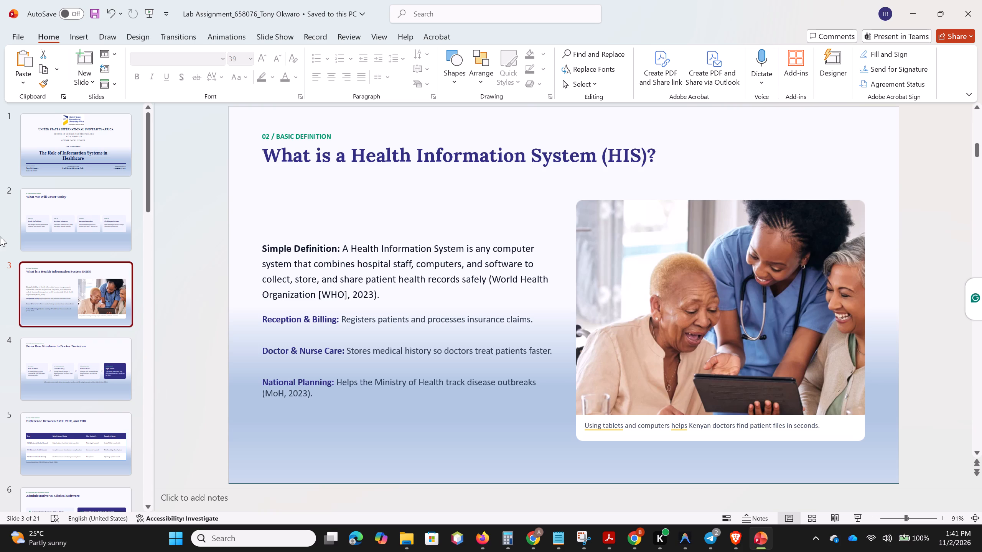
{"action": "left_click", "coordinate": [85, 210]}
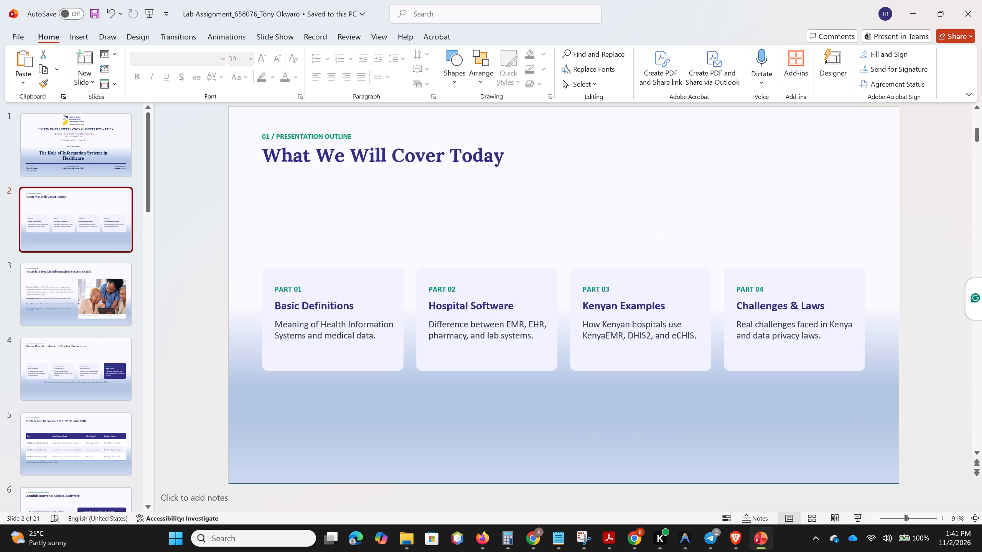
Change all text on the What We Will Cover Today slide to Times New Roman.
{"action": "left_click", "coordinate": [323, 324]}
{"action": "left_click", "coordinate": [379, 151]}
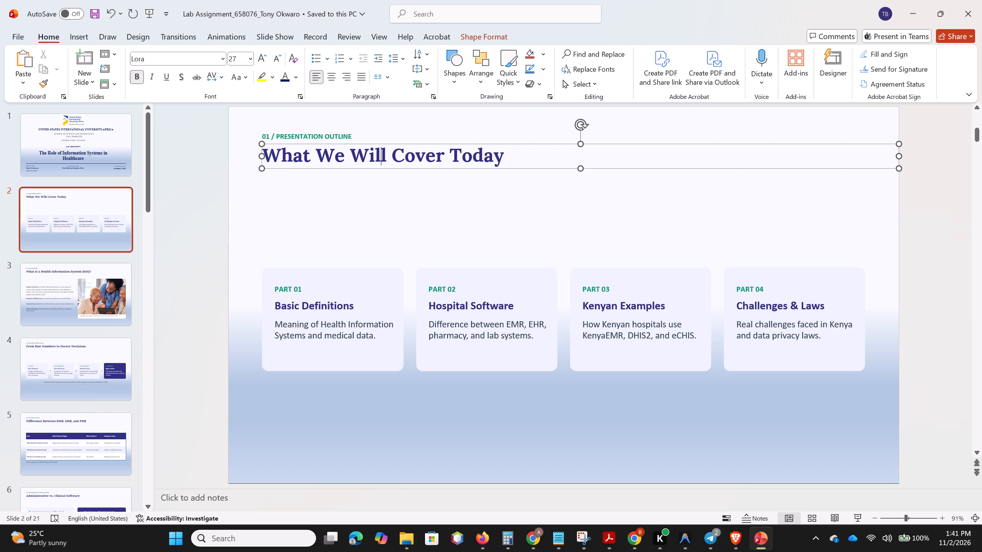
{"action": "left_click", "coordinate": [517, 227]}
{"action": "key", "text": "ctrl+a"}
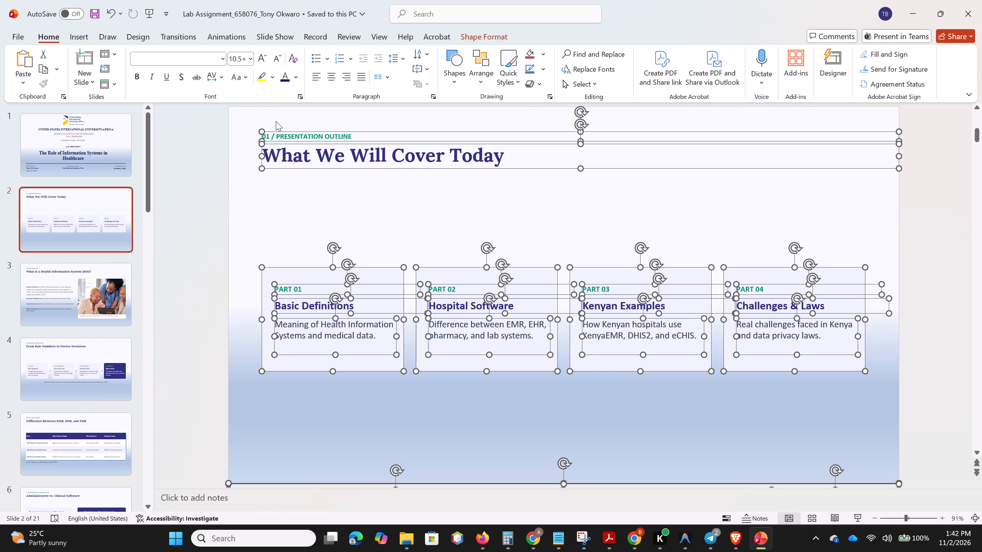
{"action": "left_click", "coordinate": [175, 64]}
{"action": "left_click", "coordinate": [170, 62]}
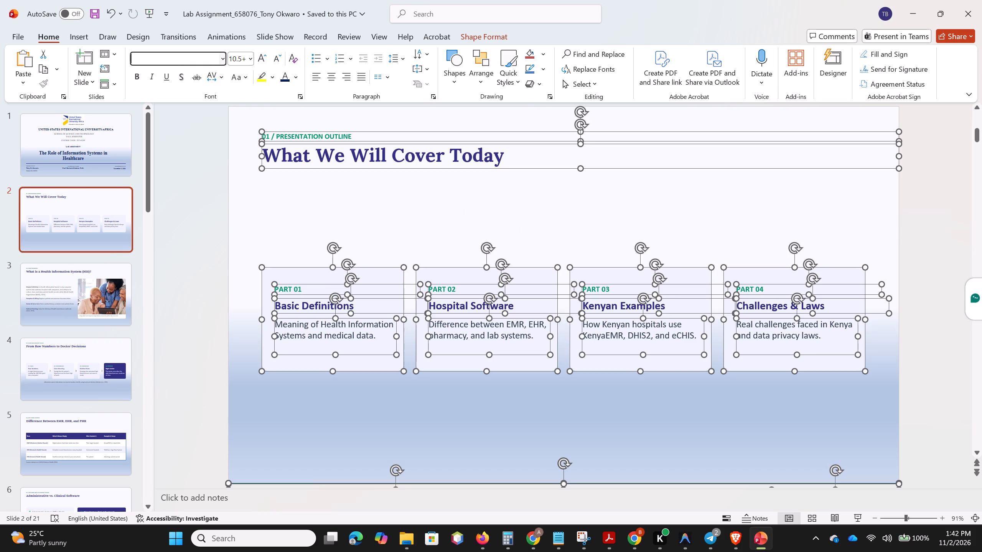
{"action": "type", "text": "TIMES"}
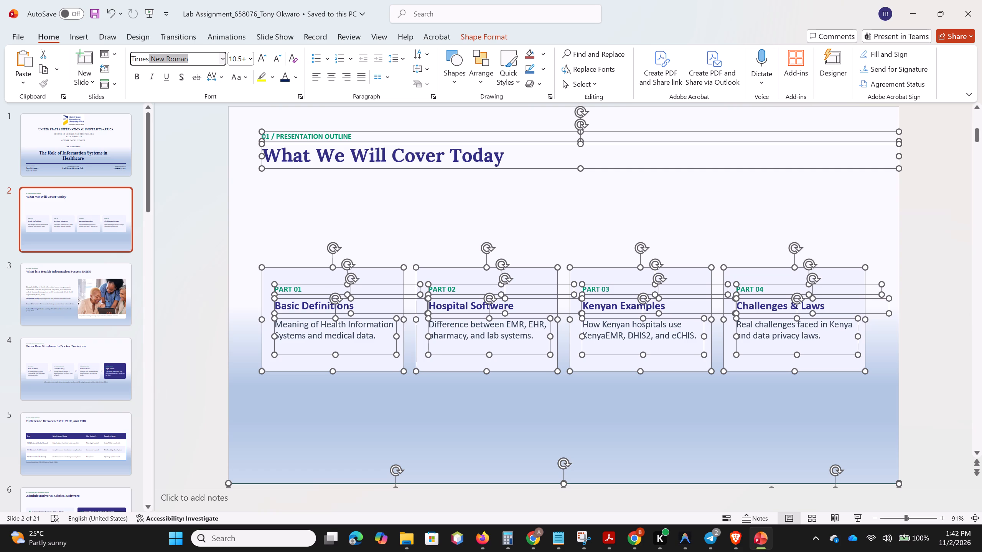
{"action": "key", "text": "Return"}
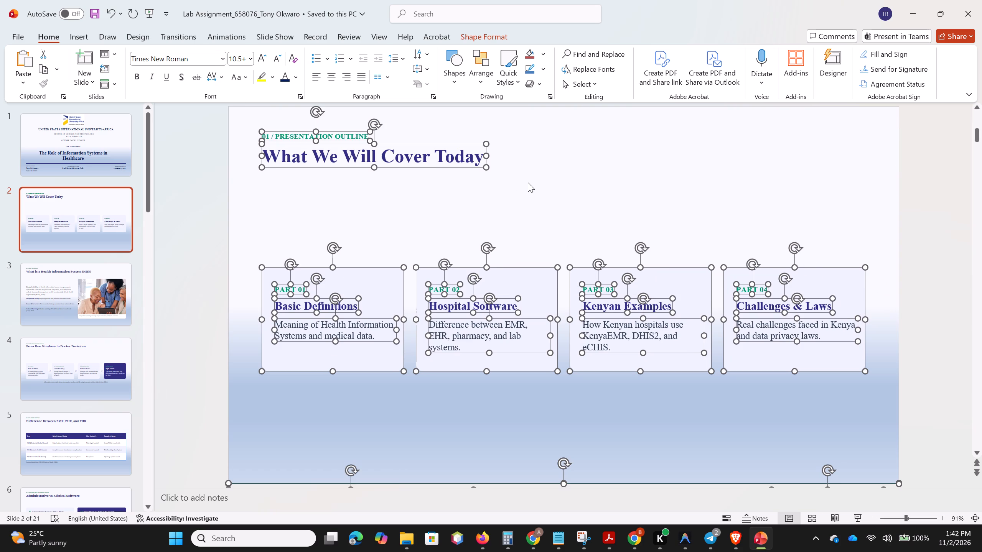
{"action": "left_click", "coordinate": [592, 209]}
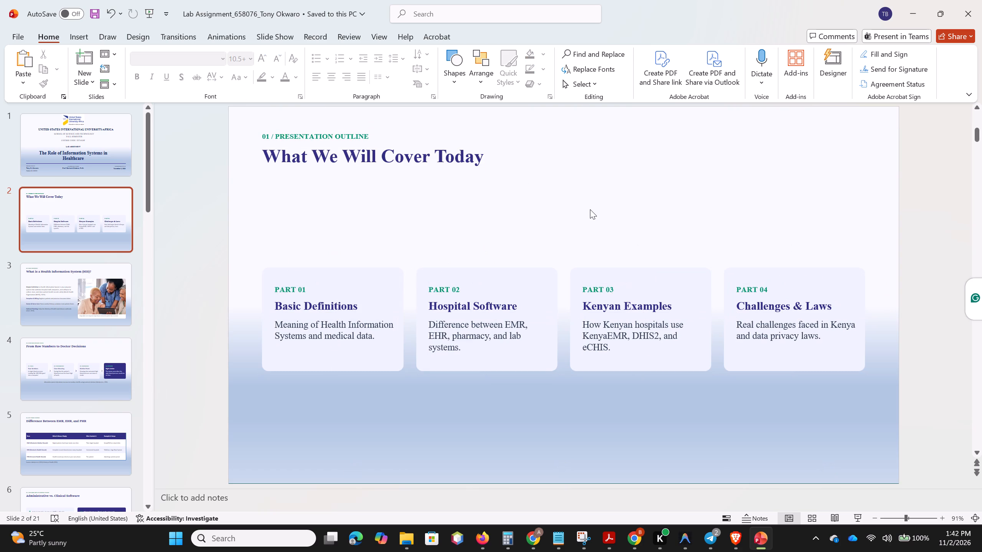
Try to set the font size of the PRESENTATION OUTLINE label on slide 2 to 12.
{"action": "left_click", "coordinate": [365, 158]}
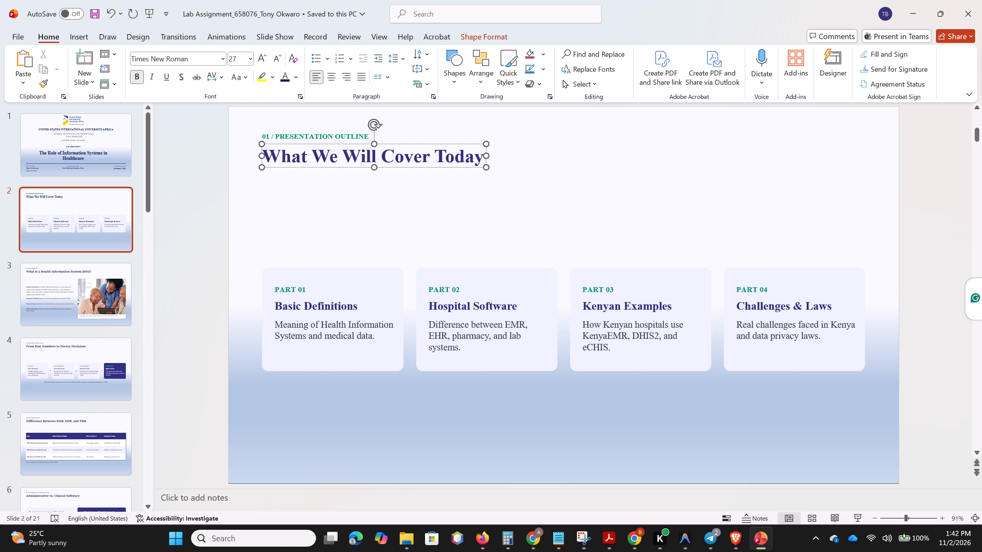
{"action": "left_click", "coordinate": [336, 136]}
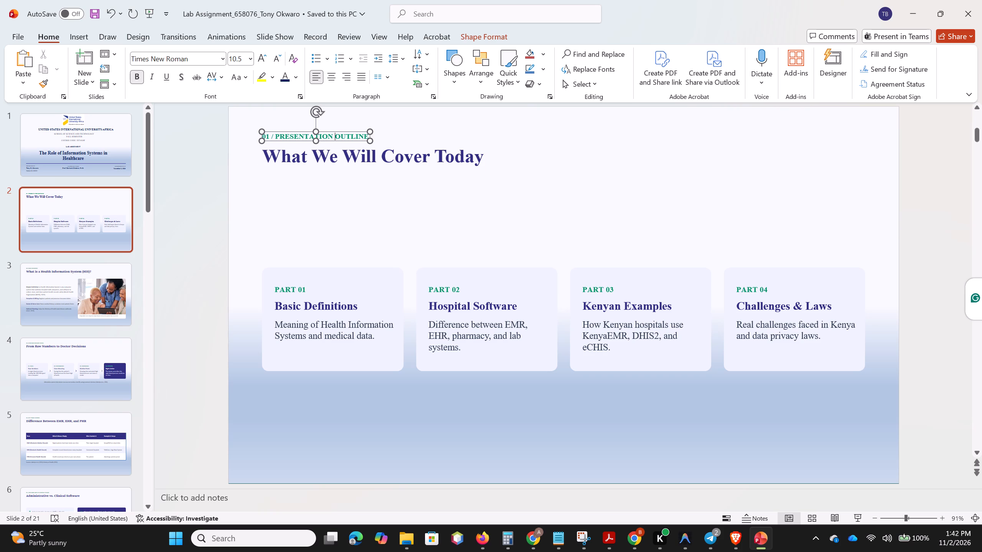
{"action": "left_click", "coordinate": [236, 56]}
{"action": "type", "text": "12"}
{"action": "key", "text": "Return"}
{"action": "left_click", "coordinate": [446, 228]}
Set the word PRESENTATION in the label above slide 2's heading to font size 12.
{"action": "left_click", "coordinate": [306, 135]}
{"action": "left_click", "coordinate": [240, 57]}
{"action": "type", "text": "12"}
{"action": "key", "text": "Return"}
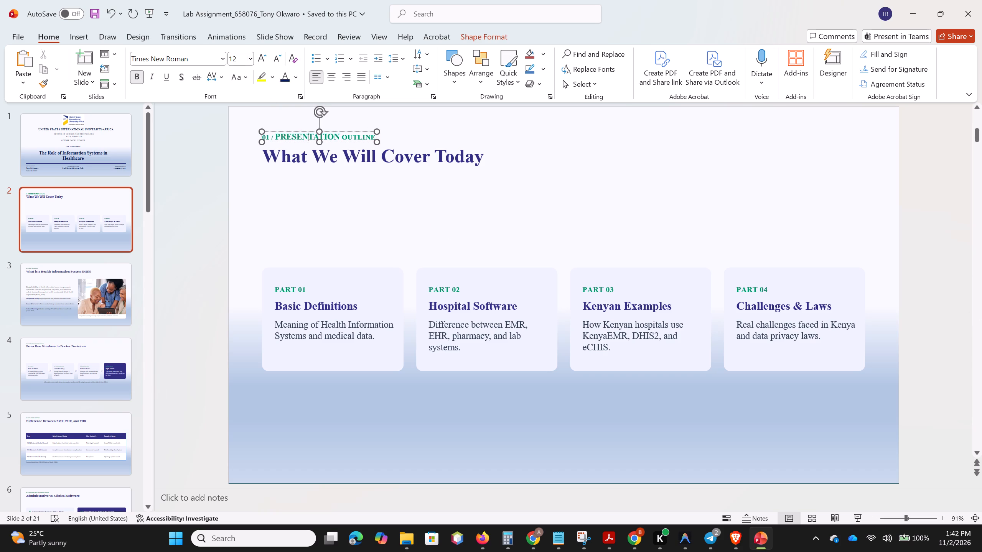
{"action": "left_click", "coordinate": [457, 228]}
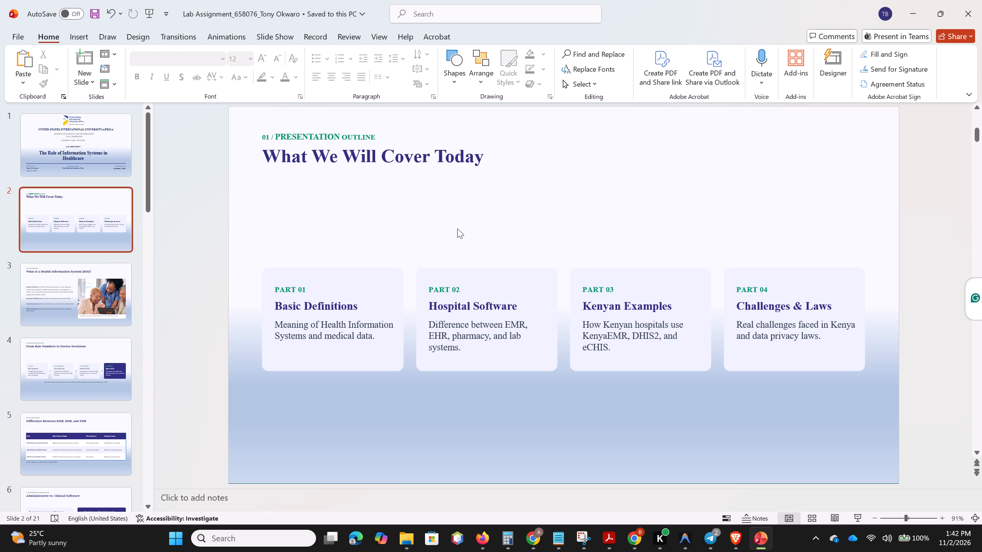
Examine the font and size of slide 2's label and heading, and of the presentation title on the title slide.
{"action": "left_click", "coordinate": [325, 133]}
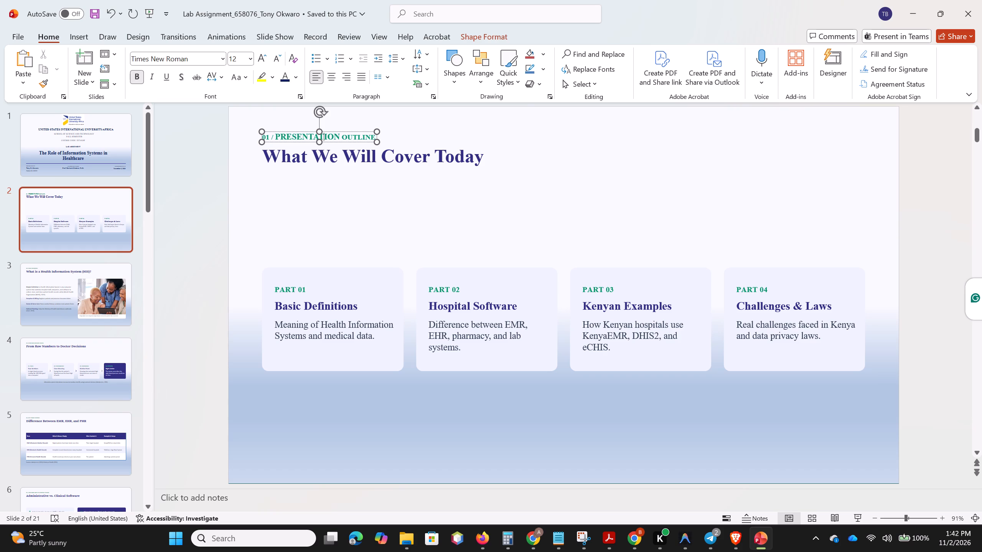
{"action": "key", "text": "ctrl+a"}
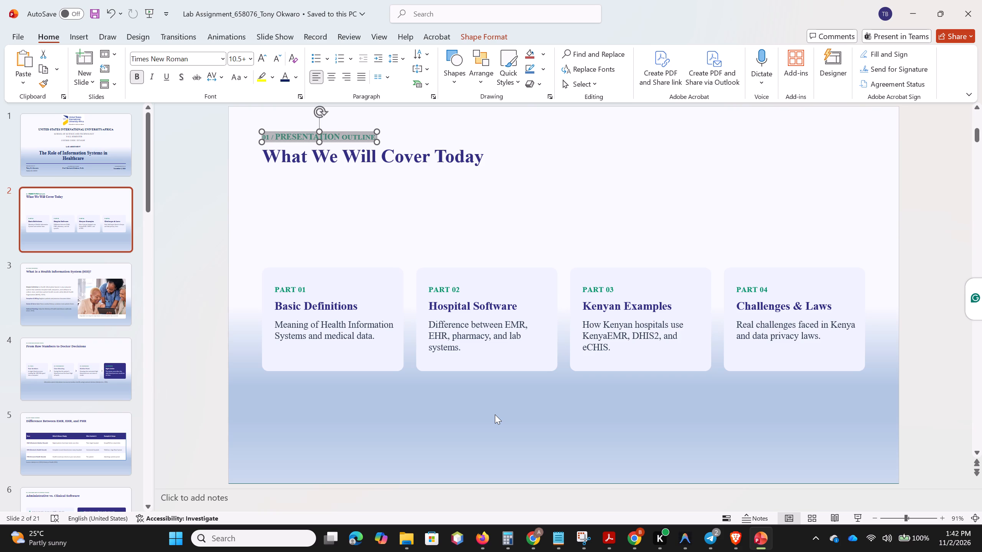
{"action": "left_click", "coordinate": [497, 251]}
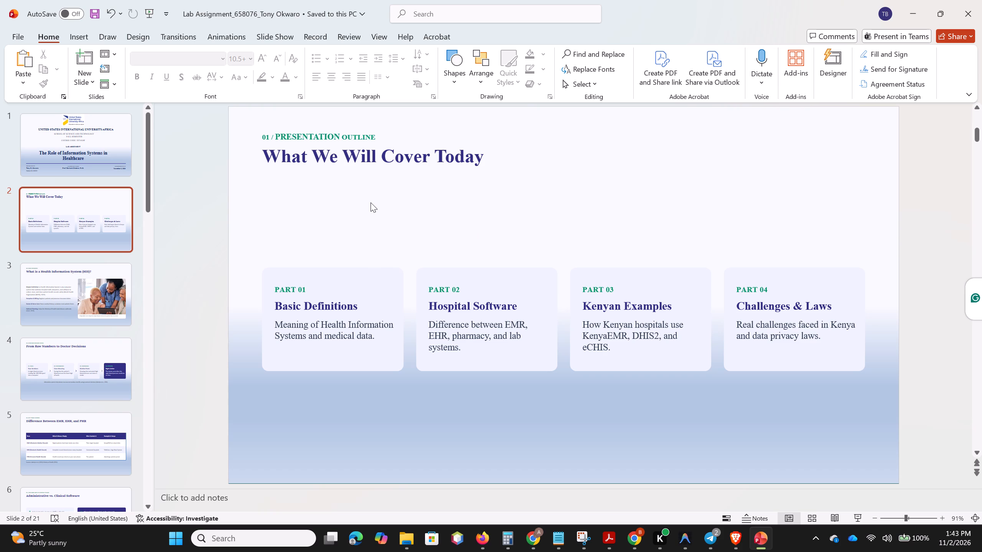
{"action": "left_click", "coordinate": [364, 161]}
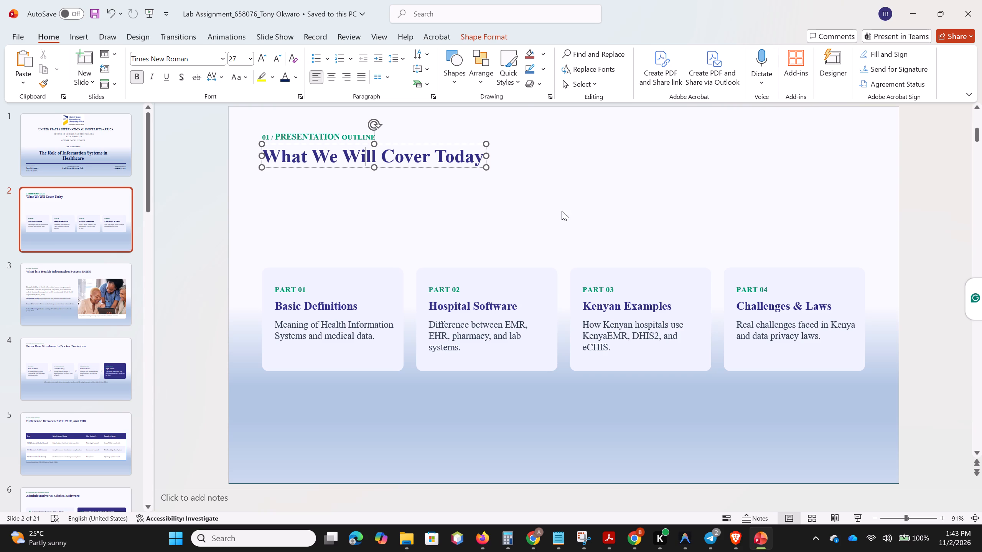
{"action": "left_click", "coordinate": [542, 203]}
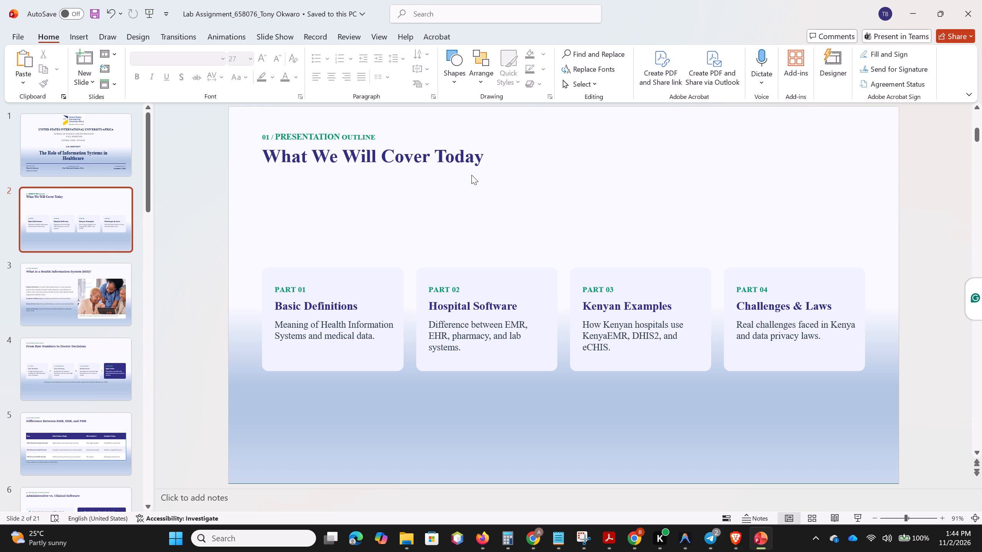
{"action": "left_click", "coordinate": [388, 161]}
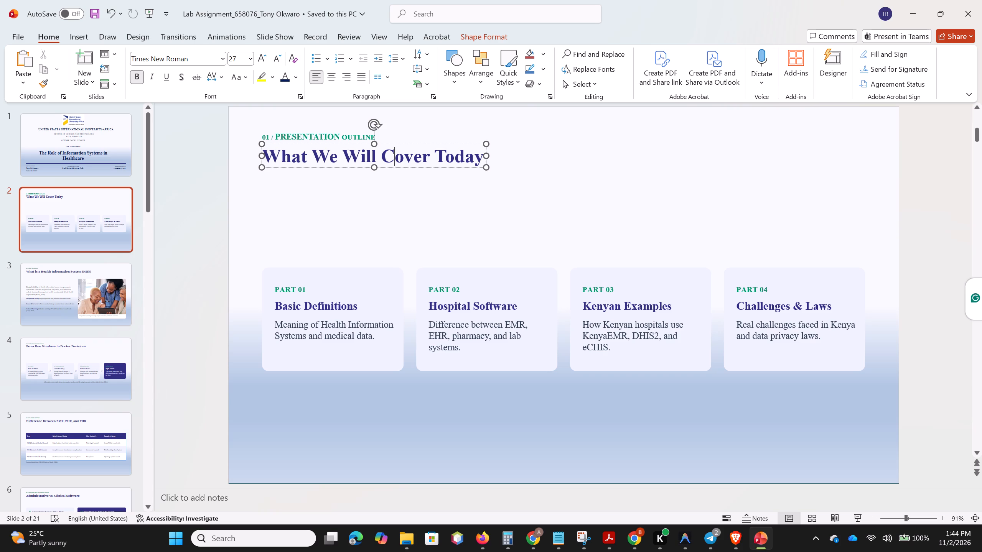
{"action": "left_click", "coordinate": [82, 144]}
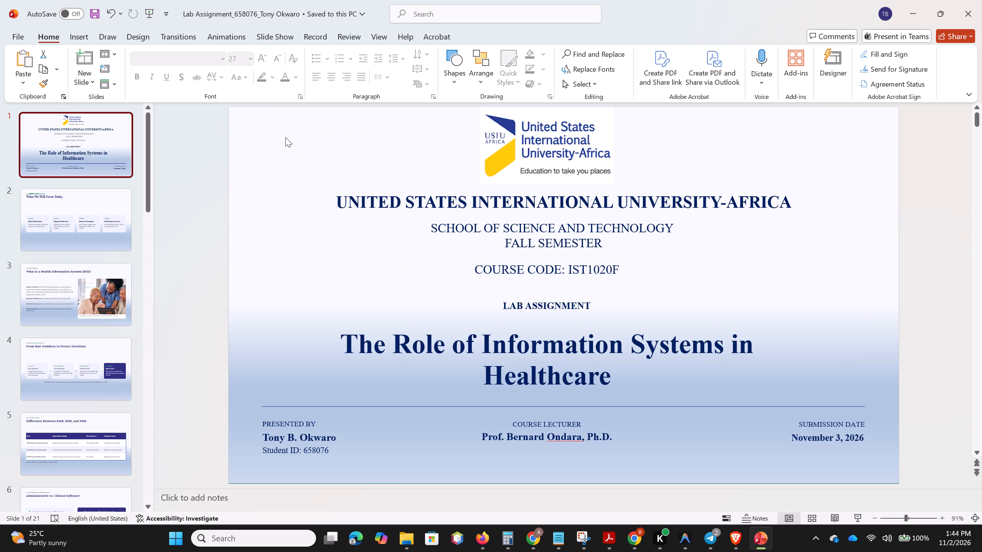
{"action": "left_click", "coordinate": [532, 348]}
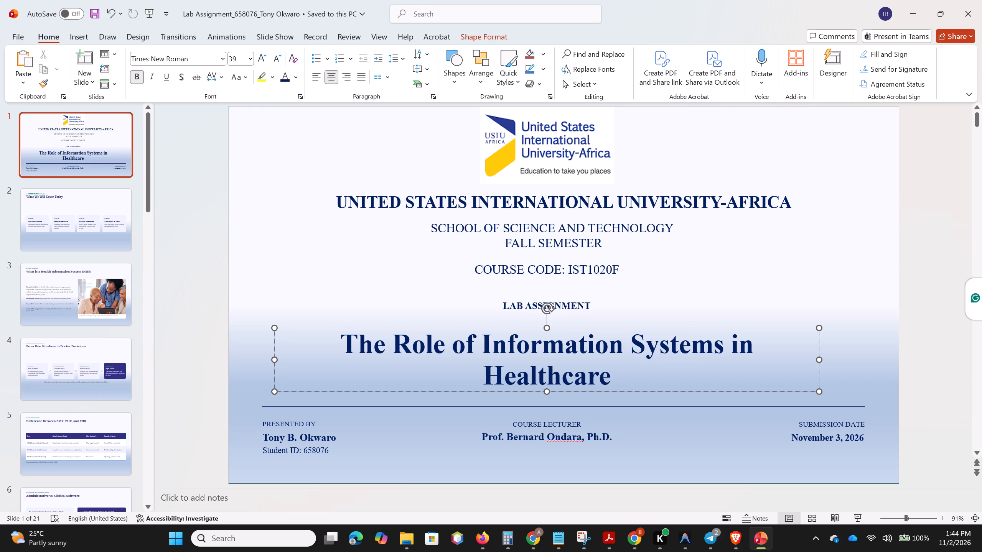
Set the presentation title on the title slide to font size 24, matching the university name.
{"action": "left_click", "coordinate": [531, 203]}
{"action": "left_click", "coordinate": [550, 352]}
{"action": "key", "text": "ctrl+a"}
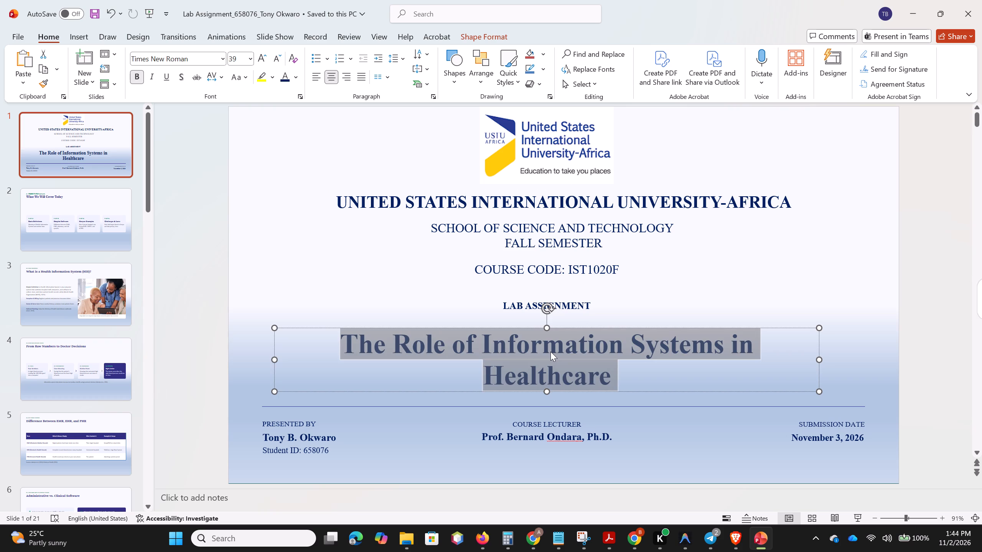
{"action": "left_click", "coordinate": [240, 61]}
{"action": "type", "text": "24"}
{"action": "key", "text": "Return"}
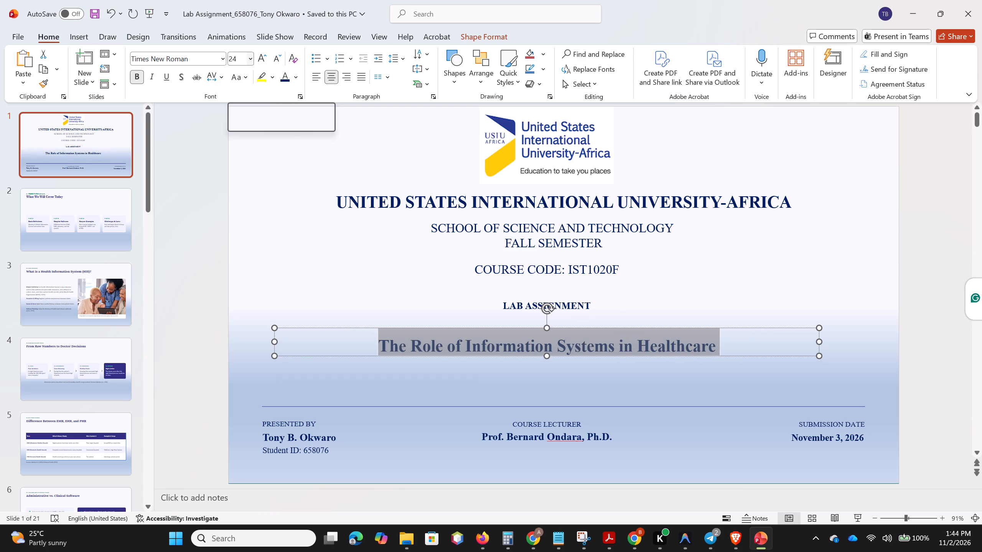
Set the presentation title on the title slide to font size 36.
{"action": "left_click", "coordinate": [249, 62]}
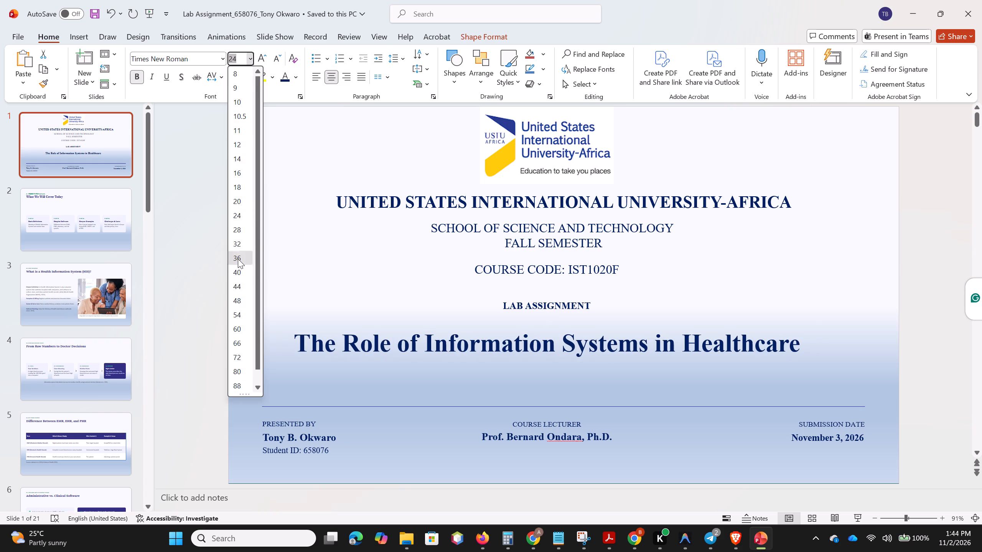
{"action": "left_click", "coordinate": [238, 259]}
{"action": "left_click", "coordinate": [864, 361]}
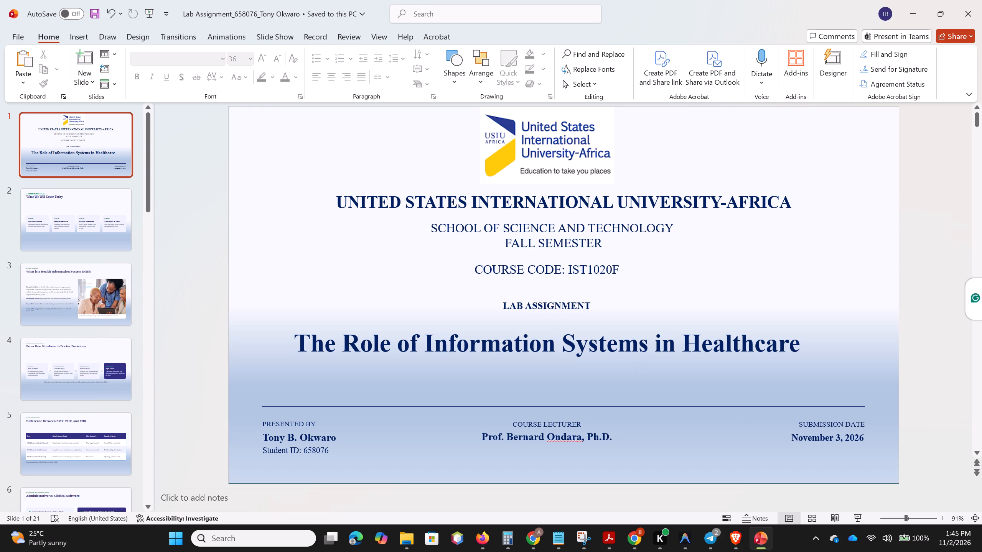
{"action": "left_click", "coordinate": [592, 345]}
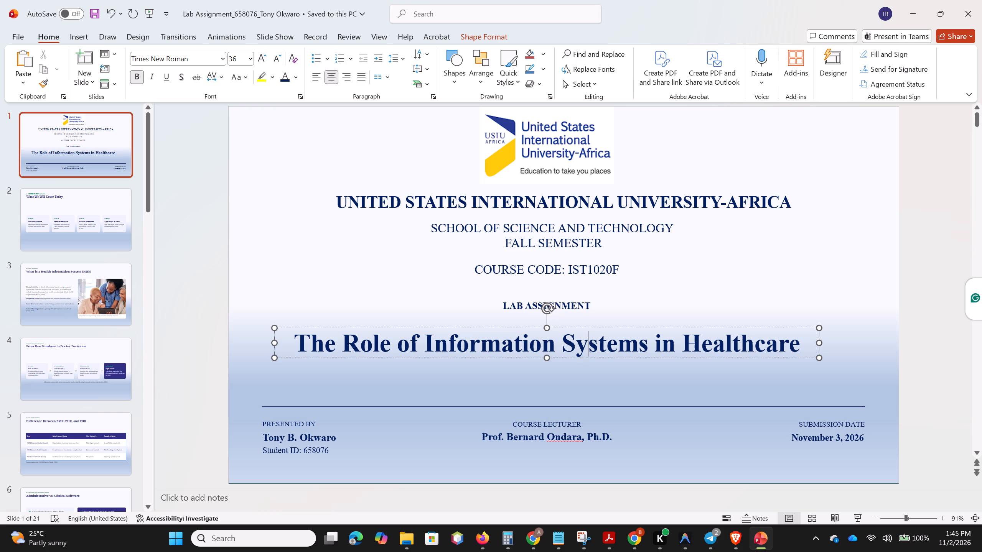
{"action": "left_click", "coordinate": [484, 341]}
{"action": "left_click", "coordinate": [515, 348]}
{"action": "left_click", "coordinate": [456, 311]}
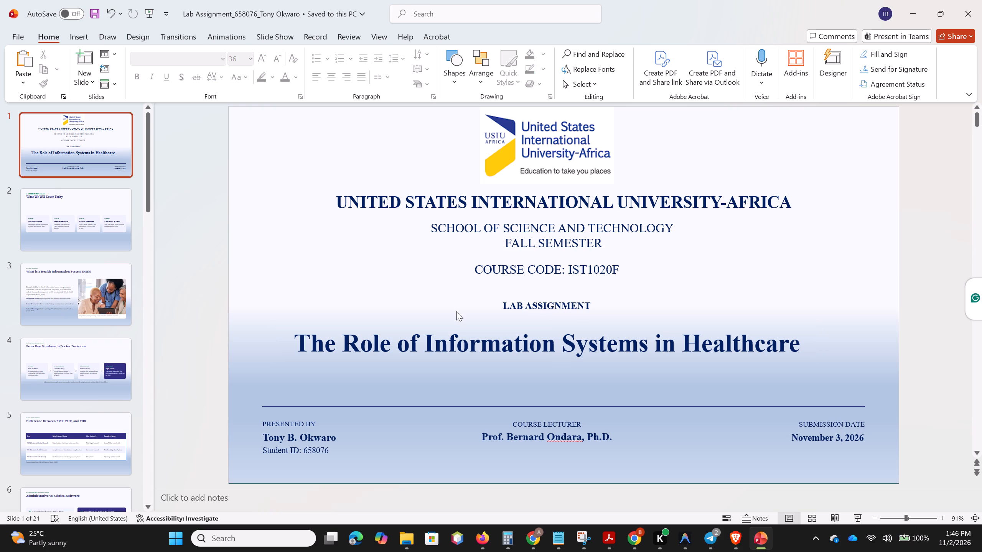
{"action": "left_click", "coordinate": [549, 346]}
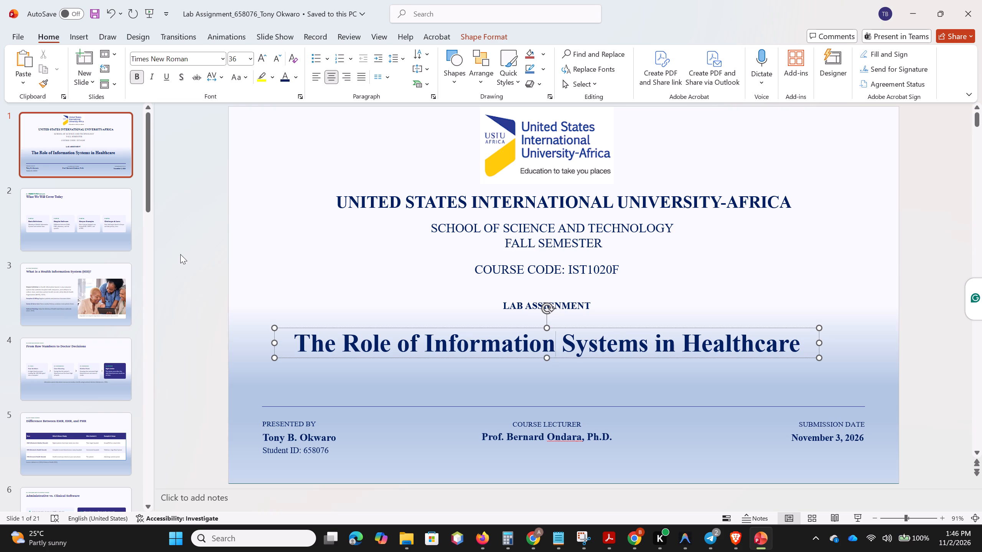
Change all text on the What We Will Cover Today slide to the standard dark blue colour.
{"action": "left_click", "coordinate": [86, 223]}
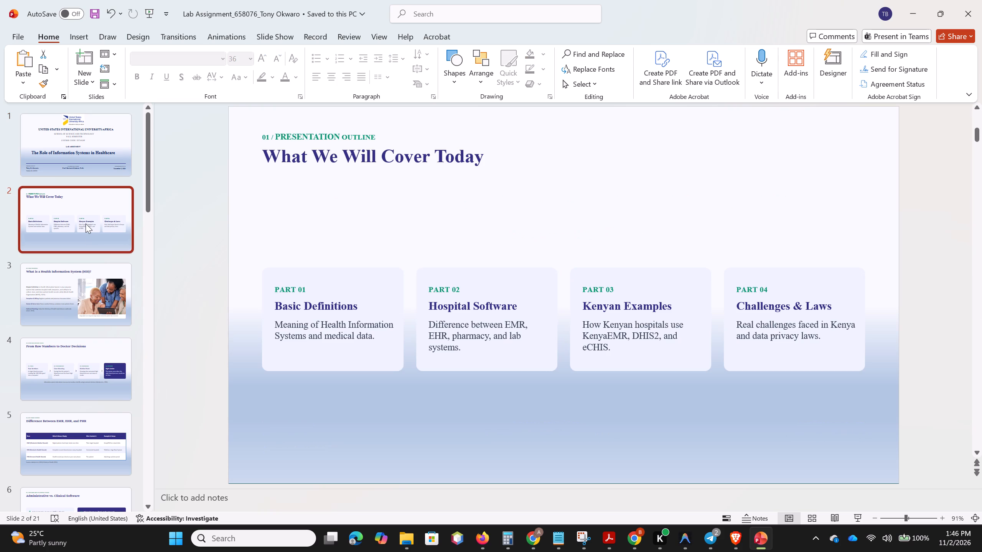
{"action": "left_click", "coordinate": [366, 158]}
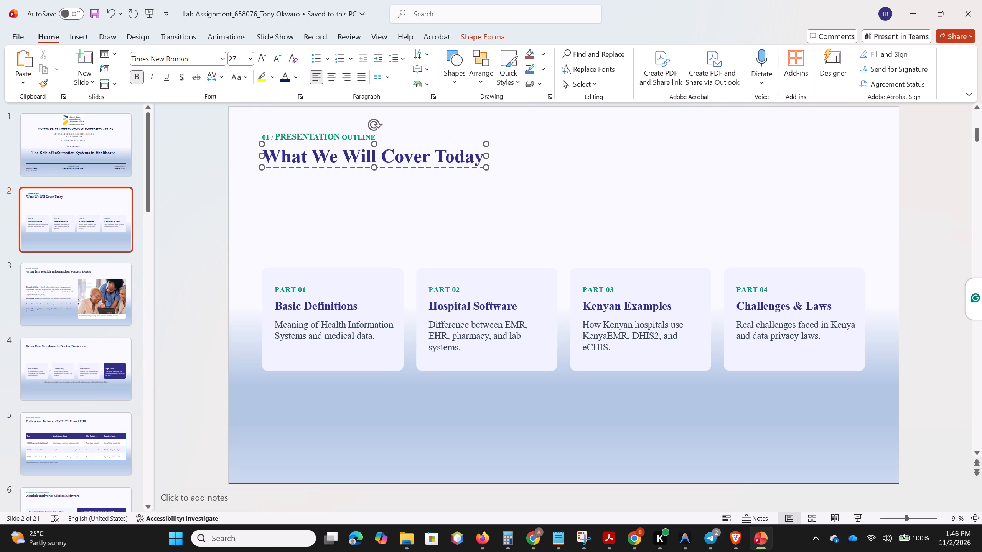
{"action": "left_click", "coordinate": [585, 214]}
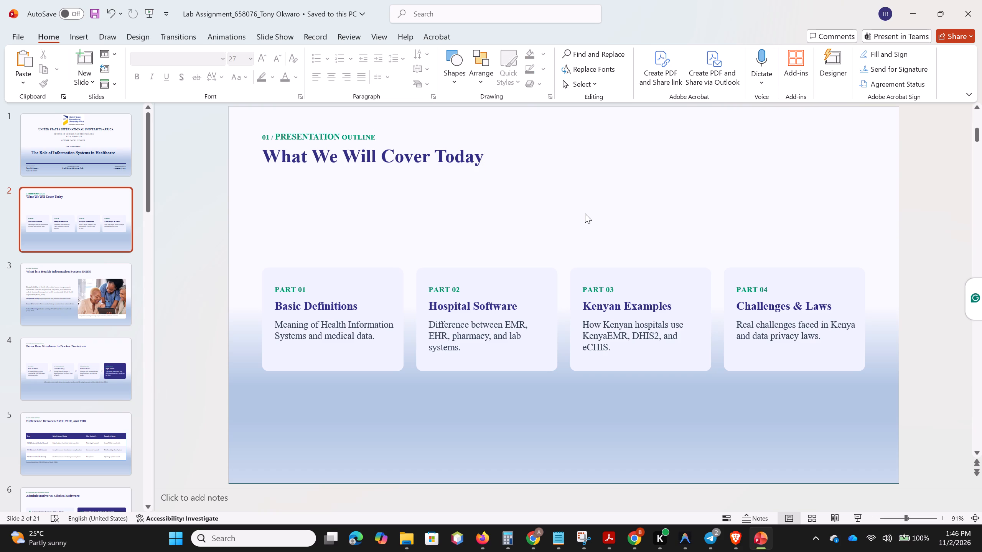
{"action": "key", "text": "ctrl+a"}
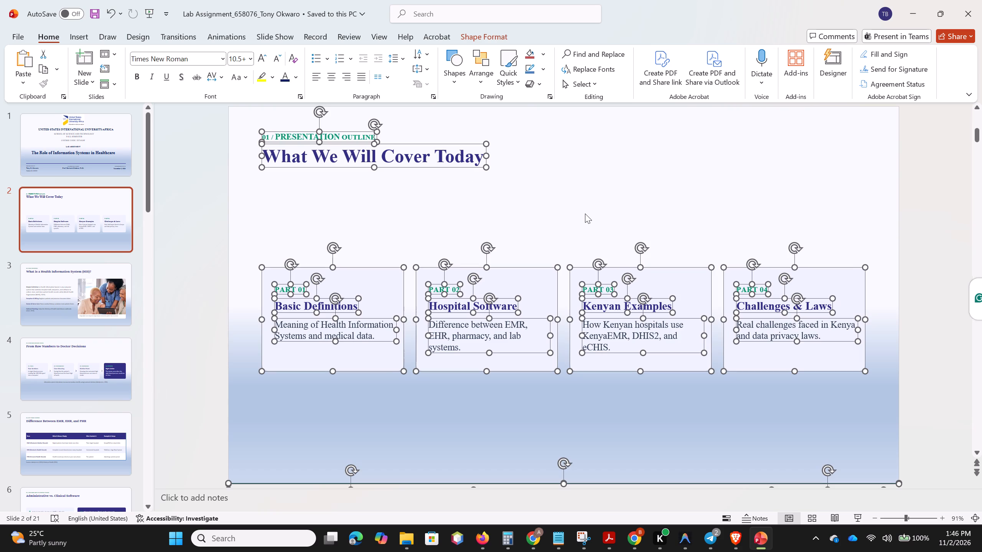
{"action": "left_click", "coordinate": [287, 82]}
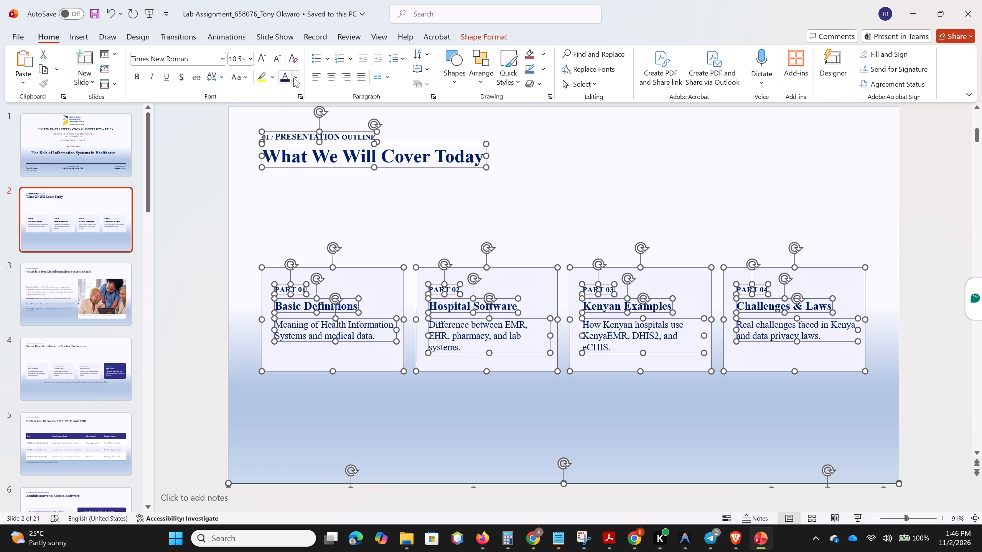
{"action": "left_click", "coordinate": [293, 78]}
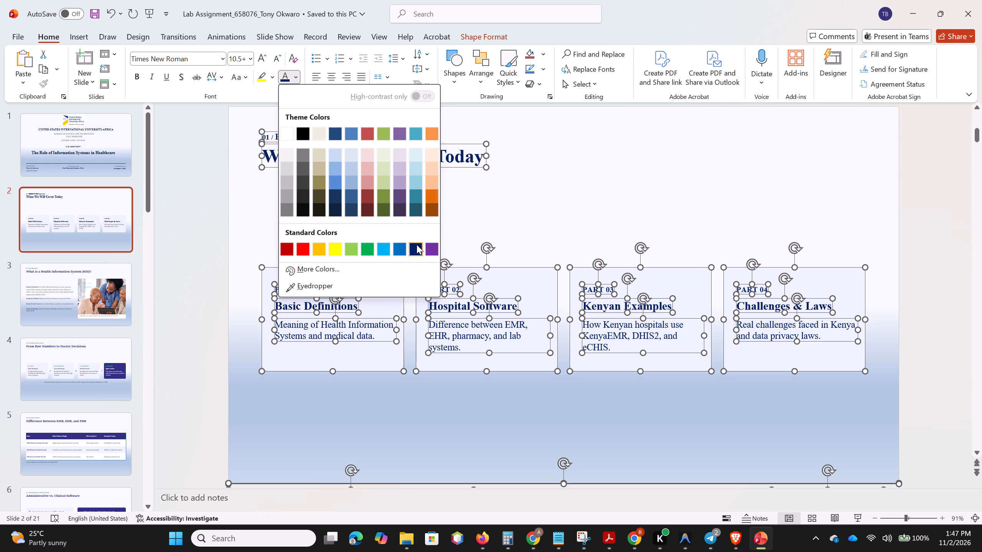
{"action": "left_click", "coordinate": [417, 245]}
{"action": "left_click", "coordinate": [584, 217]}
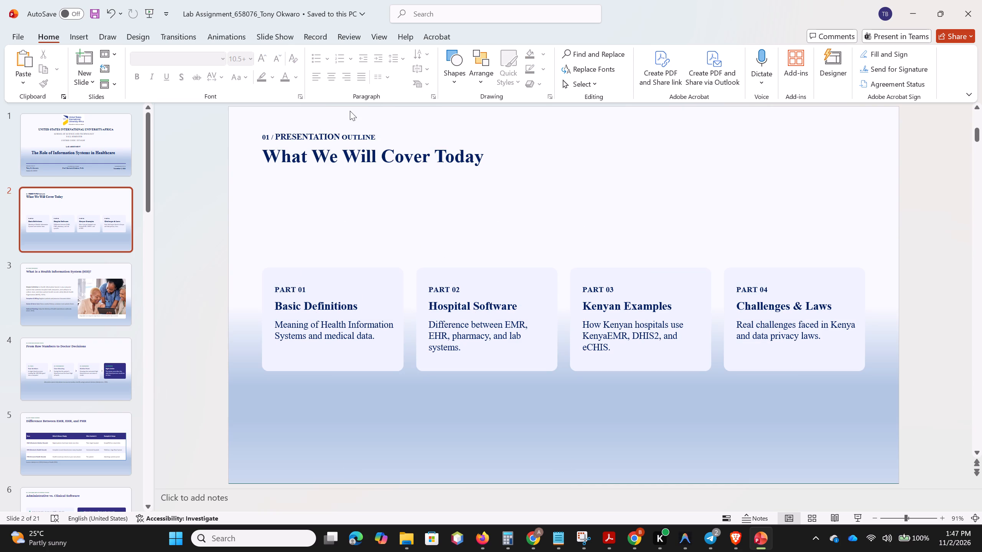
Apply the standard dark blue font colour to all text on the title slide.
{"action": "left_click", "coordinate": [277, 135]}
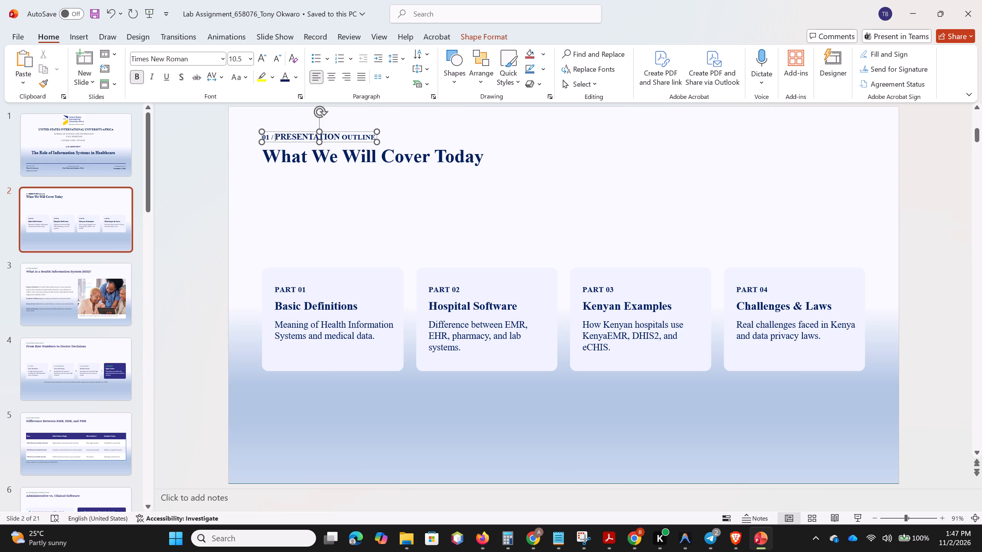
{"action": "left_click", "coordinate": [91, 165]}
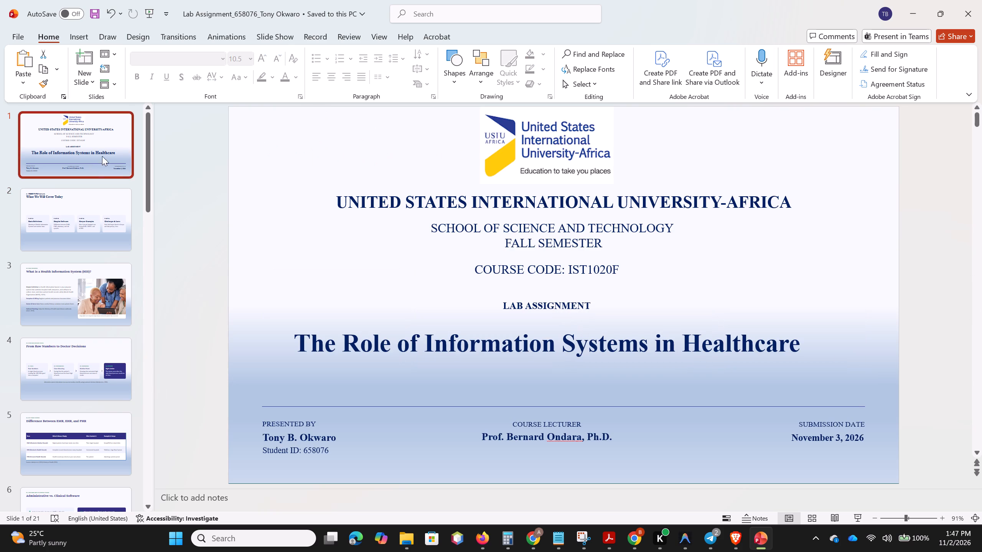
{"action": "left_click", "coordinate": [503, 343]}
{"action": "left_click", "coordinate": [463, 301]}
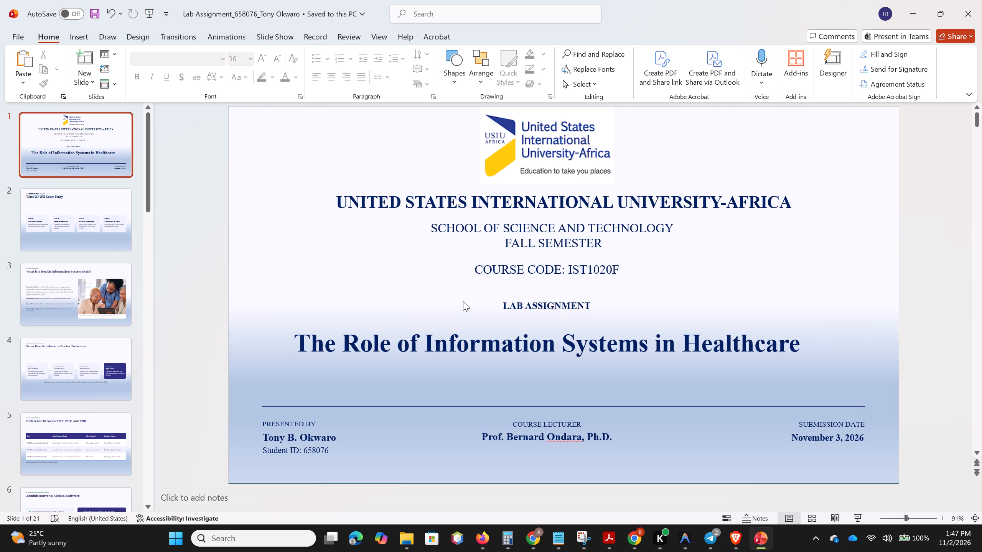
{"action": "key", "text": "ctrl+a"}
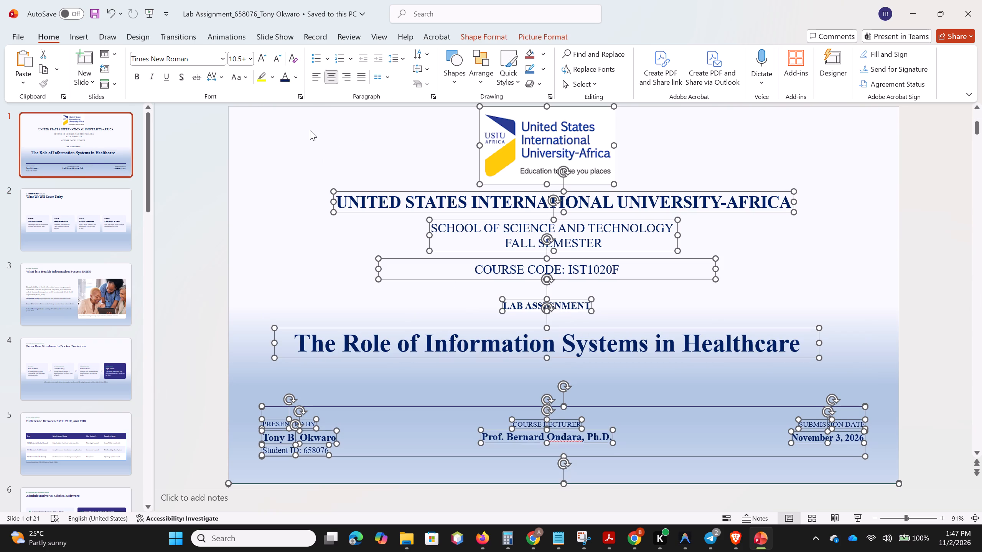
{"action": "left_click", "coordinate": [292, 77]}
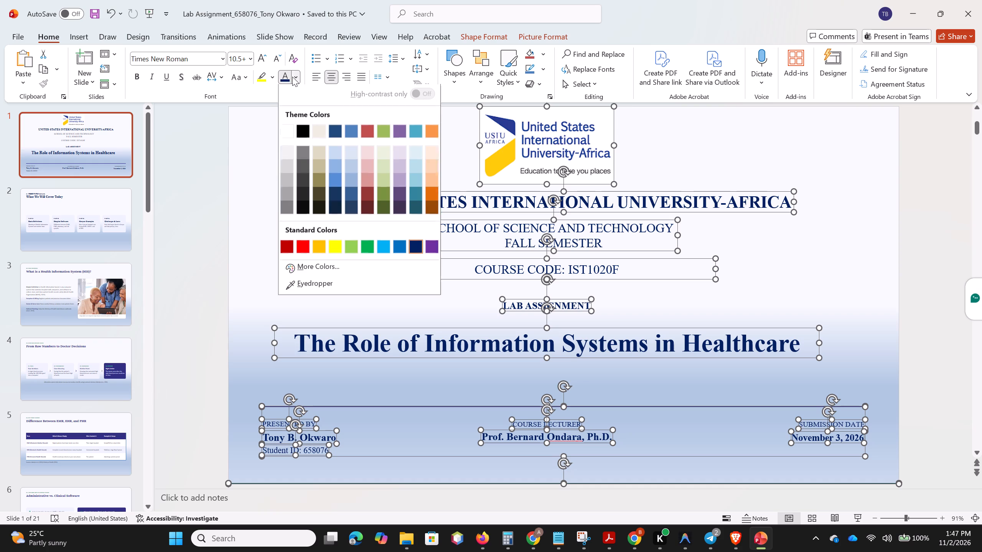
{"action": "left_click", "coordinate": [415, 250]}
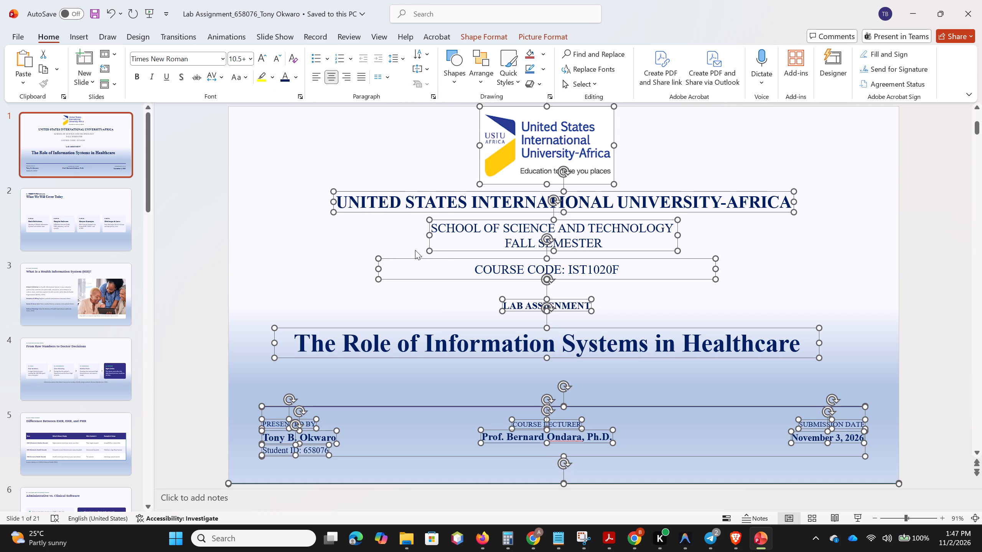
{"action": "left_click", "coordinate": [779, 297]}
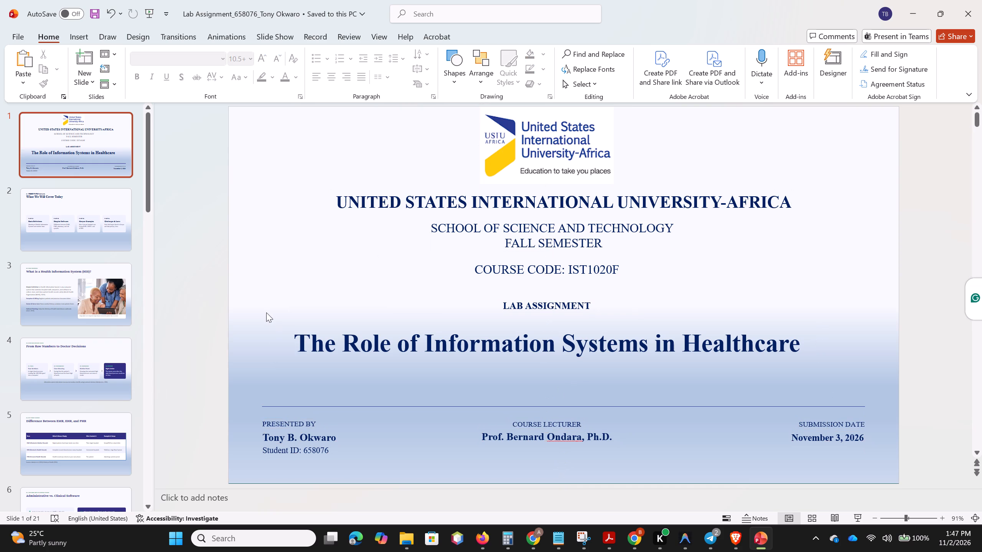
Set the whole 01 / PRESENTATION OUTLINE label on slide 2 to font size 10.
{"action": "left_click", "coordinate": [78, 233]}
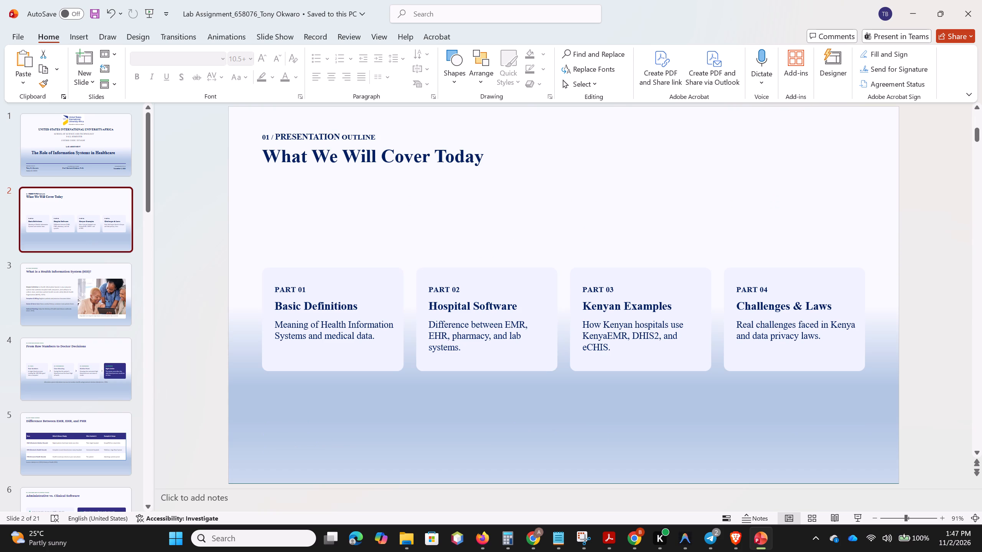
{"action": "left_click", "coordinate": [321, 139]}
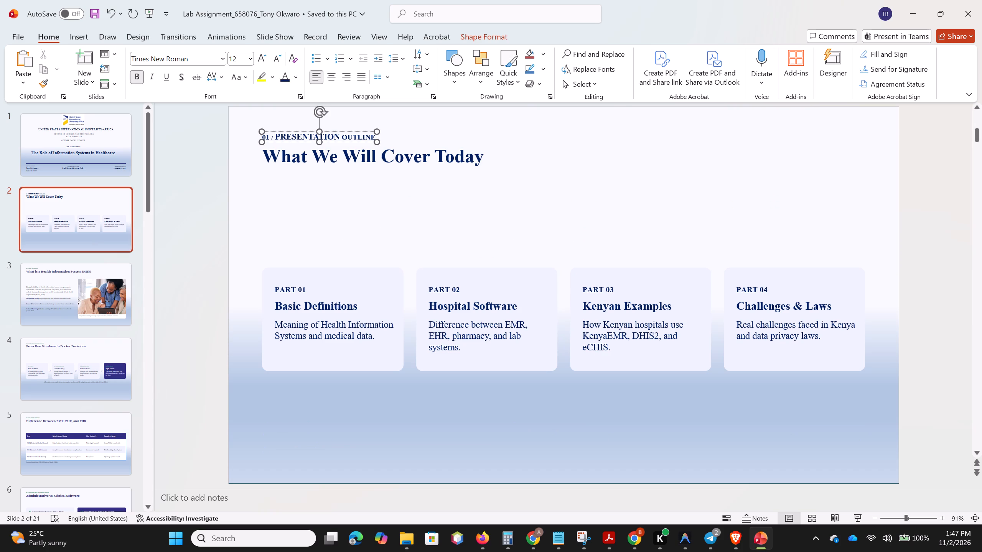
{"action": "key", "text": "ctrl+a"}
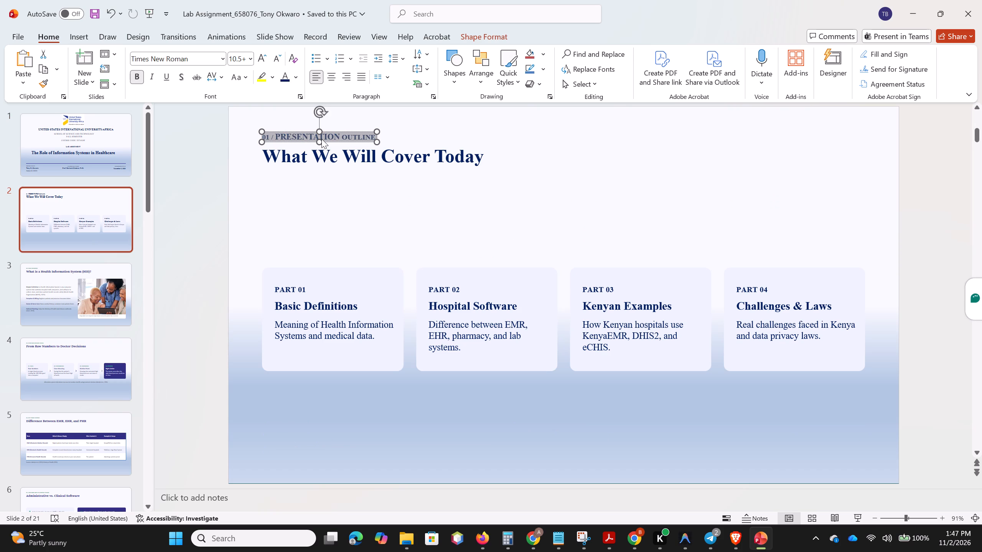
{"action": "left_click", "coordinate": [233, 59]}
{"action": "type", "text": "10"}
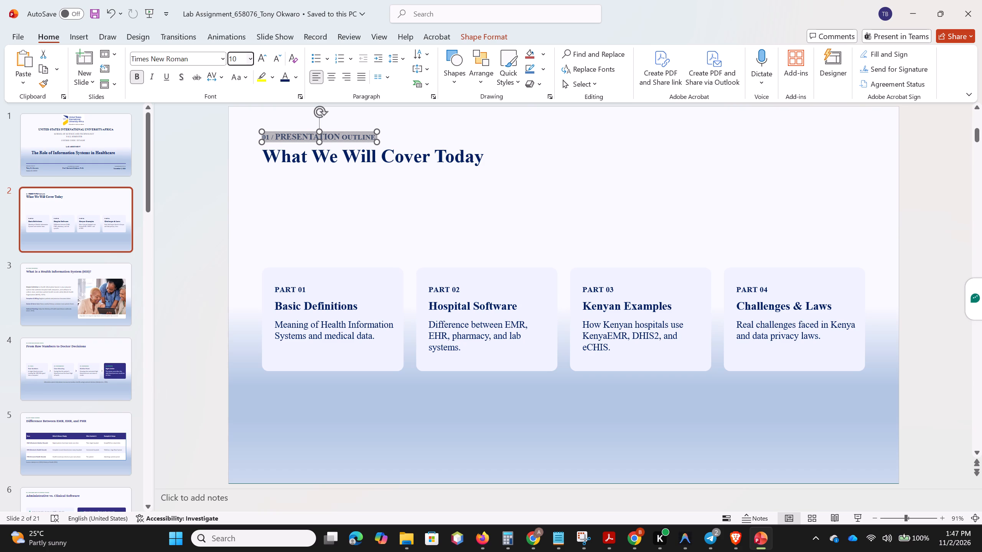
{"action": "key", "text": "Return"}
{"action": "left_click", "coordinate": [593, 205]}
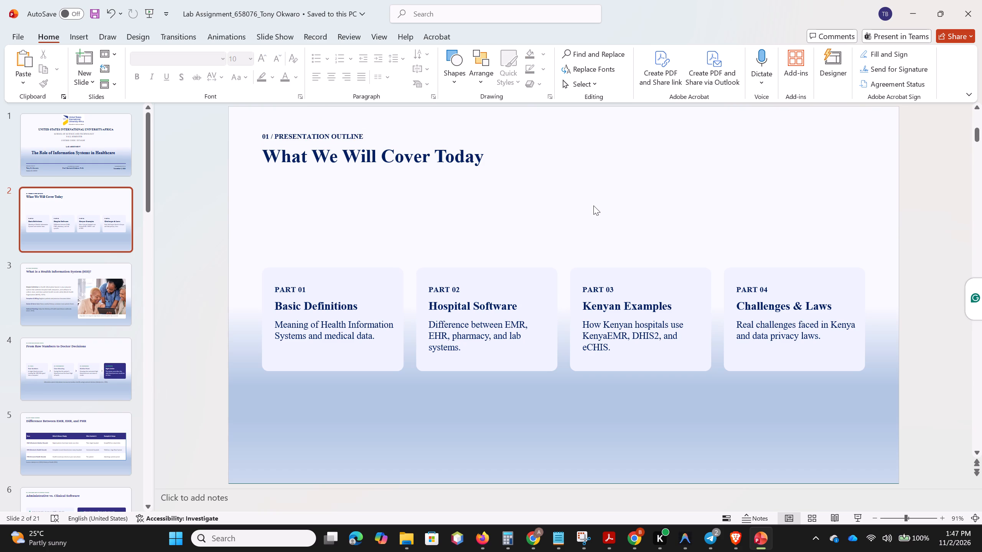
Change all text on slide 3, What is a Health Information System (HIS)?, to the standard dark blue colour.
{"action": "left_click", "coordinate": [74, 292]}
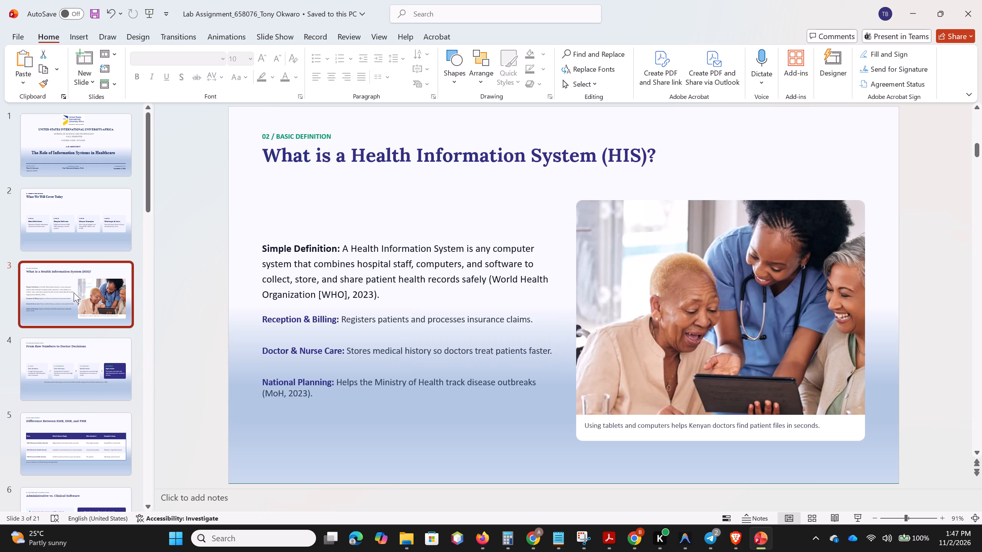
{"action": "left_click", "coordinate": [465, 227]}
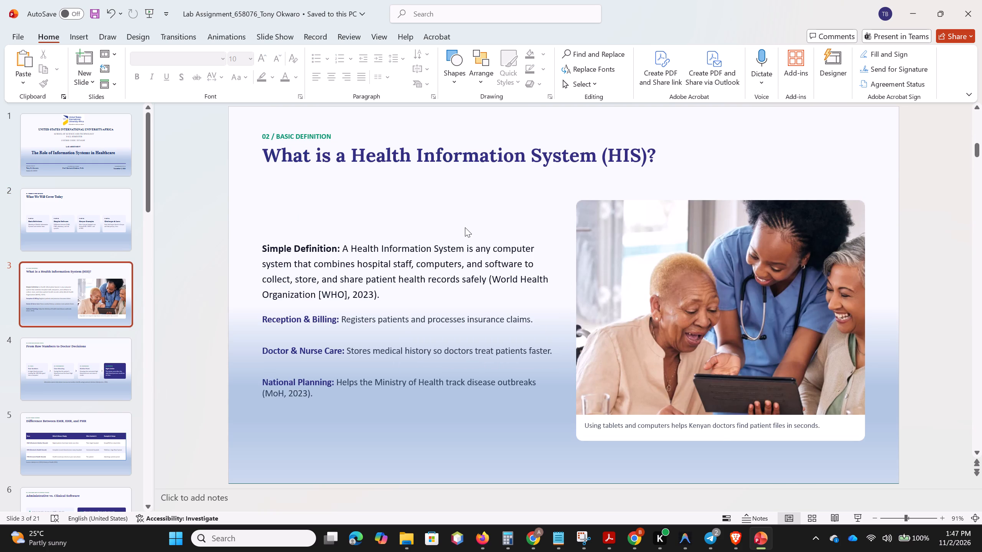
{"action": "key", "text": "ctrl+a"}
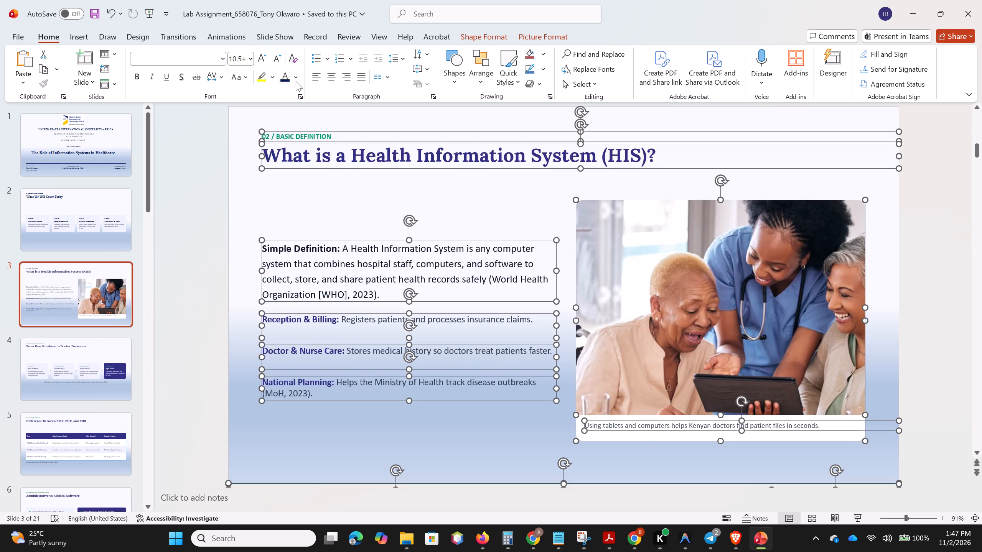
{"action": "left_click", "coordinate": [296, 80]}
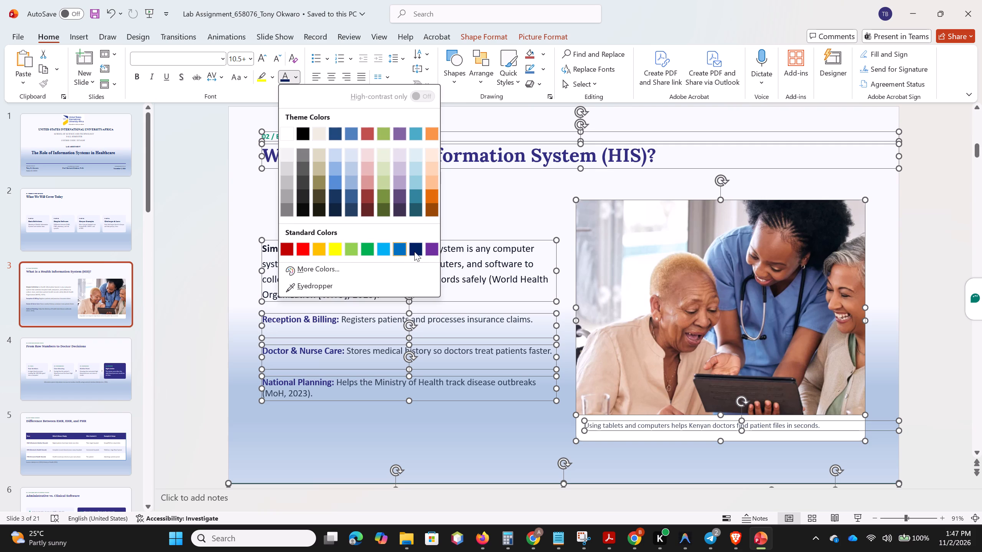
{"action": "left_click", "coordinate": [414, 251]}
{"action": "left_click", "coordinate": [481, 205]}
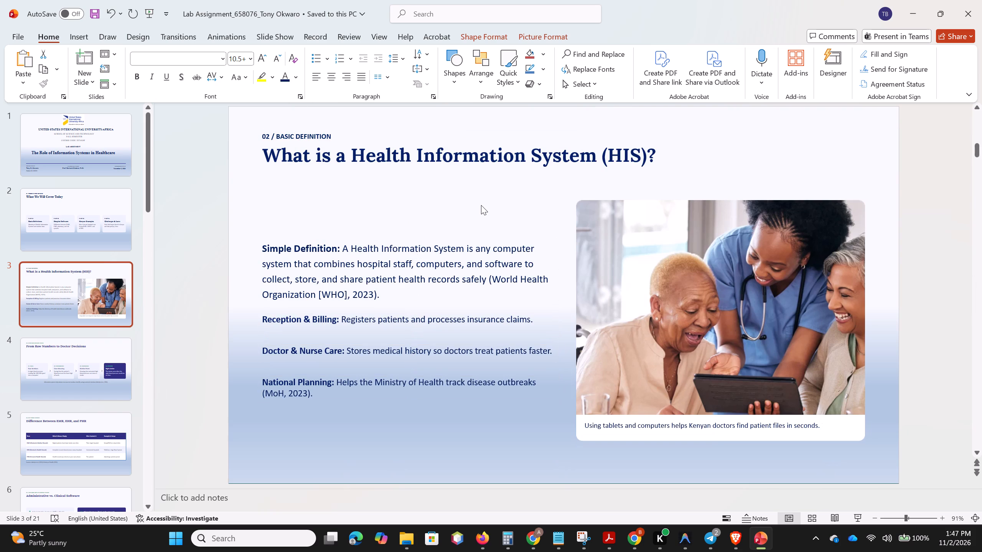
Set the whole 02 / BASIC DEFINITION label on slide 3 to font size 10.
{"action": "left_click", "coordinate": [310, 136]}
{"action": "left_click", "coordinate": [310, 136]}
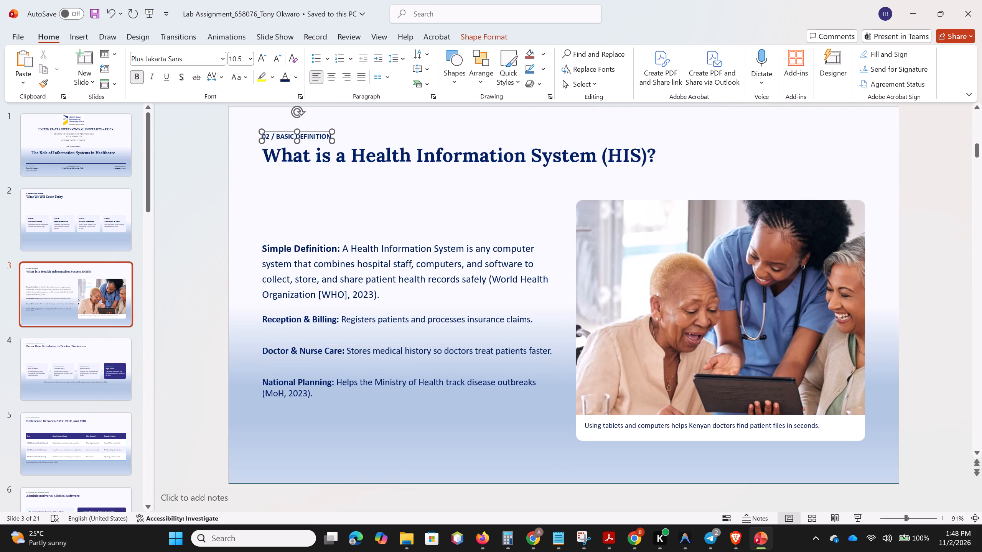
{"action": "key", "text": "ctrl+a"}
{"action": "left_click", "coordinate": [242, 61]}
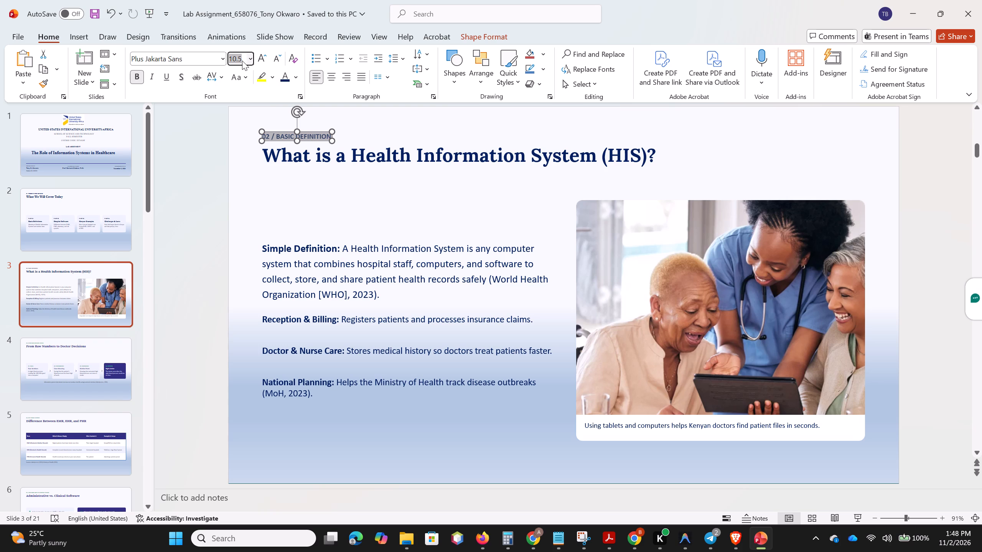
{"action": "type", "text": "10"}
{"action": "key", "text": "Return"}
{"action": "left_click", "coordinate": [399, 195]}
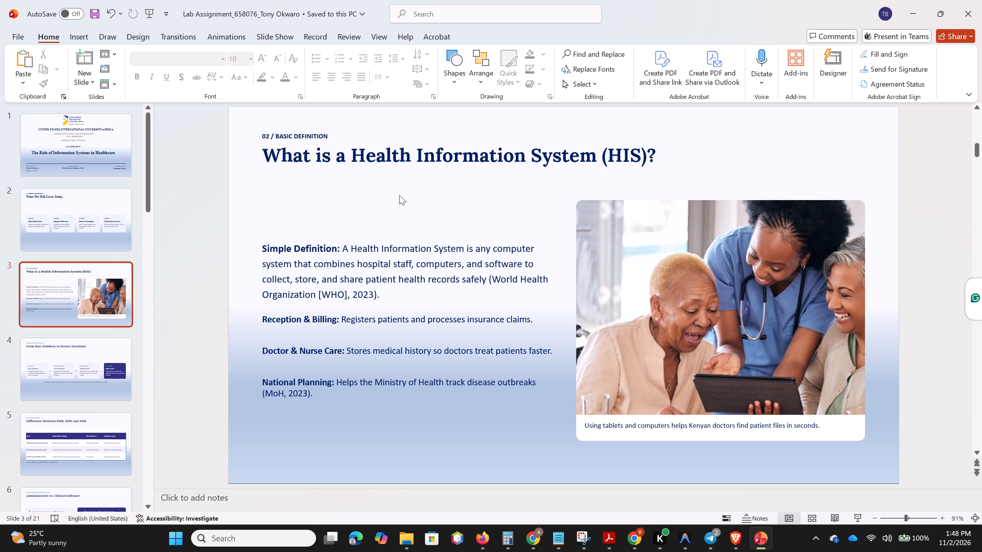
Compare the font and size of the section labels above the titles on slides 2 and 3.
{"action": "left_click", "coordinate": [78, 197]}
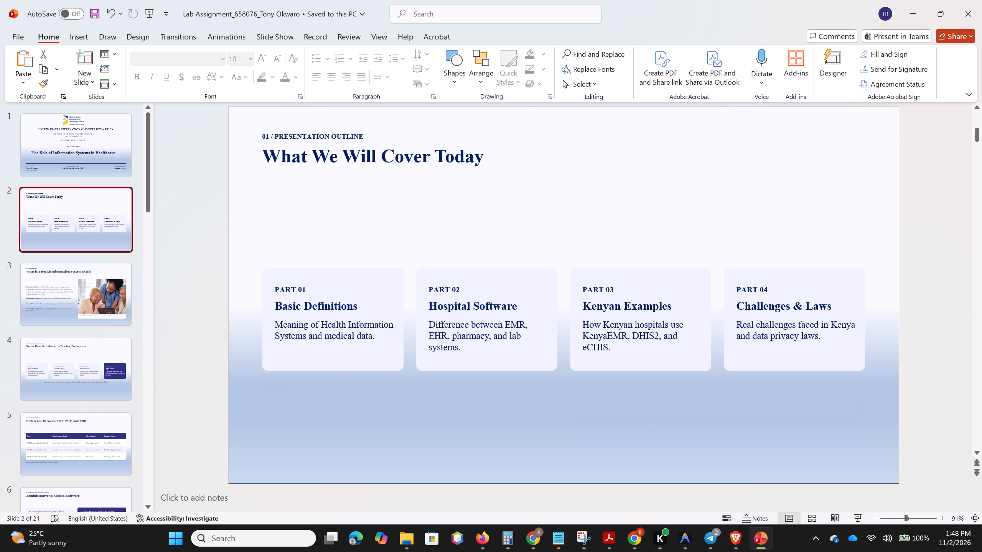
{"action": "left_click", "coordinate": [318, 138]}
{"action": "double_click", "coordinate": [318, 138]}
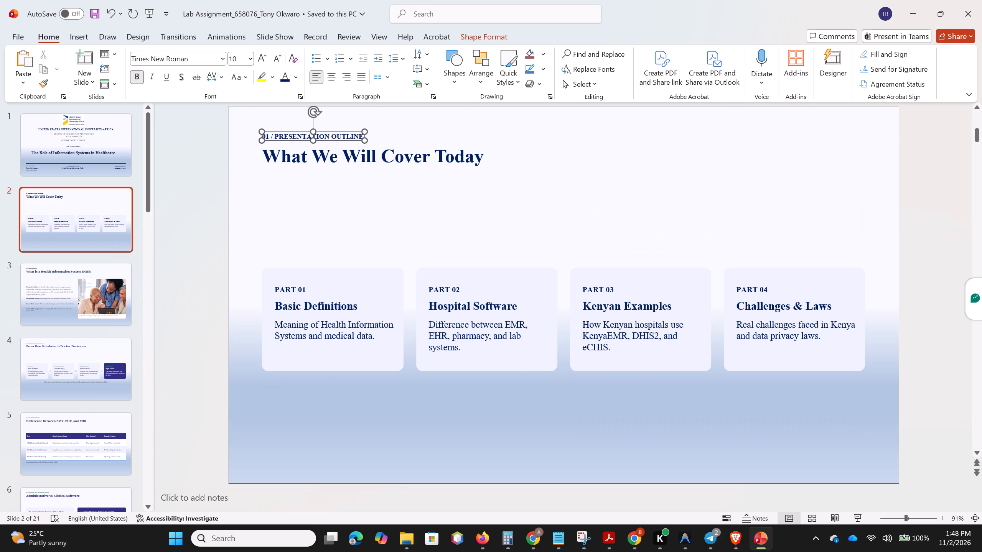
{"action": "left_click", "coordinate": [286, 190]}
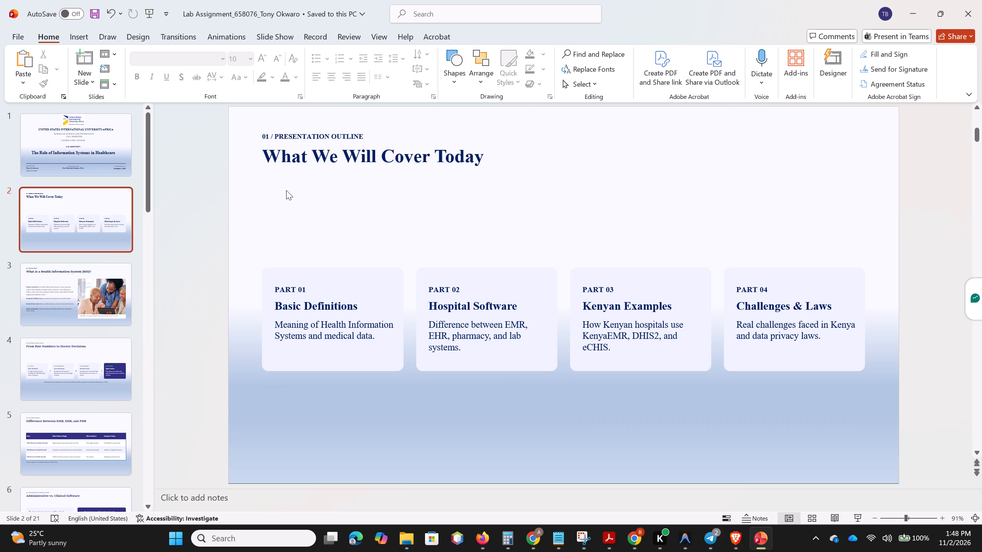
{"action": "left_click", "coordinate": [75, 307]}
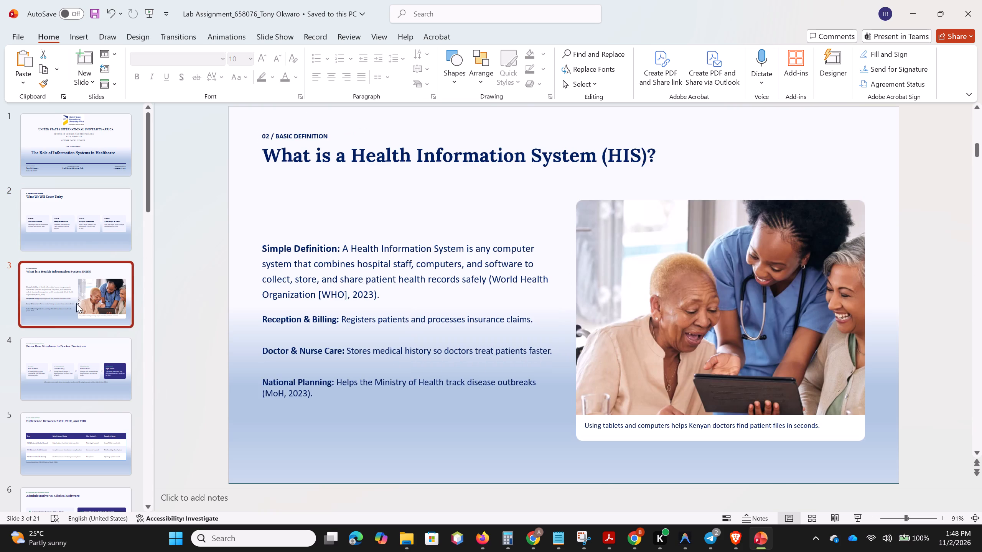
{"action": "double_click", "coordinate": [302, 135]}
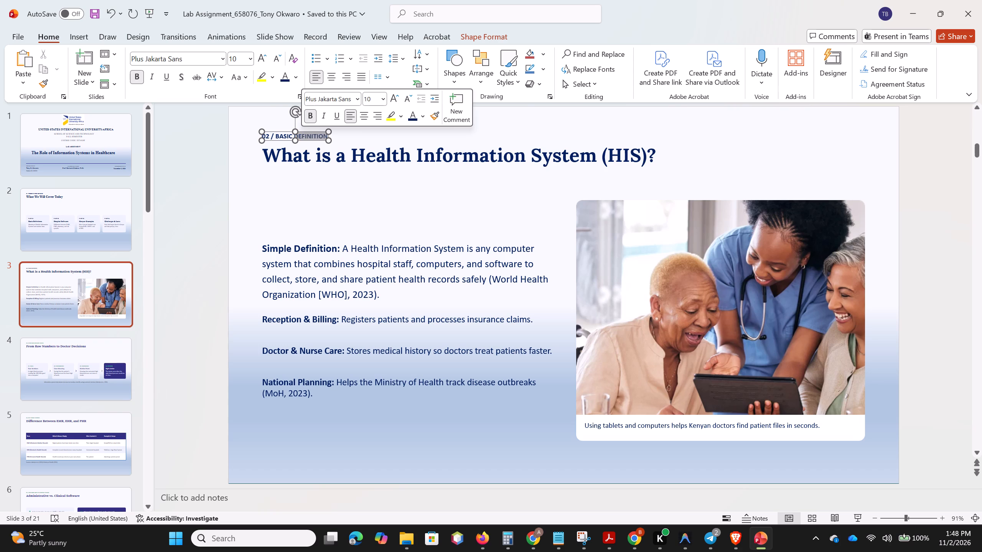
{"action": "double_click", "coordinate": [302, 135]}
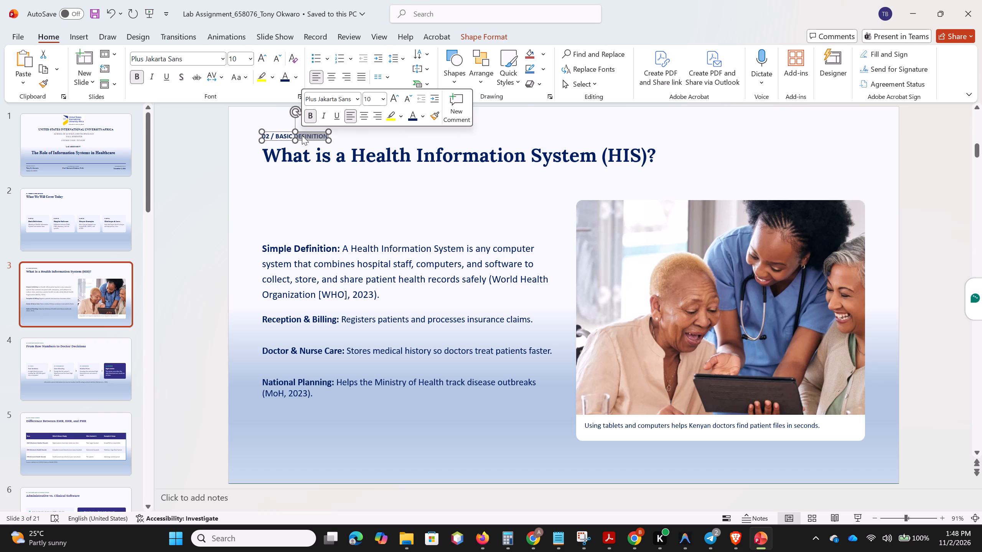
{"action": "left_click", "coordinate": [302, 135]}
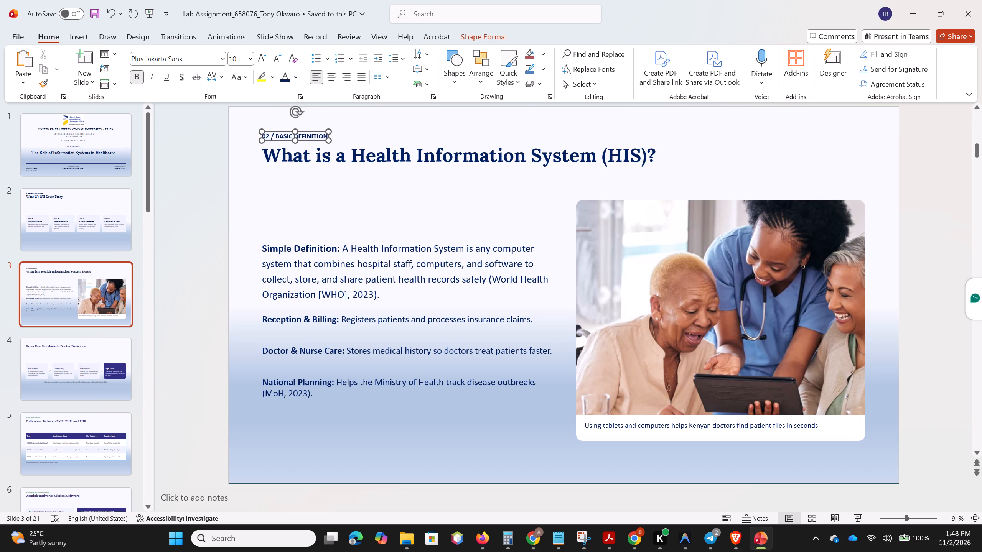
{"action": "key", "text": "ctrl+a"}
{"action": "left_click", "coordinate": [234, 58]}
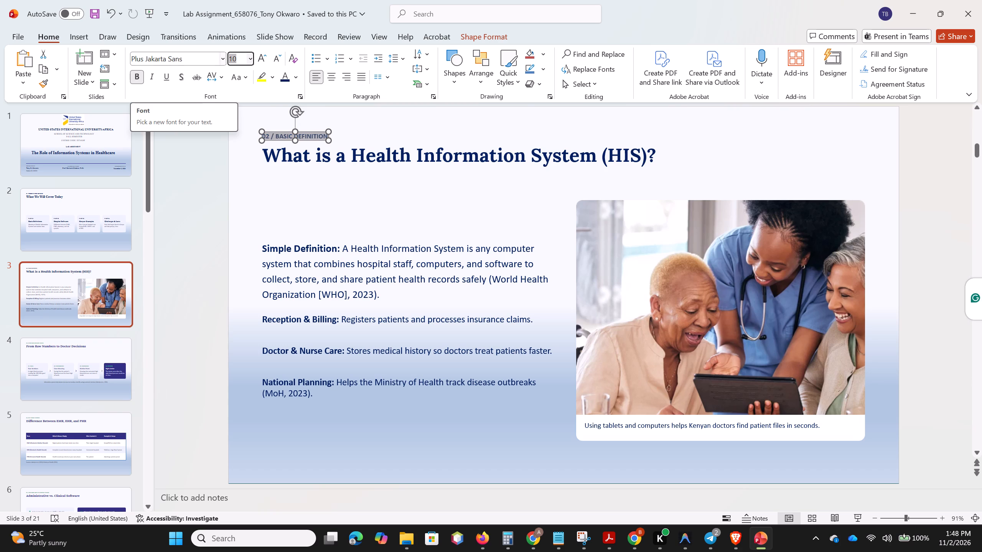
{"action": "left_click", "coordinate": [499, 181]}
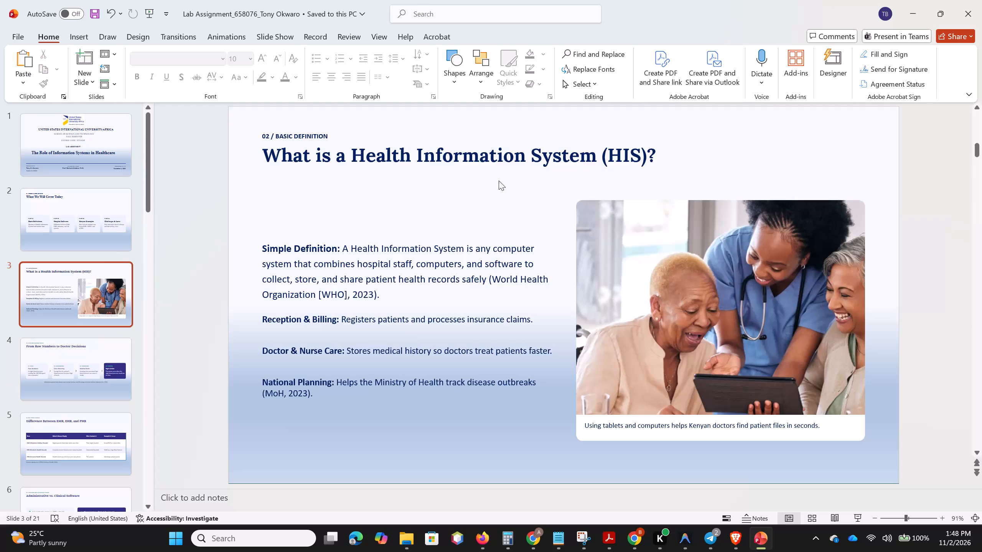
Change the font of all text on slide 3 to Times New Roman.
{"action": "key", "text": "ctrl+a"}
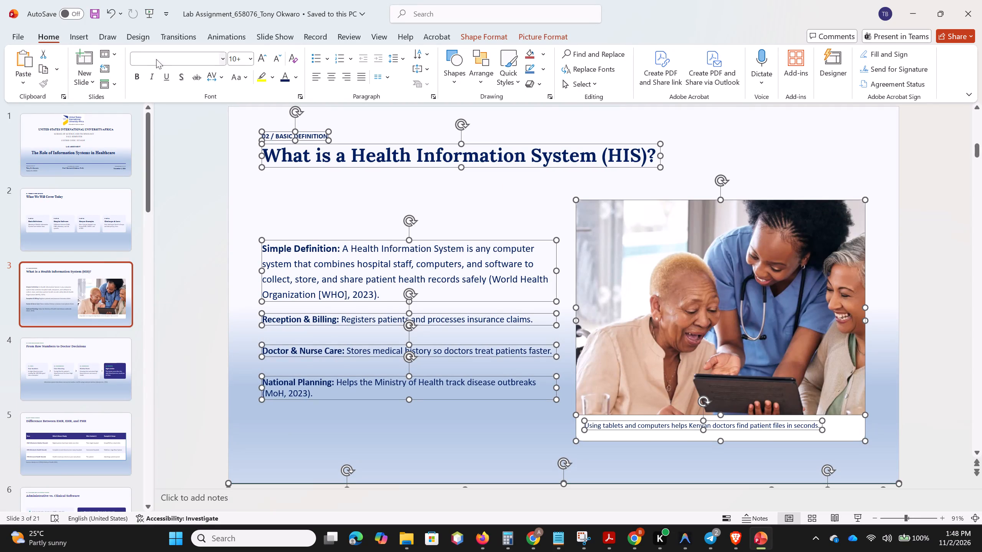
{"action": "left_click", "coordinate": [155, 59]}
{"action": "type", "text": "TIME"}
{"action": "key", "text": "Return"}
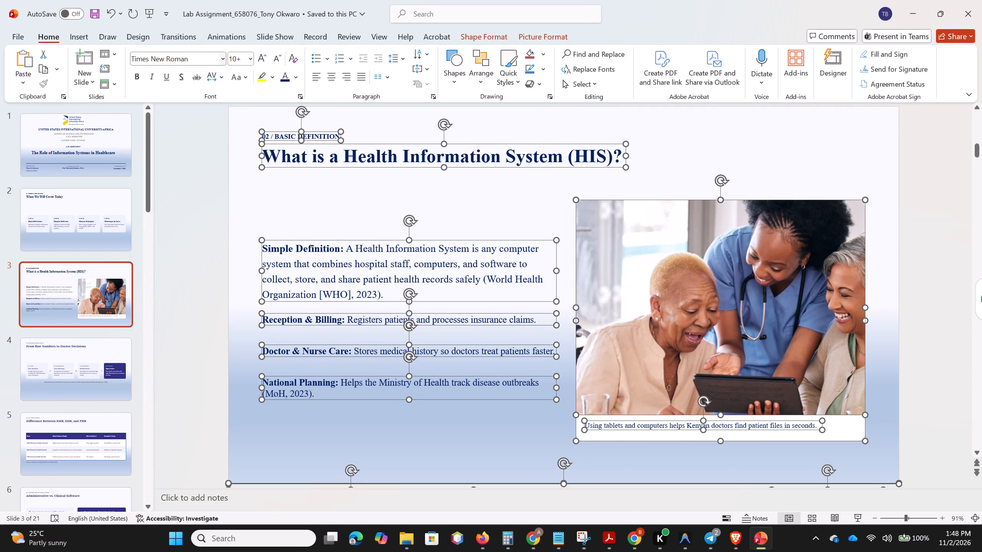
{"action": "left_click", "coordinate": [468, 216]}
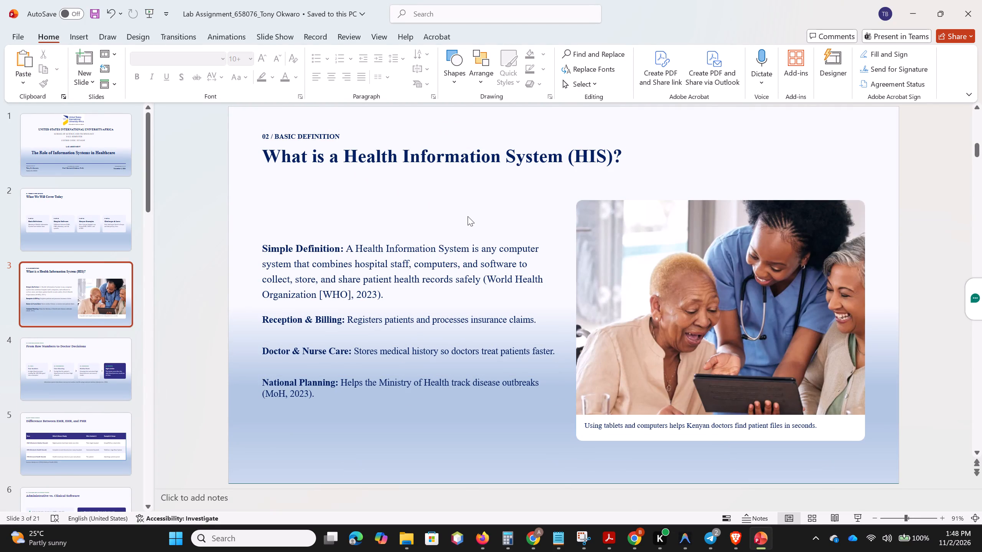
Move the Simple Definition paragraph on slide 3 up so its top lines up with the top of the photo.
{"action": "left_click", "coordinate": [304, 138]}
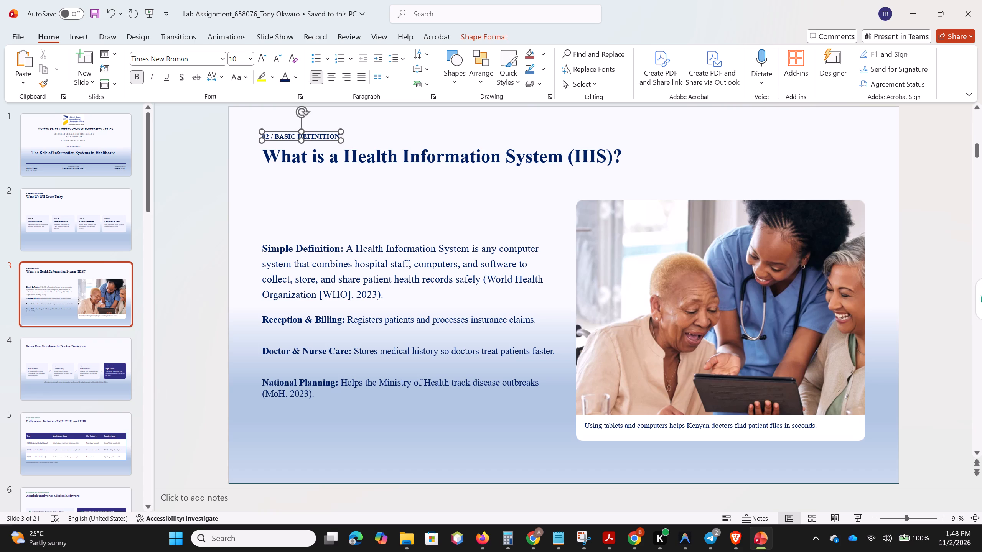
{"action": "left_click", "coordinate": [430, 158]}
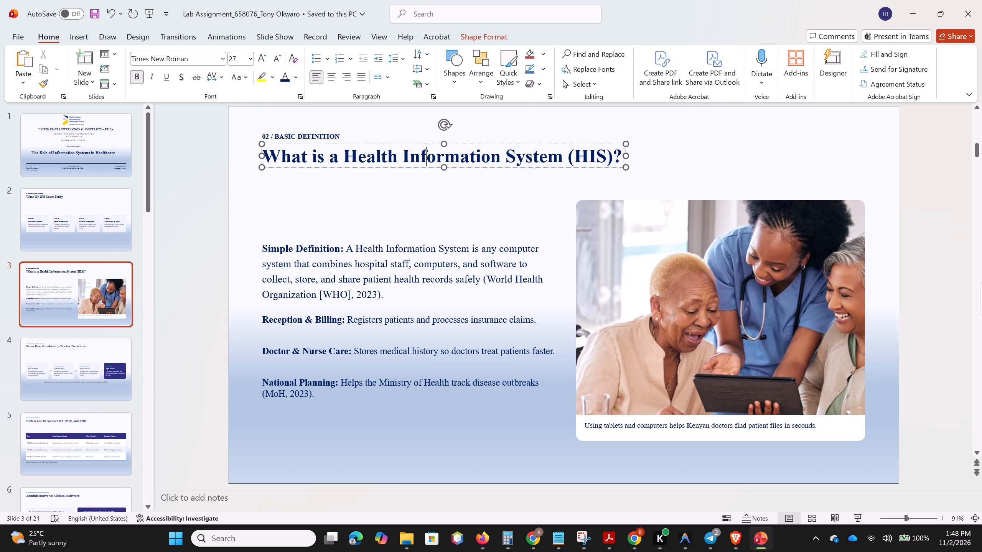
{"action": "left_click", "coordinate": [377, 253]}
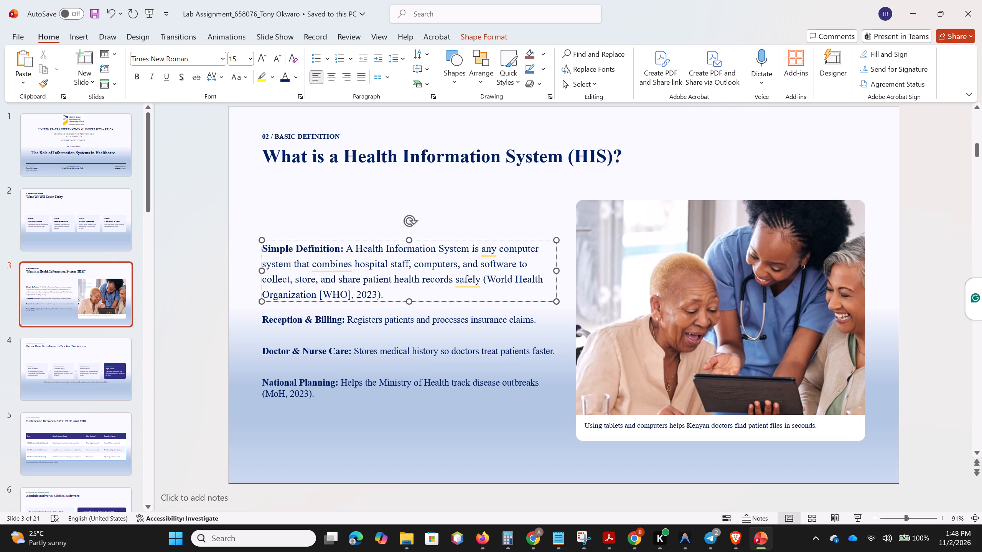
{"action": "left_click_drag", "start_coordinate": [403, 239], "coordinate": [403, 219]}
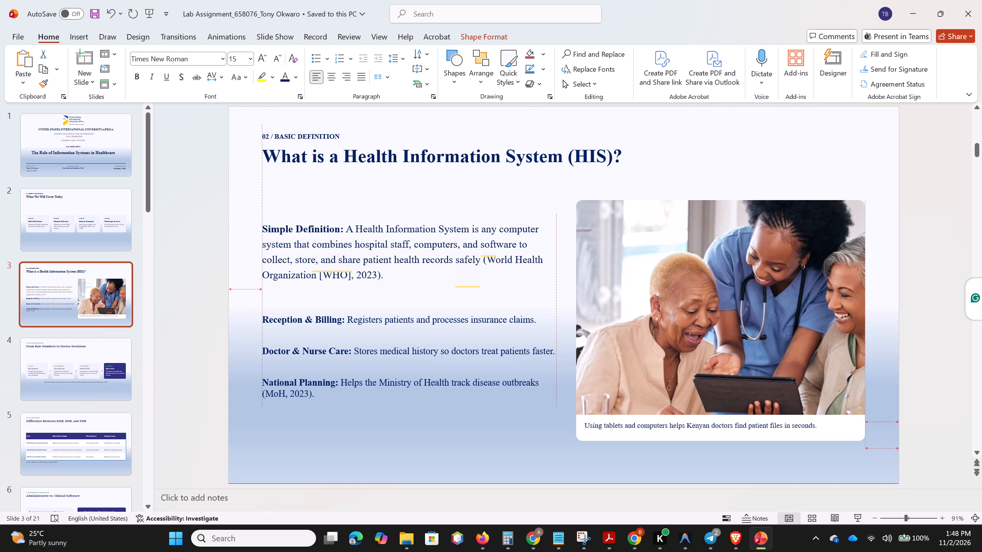
{"action": "left_click_drag", "start_coordinate": [403, 219], "coordinate": [406, 202]}
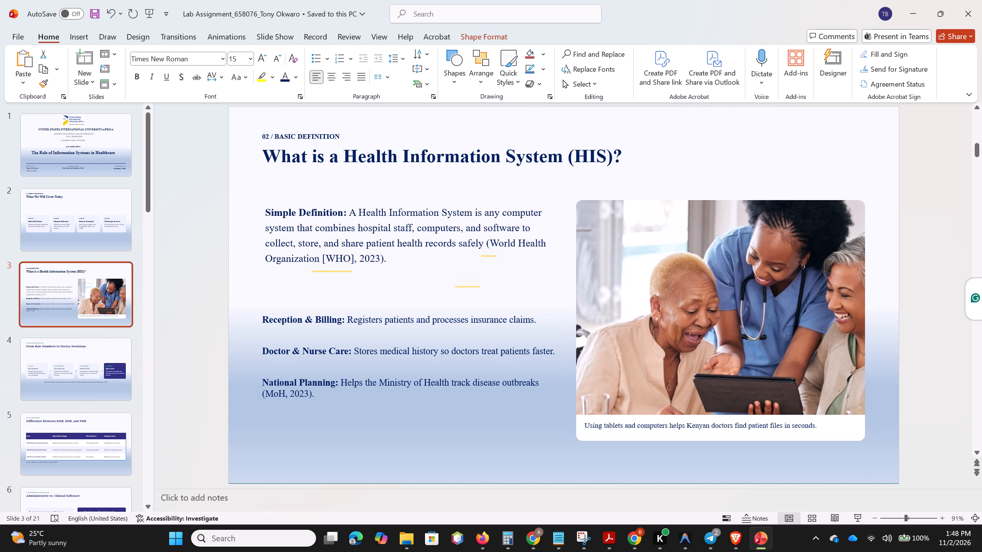
{"action": "left_click_drag", "start_coordinate": [406, 202], "coordinate": [404, 197]}
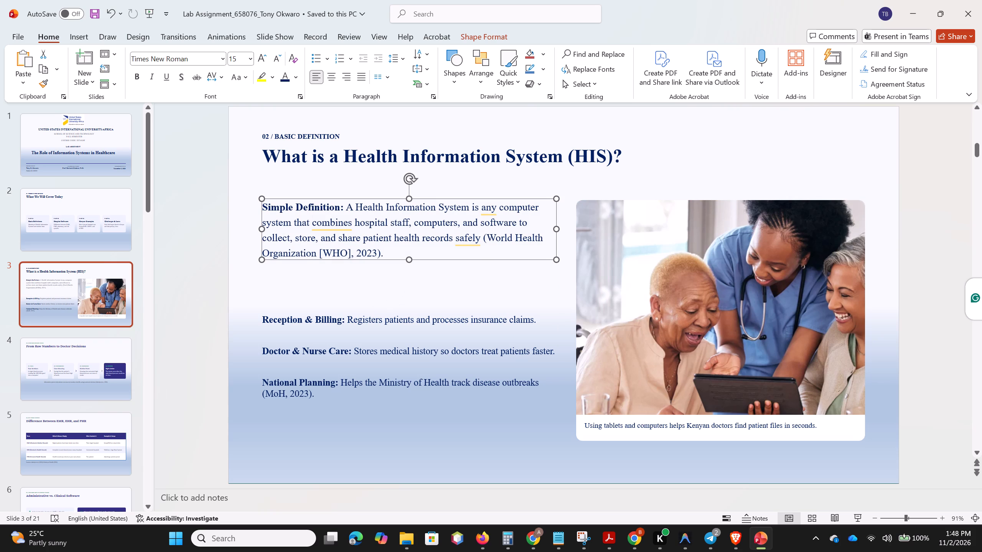
Move the Reception & Billing, Doctor & Nurse Care and National Planning text boxes up, stacked closely beneath the Simple Definition paragraph.
{"action": "left_click", "coordinate": [353, 317]}
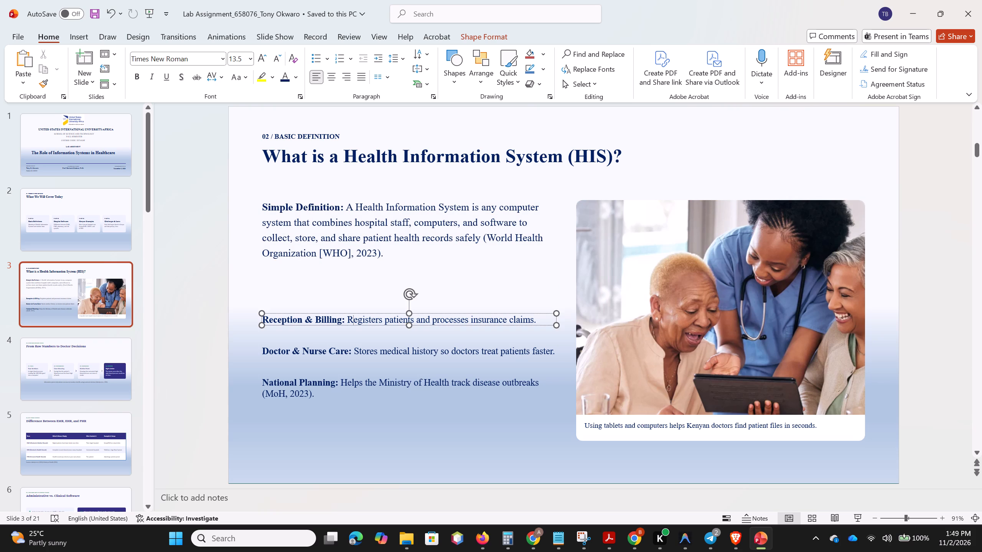
{"action": "left_click_drag", "start_coordinate": [369, 310], "coordinate": [370, 270]}
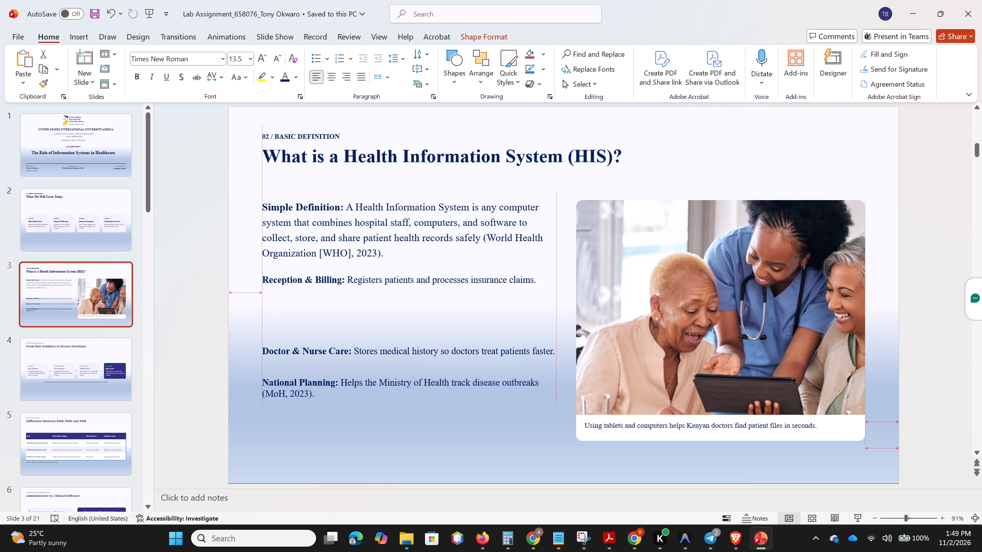
{"action": "left_click_drag", "start_coordinate": [370, 270], "coordinate": [370, 268]}
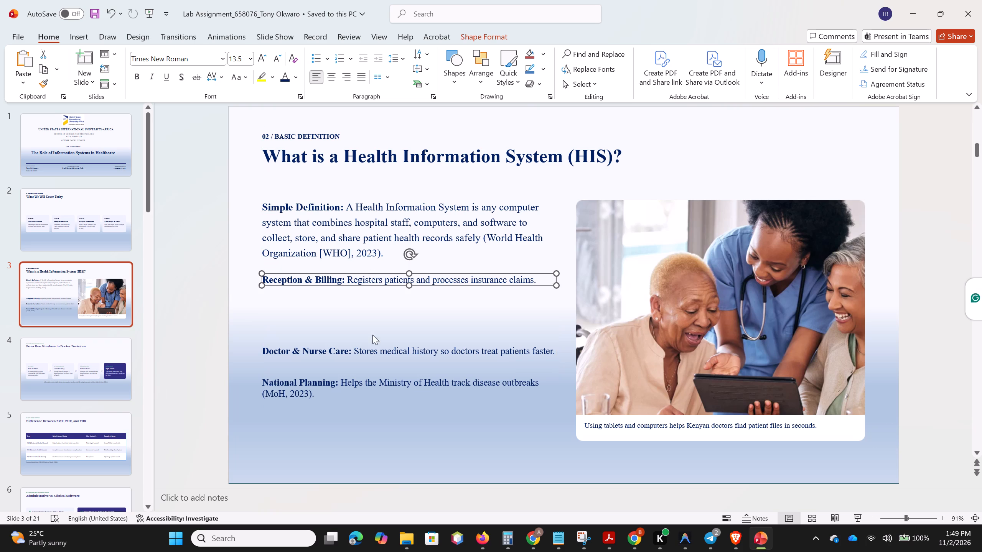
{"action": "left_click", "coordinate": [373, 352]}
{"action": "left_click_drag", "start_coordinate": [372, 343], "coordinate": [372, 297]}
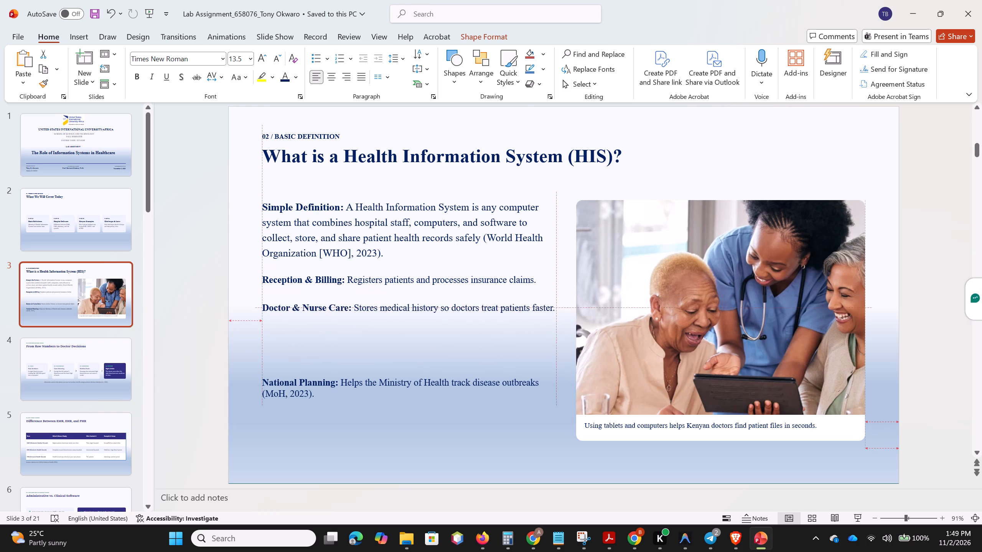
{"action": "left_click_drag", "start_coordinate": [372, 297], "coordinate": [372, 294]}
{"action": "left_click", "coordinate": [373, 381]}
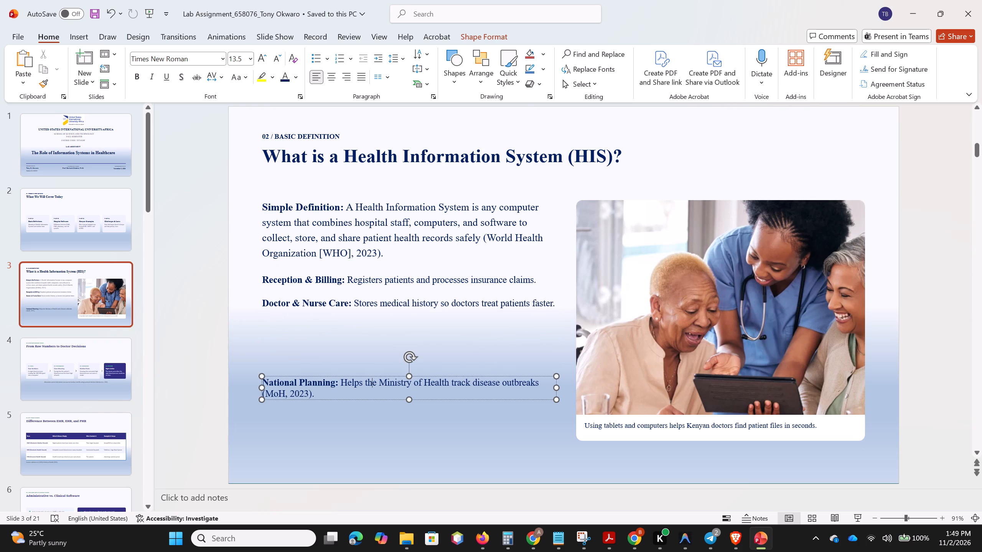
{"action": "left_click_drag", "start_coordinate": [371, 377], "coordinate": [371, 332]}
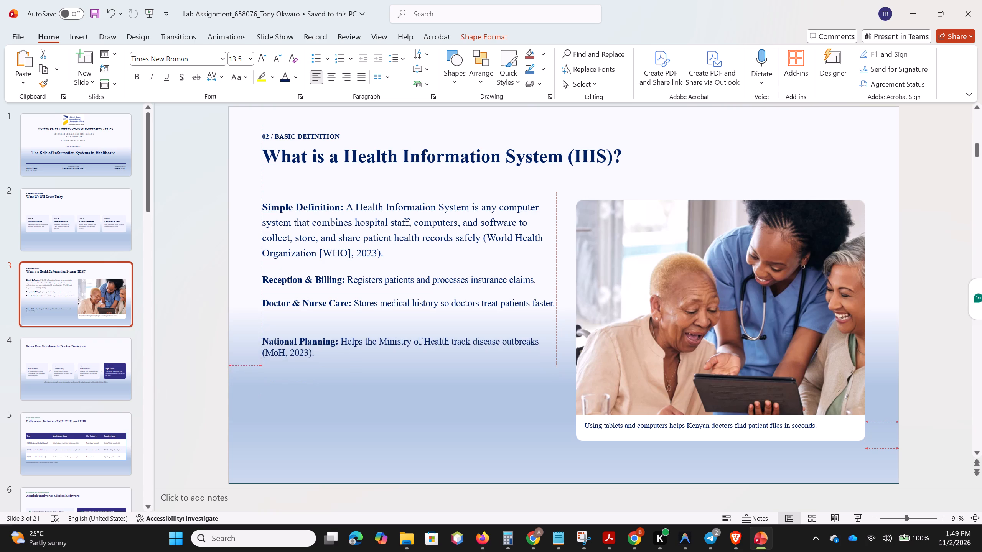
{"action": "left_click_drag", "start_coordinate": [371, 332], "coordinate": [371, 319]}
{"action": "left_click", "coordinate": [420, 398]}
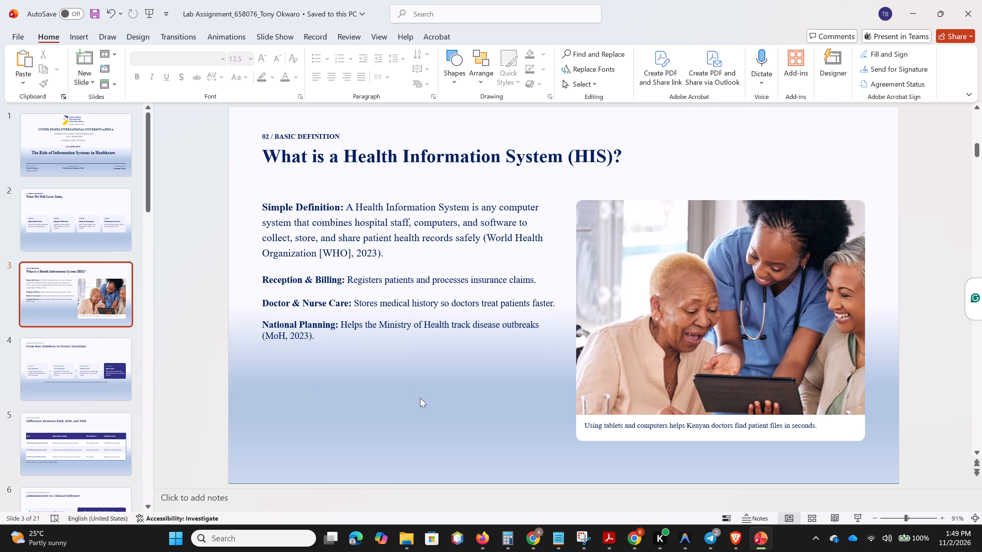
Set the font size of the Simple Definition, Reception & Billing, Doctor & Nurse Care and National Planning text boxes on slide 3 to 15.
{"action": "left_click", "coordinate": [399, 237]}
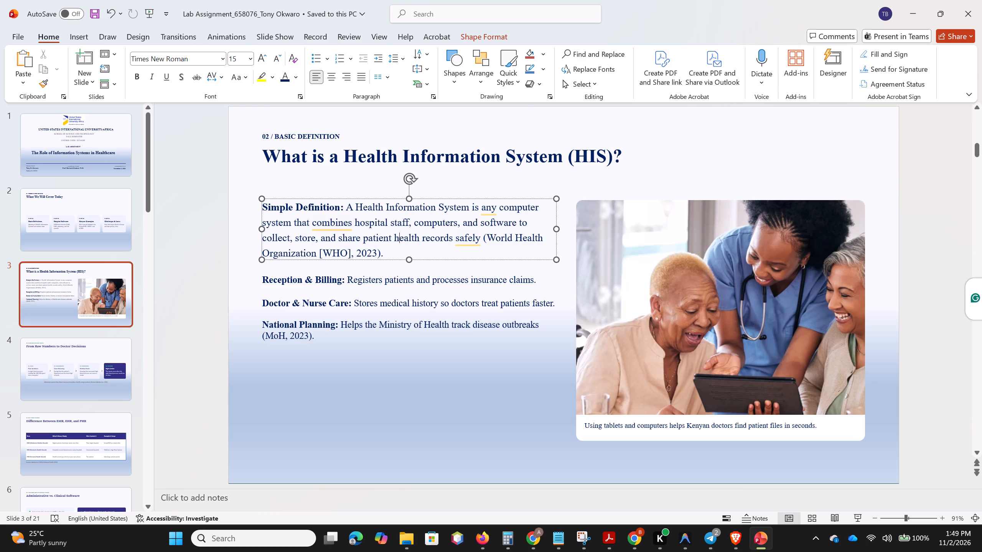
{"action": "left_click", "coordinate": [391, 283]}
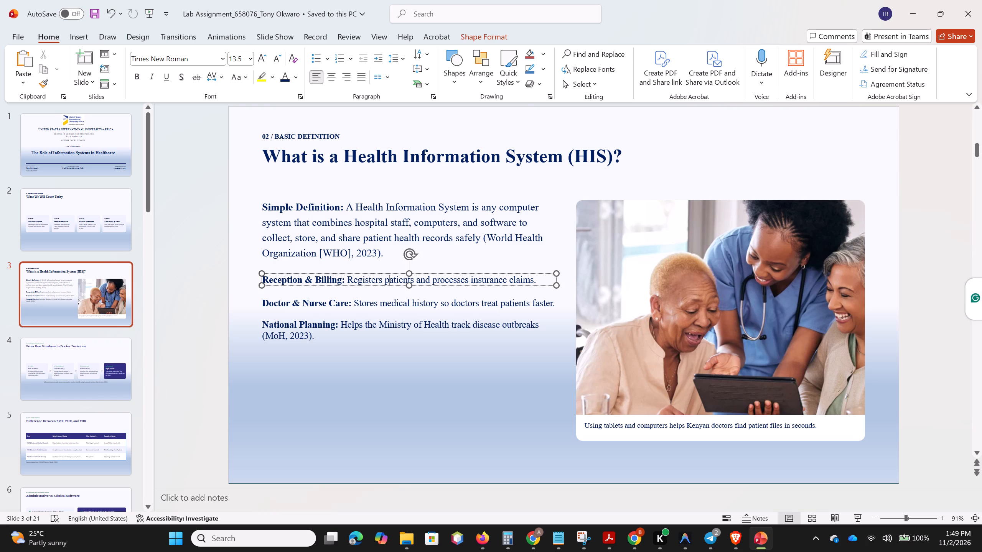
{"action": "left_click", "coordinate": [367, 240]}
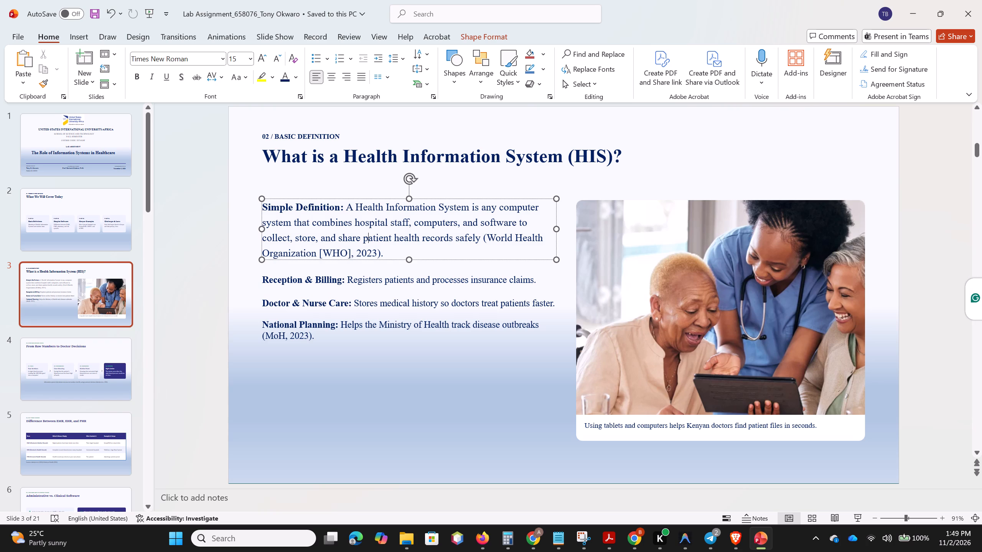
{"action": "left_click", "coordinate": [399, 284]}
{"action": "left_click", "coordinate": [318, 280]}
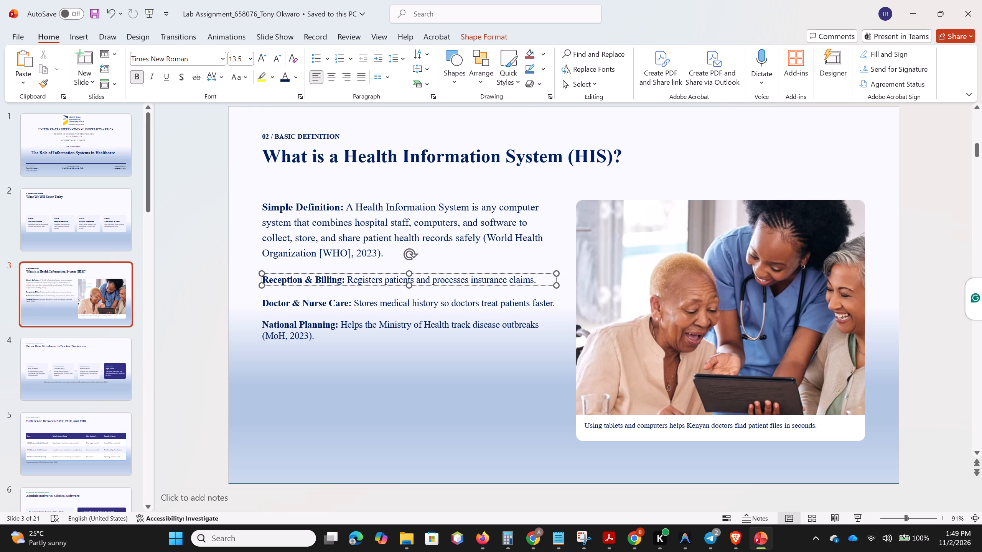
{"action": "left_click", "coordinate": [396, 281]}
{"action": "left_click", "coordinate": [330, 209]}
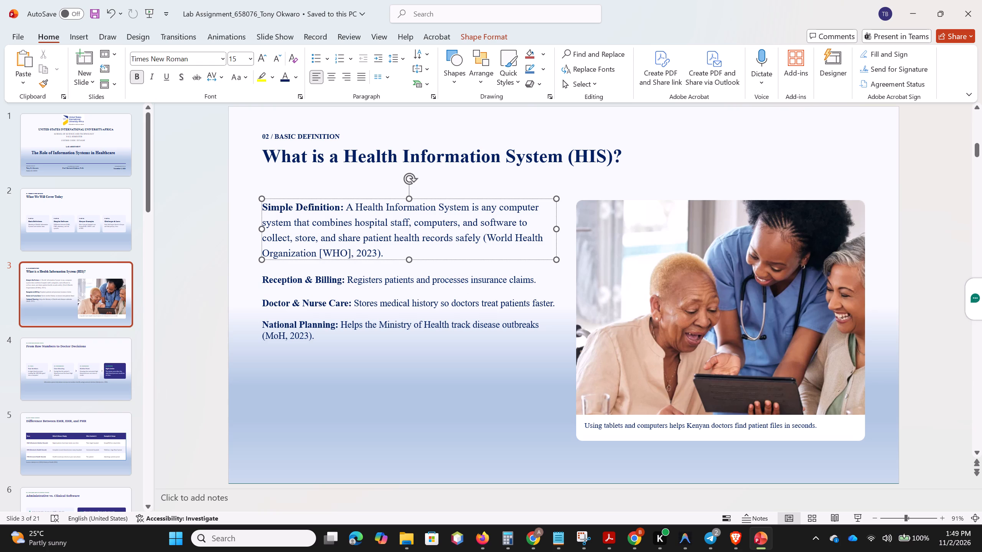
{"action": "left_click", "coordinate": [254, 197]}
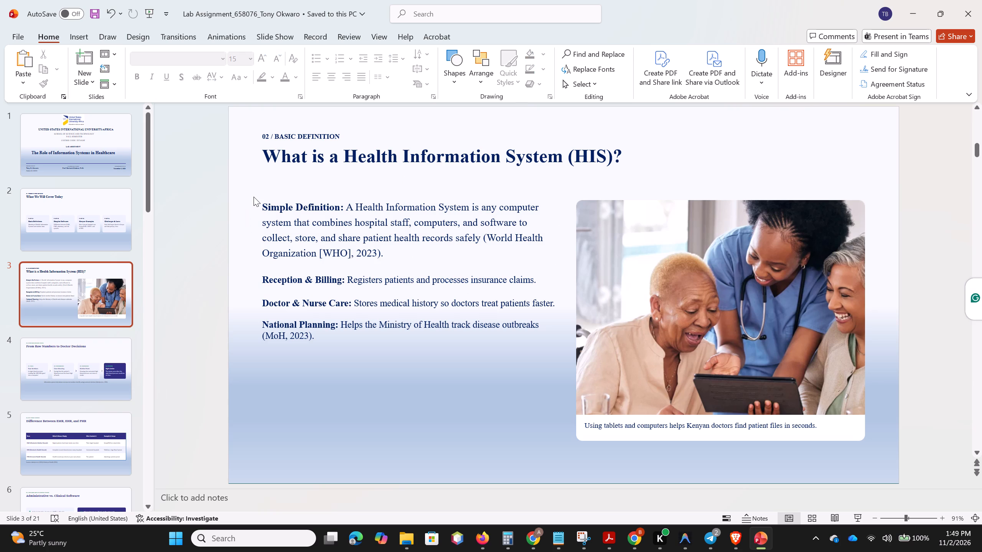
{"action": "left_click_drag", "start_coordinate": [254, 197], "coordinate": [554, 342]}
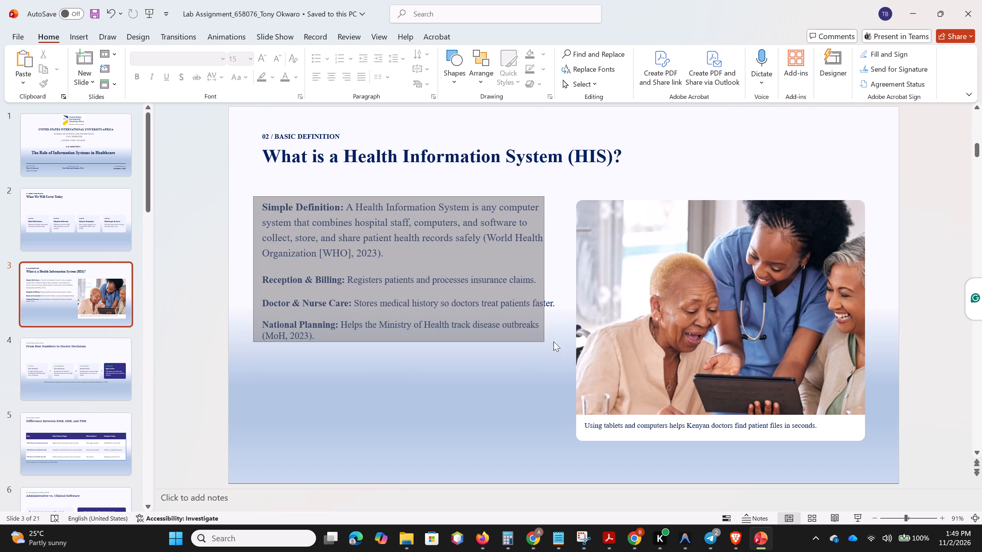
{"action": "left_click_drag", "start_coordinate": [554, 342], "coordinate": [563, 343]}
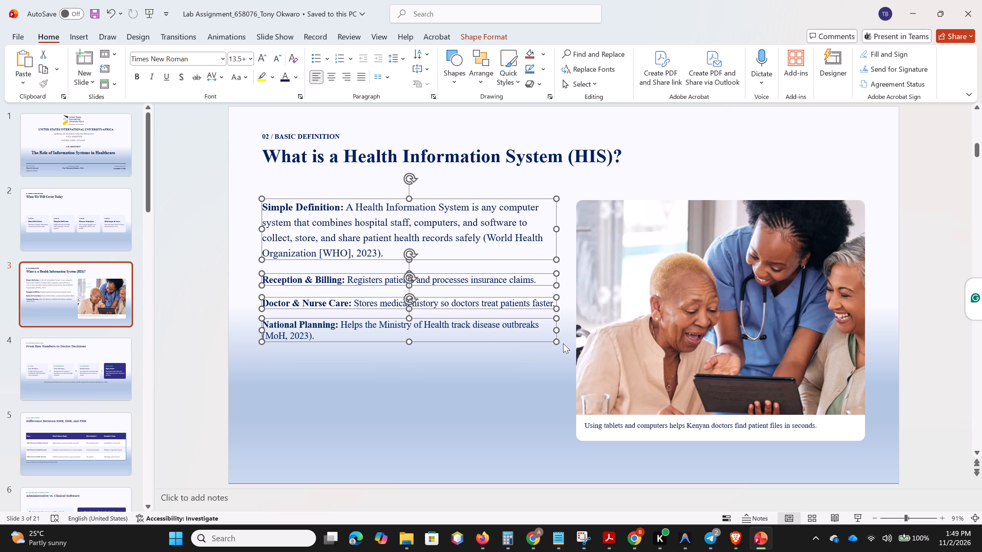
{"action": "left_click", "coordinate": [239, 59]}
{"action": "type", "text": "15"}
{"action": "key", "text": "Return"}
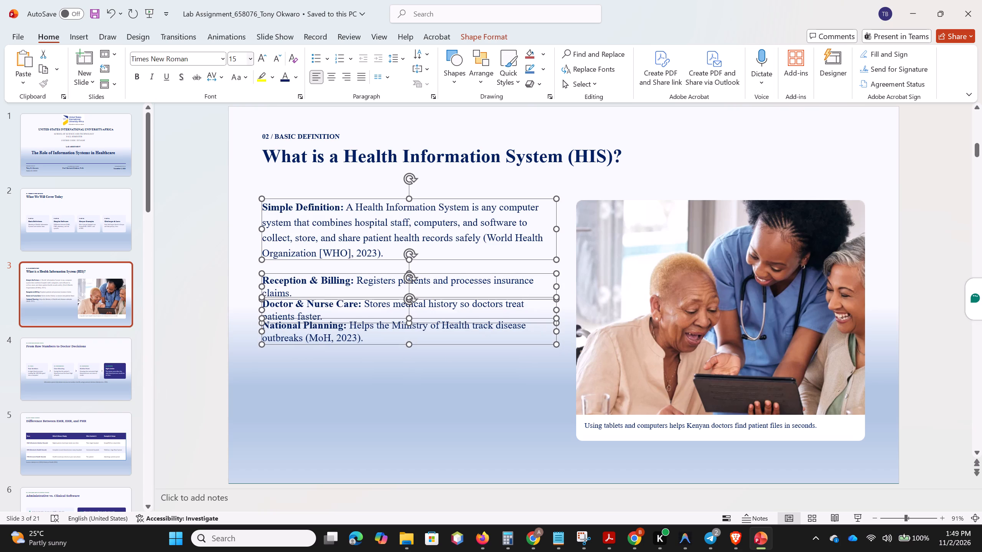
{"action": "left_click", "coordinate": [408, 394]}
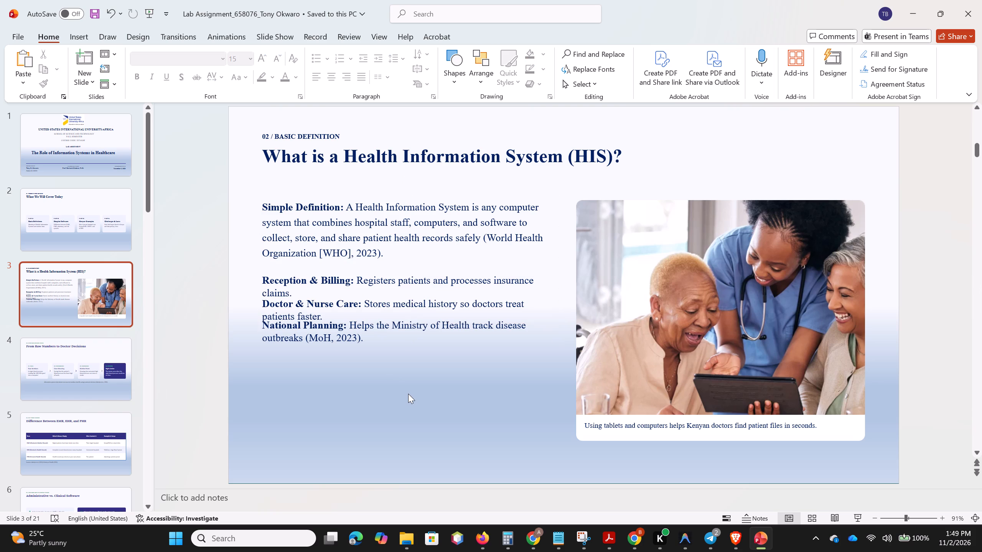
Respace the three text boxes below Simple Definition, moving Reception & Billing and Doctor & Nurse Care slightly up and National Planning down.
{"action": "left_click", "coordinate": [360, 279]}
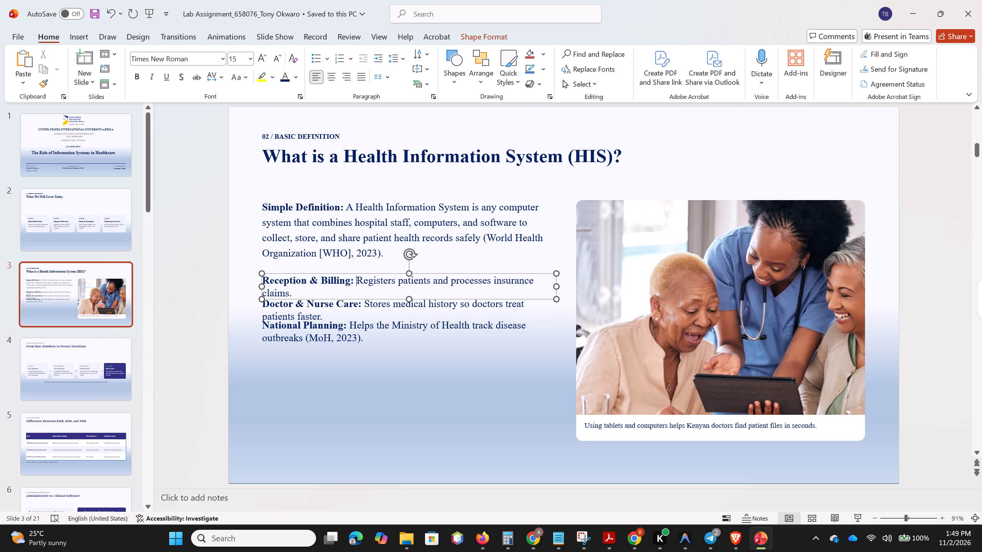
{"action": "left_click_drag", "start_coordinate": [356, 273], "coordinate": [356, 268]}
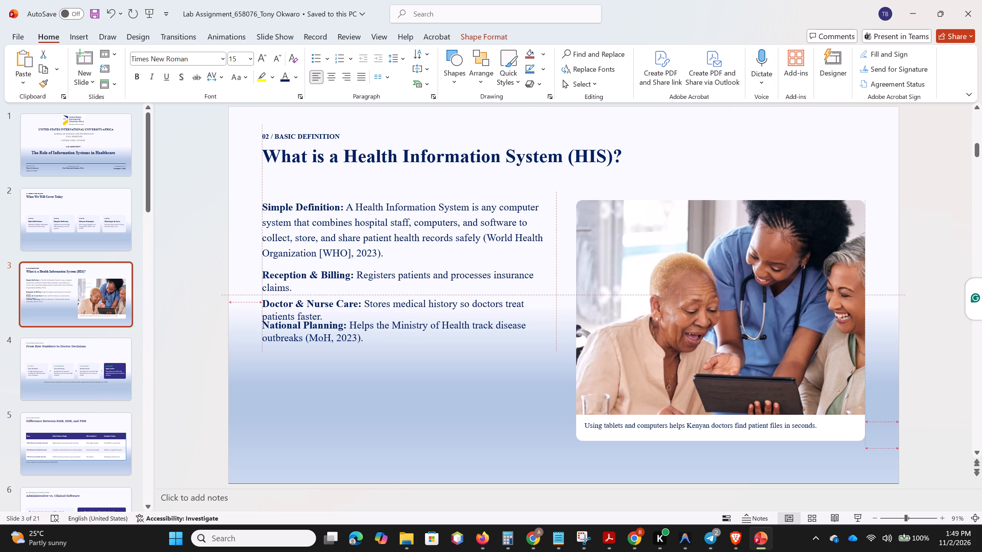
{"action": "left_click_drag", "start_coordinate": [356, 268], "coordinate": [356, 267]}
{"action": "left_click", "coordinate": [362, 304]}
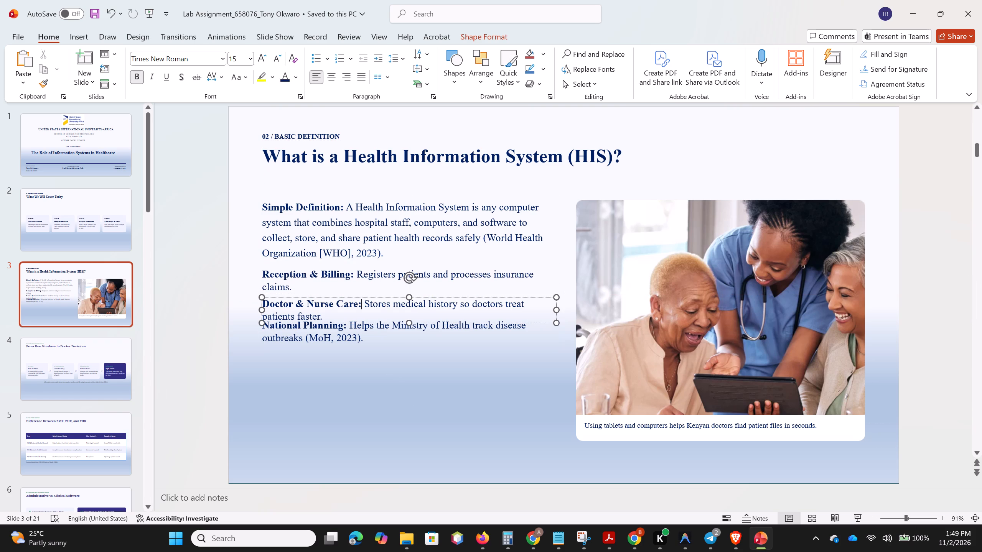
{"action": "left_click", "coordinate": [350, 297]}
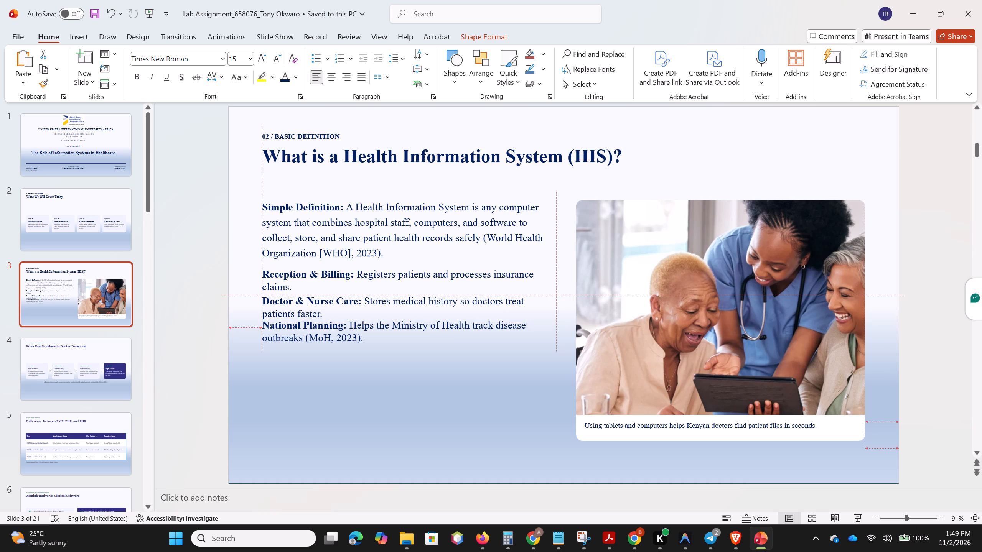
{"action": "left_click", "coordinate": [377, 394]}
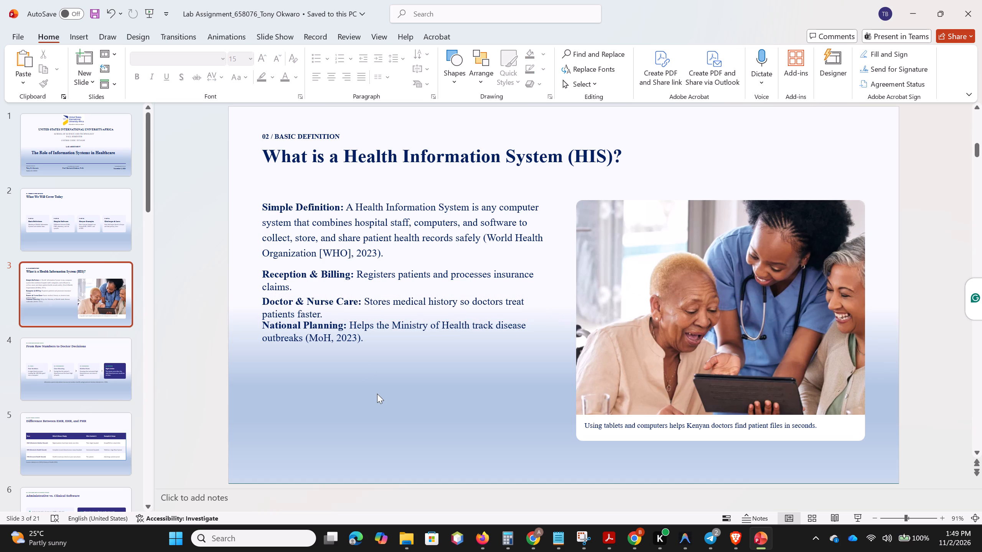
{"action": "left_click", "coordinate": [341, 335]}
{"action": "left_click_drag", "start_coordinate": [360, 318], "coordinate": [360, 327]}
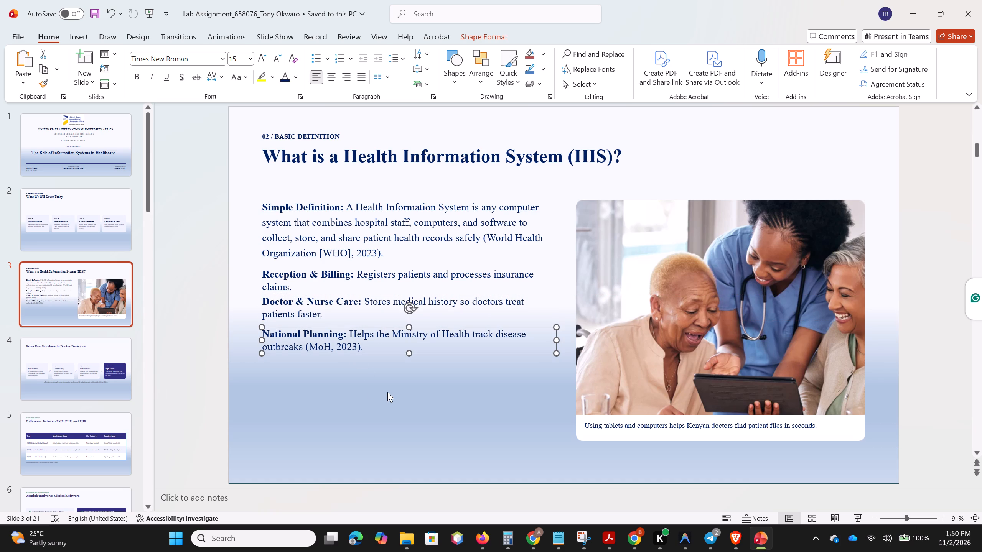
{"action": "left_click", "coordinate": [387, 392]}
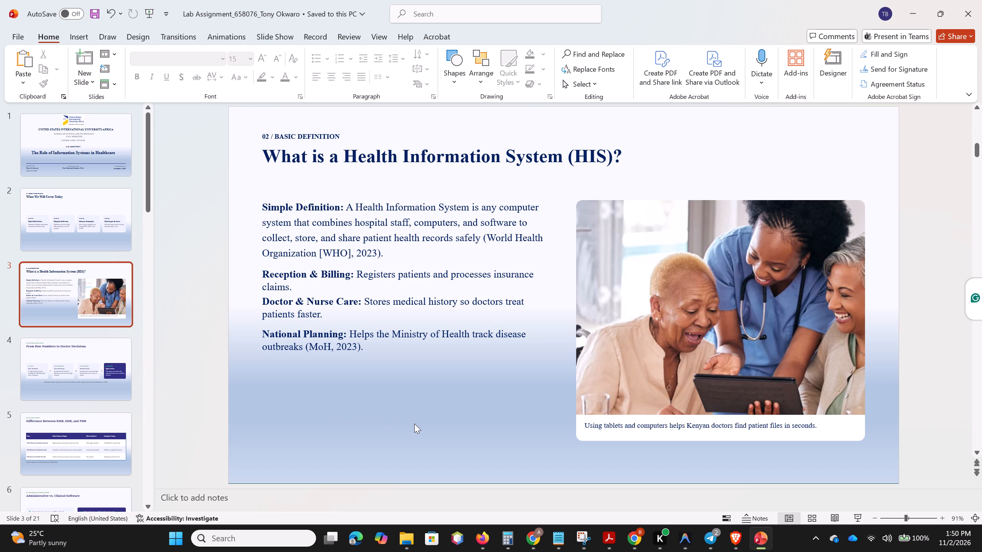
{"action": "left_click", "coordinate": [390, 382]}
Set the font size of the whole caption beneath the photo on slide 3 to 12.
{"action": "left_click", "coordinate": [677, 426]}
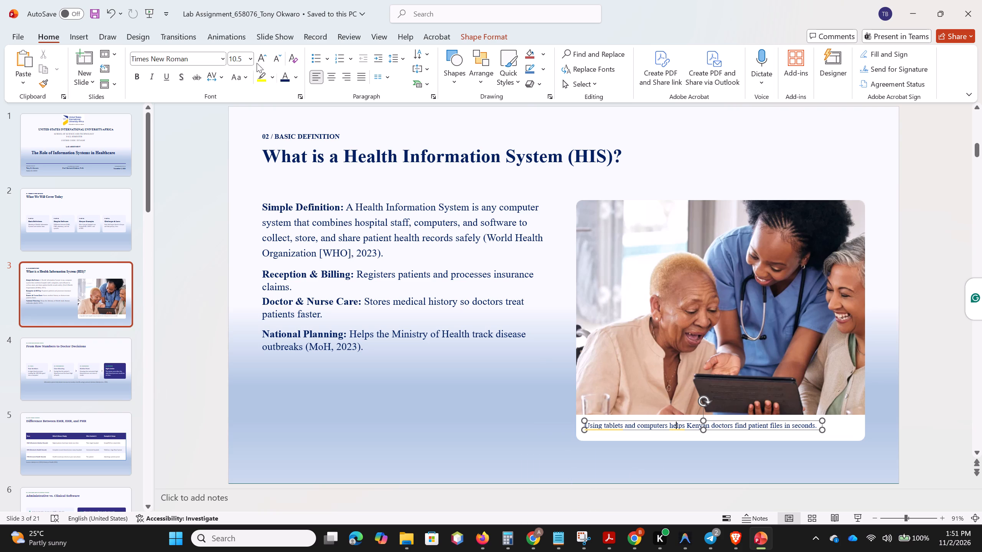
{"action": "left_click", "coordinate": [240, 59]}
{"action": "type", "text": "12"}
{"action": "key", "text": "Return"}
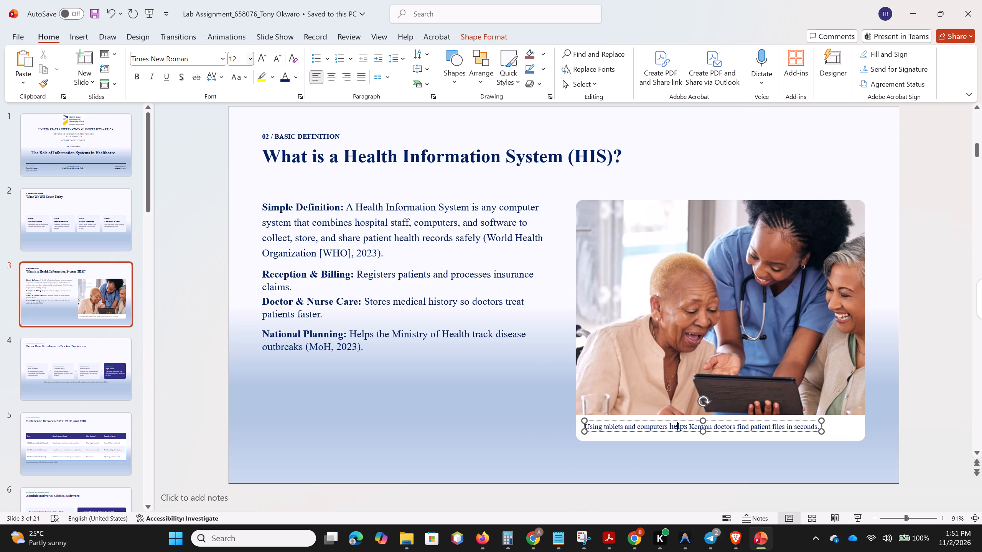
{"action": "left_click", "coordinate": [634, 427]}
{"action": "key", "text": "ctrl+a"}
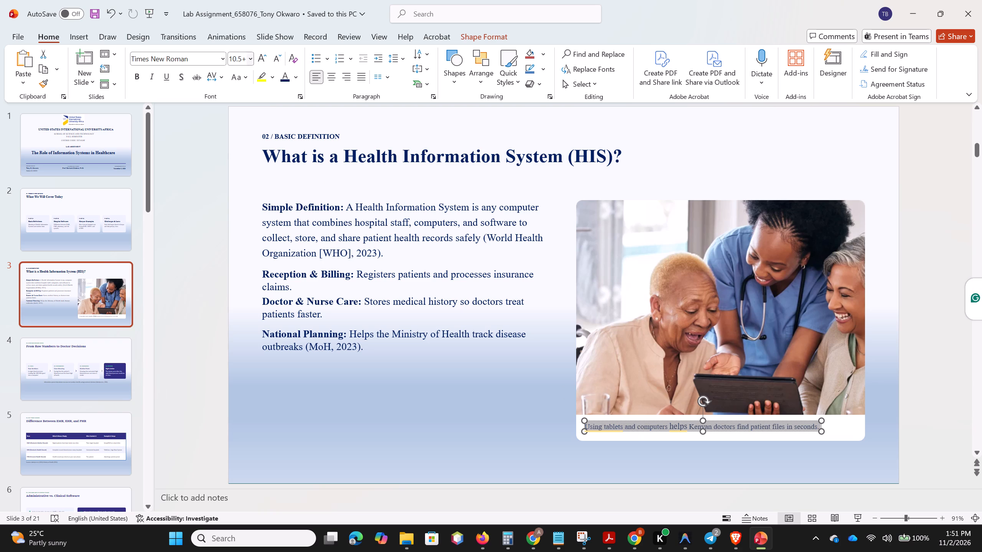
{"action": "left_click", "coordinate": [236, 55]}
{"action": "type", "text": "12"}
{"action": "key", "text": "Return"}
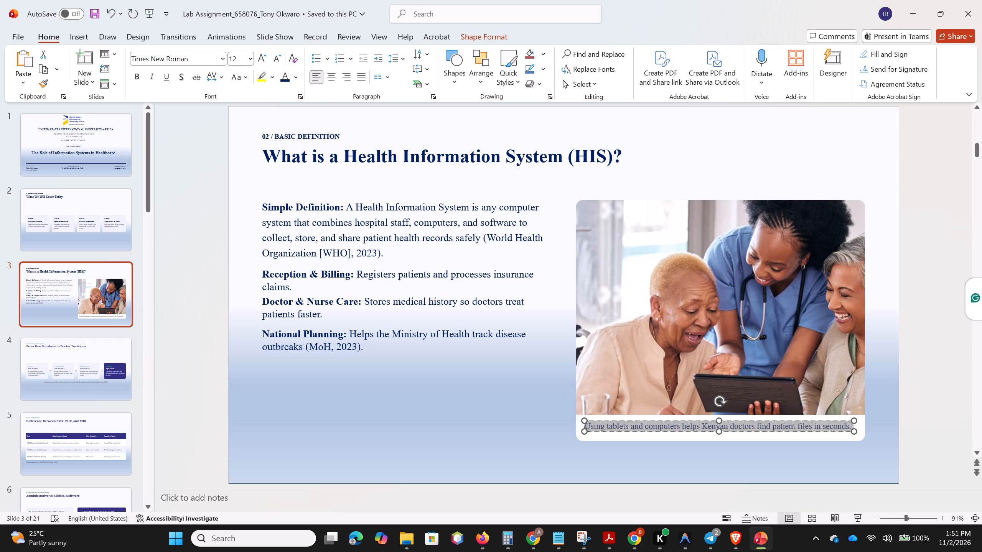
{"action": "left_click", "coordinate": [443, 374]}
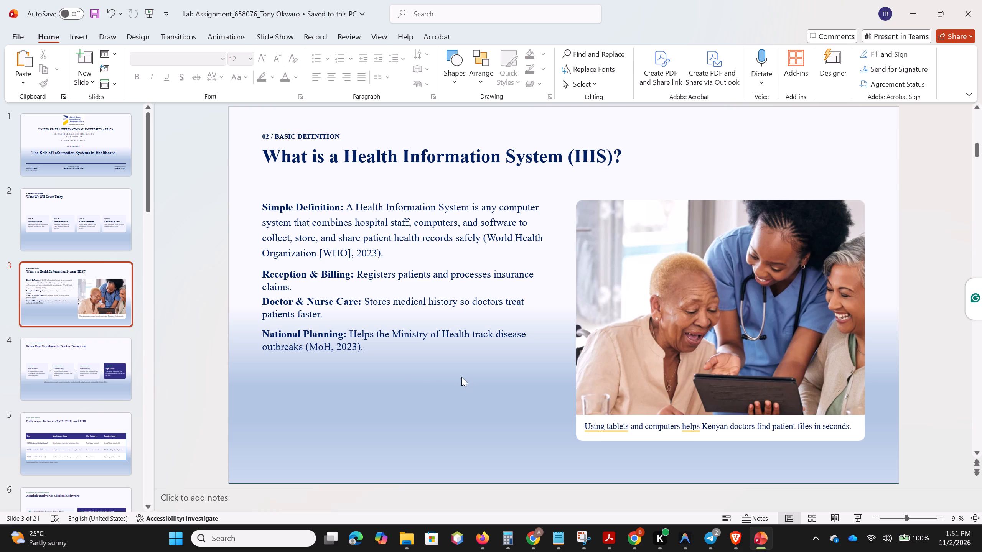
Copy the full text of the caption beneath the photo on slide 3.
{"action": "left_click", "coordinate": [606, 429]}
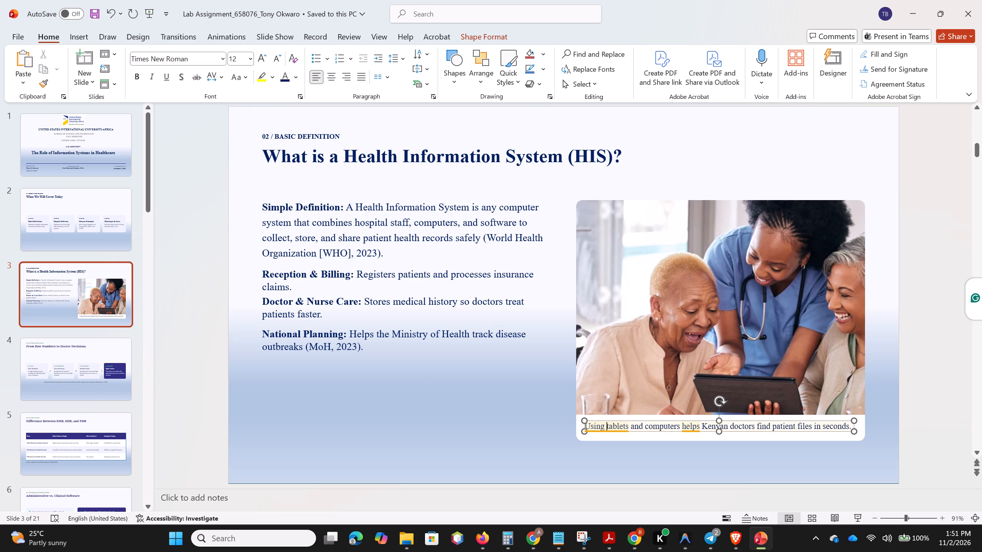
{"action": "left_click", "coordinate": [647, 389]}
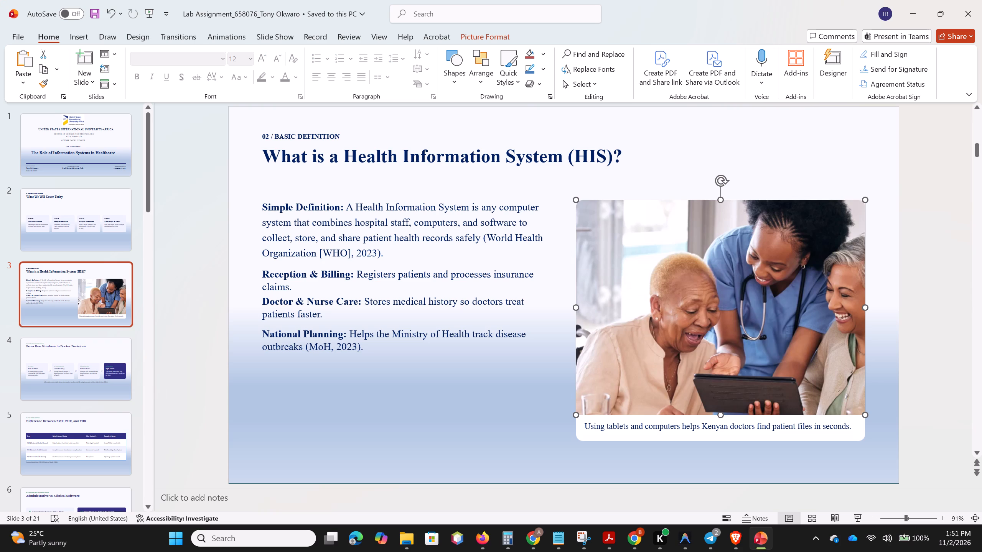
{"action": "left_click", "coordinate": [618, 433]}
{"action": "left_click", "coordinate": [629, 430]}
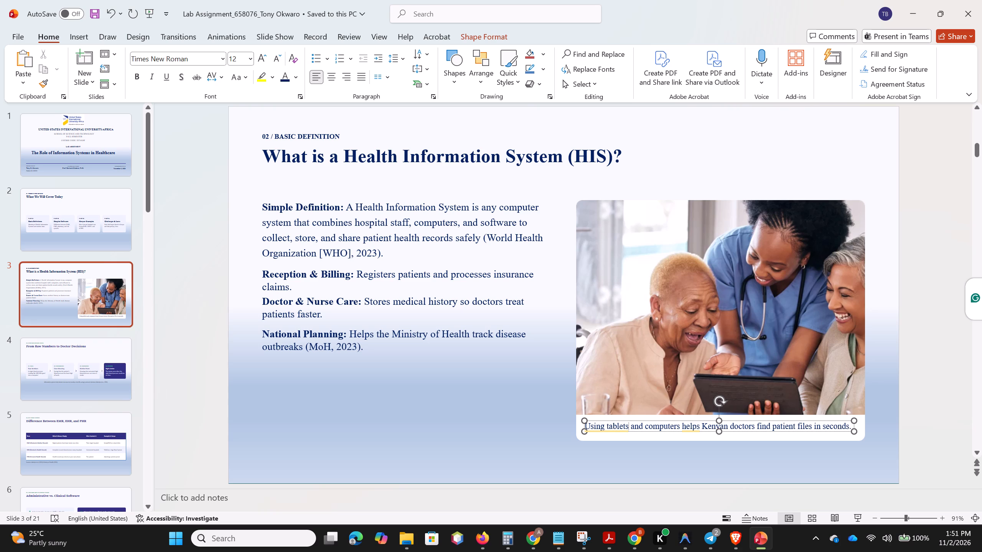
{"action": "left_click", "coordinate": [687, 299]}
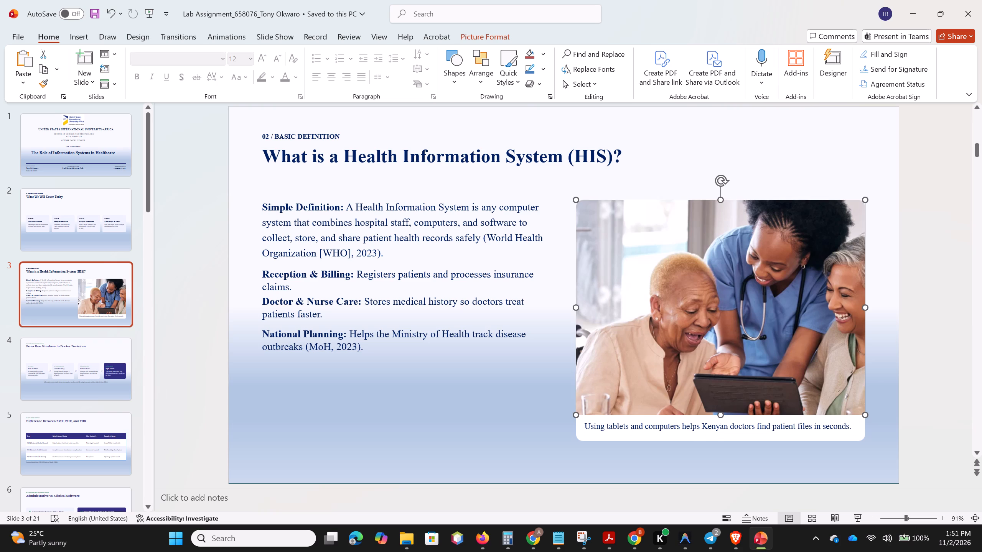
{"action": "left_click", "coordinate": [719, 426]}
{"action": "key", "text": "ctrl+a"}
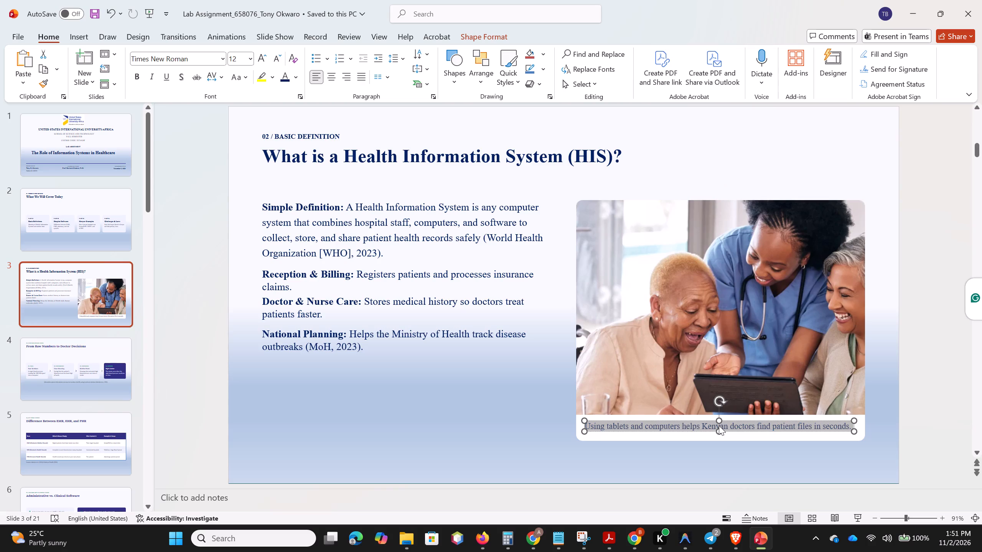
{"action": "key", "text": "ctrl+c"}
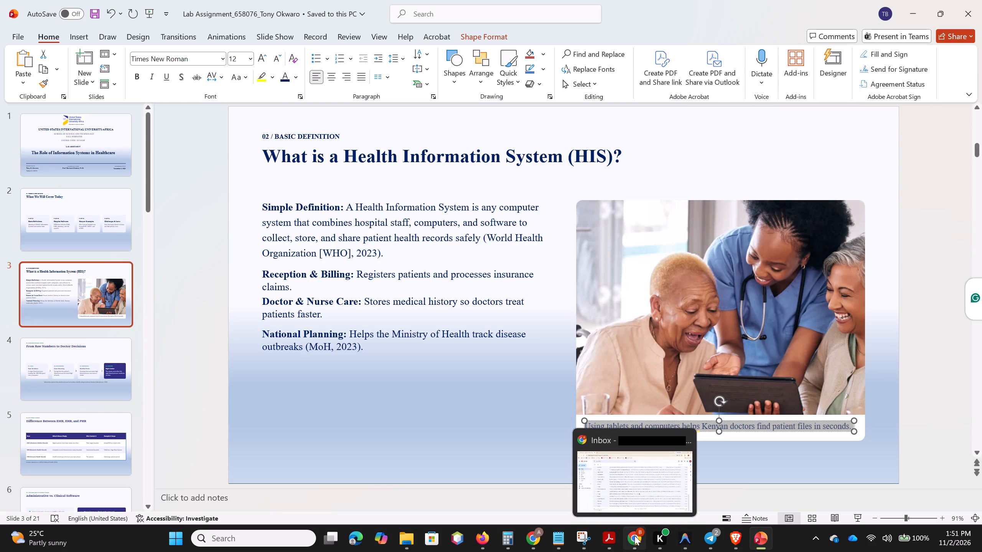
Switch to the Brave browser and search Google Images in a new tab for the copied caption text.
{"action": "left_click", "coordinate": [735, 542]}
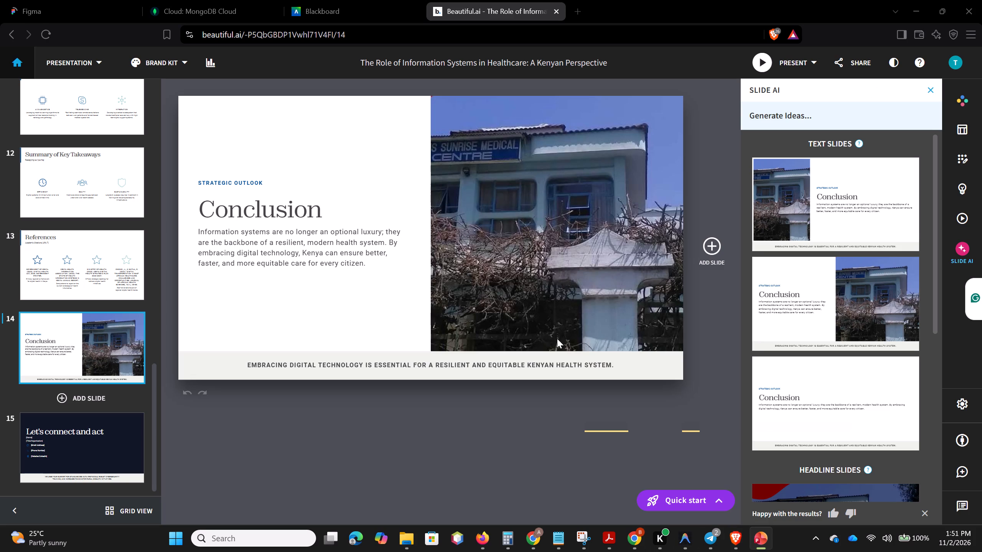
{"action": "left_click", "coordinate": [585, 10]}
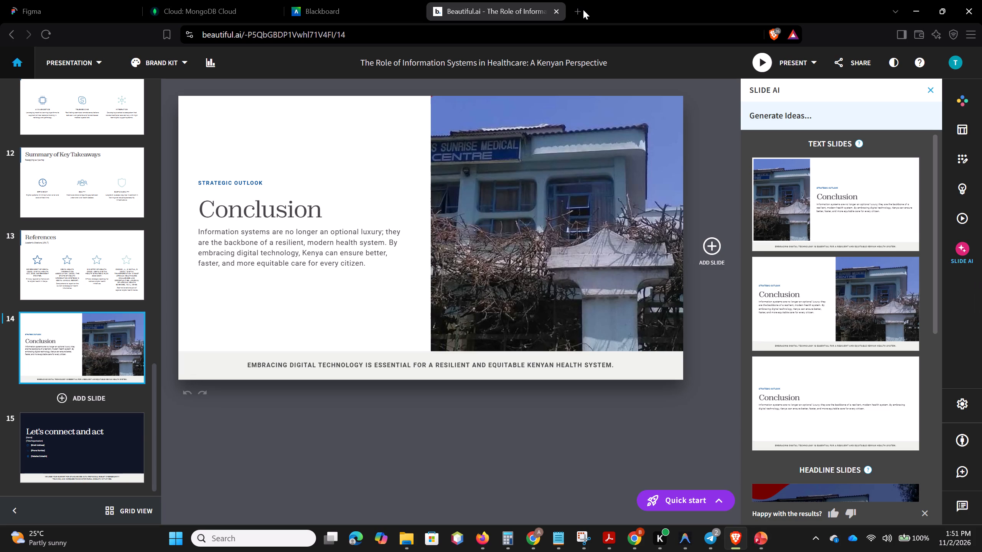
{"action": "left_click", "coordinate": [581, 10]}
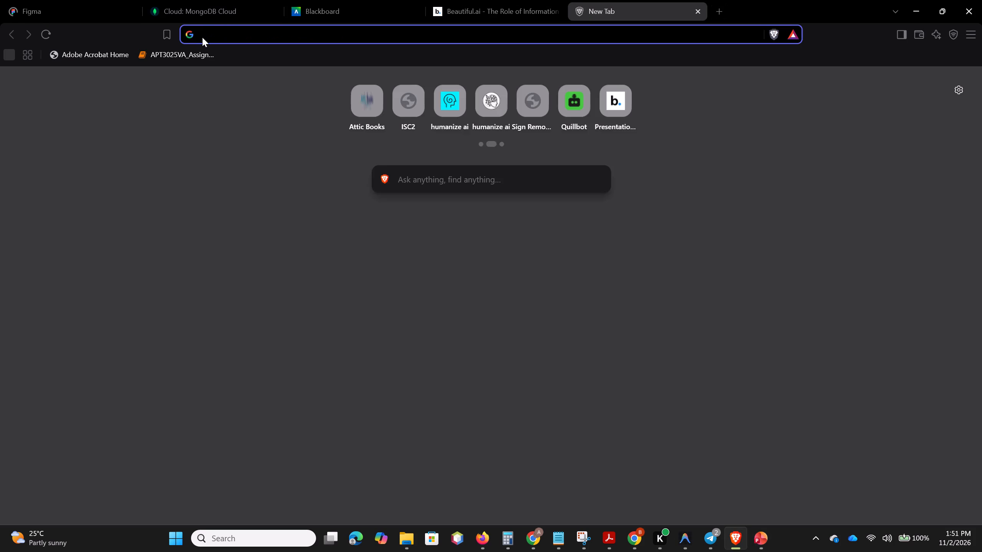
{"action": "key", "text": "ctrl+v"}
{"action": "key", "text": "Return"}
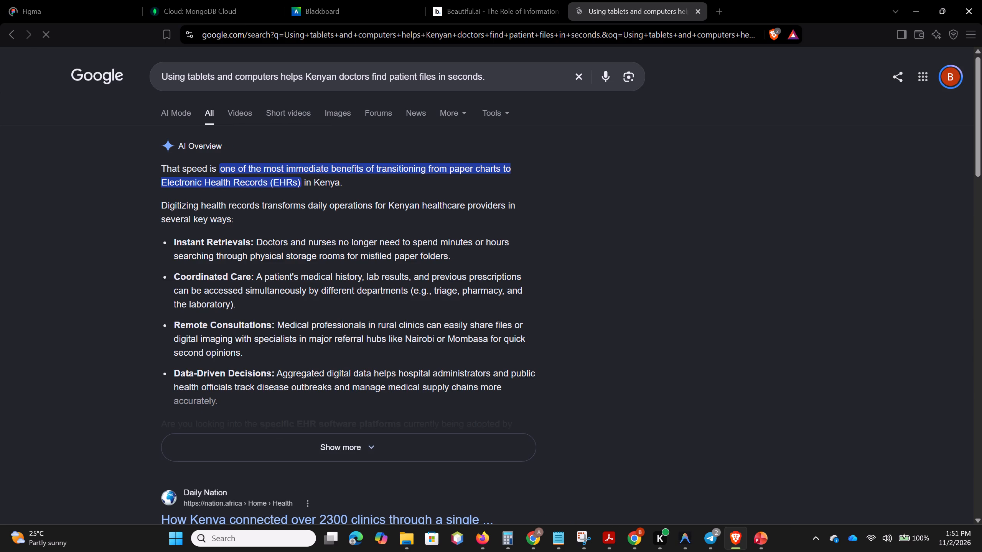
{"action": "left_click", "coordinate": [335, 110]}
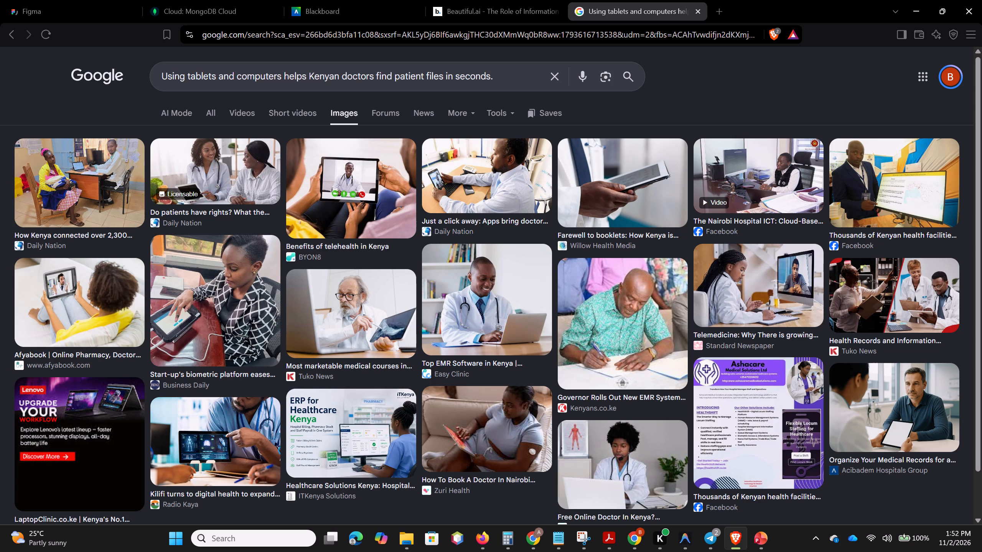
Examine the image results and the related images of the Daily Nation photo for a picture that suits the caption.
{"action": "scroll", "coordinate": [335, 110], "scroll_direction": "down", "scroll_amount": 2}
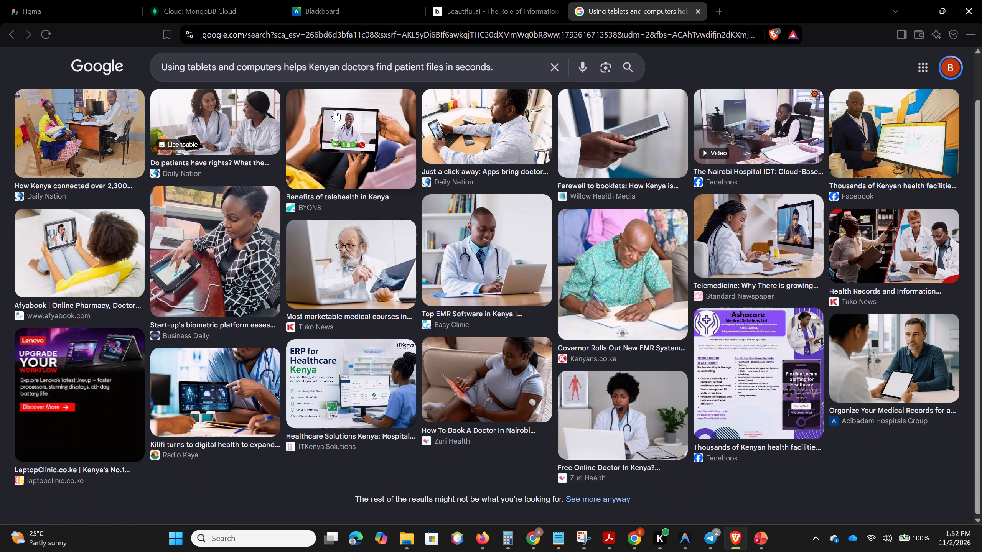
{"action": "scroll", "coordinate": [335, 110], "scroll_direction": "down", "scroll_amount": 2}
{"action": "scroll", "coordinate": [335, 110], "scroll_direction": "up", "scroll_amount": 2}
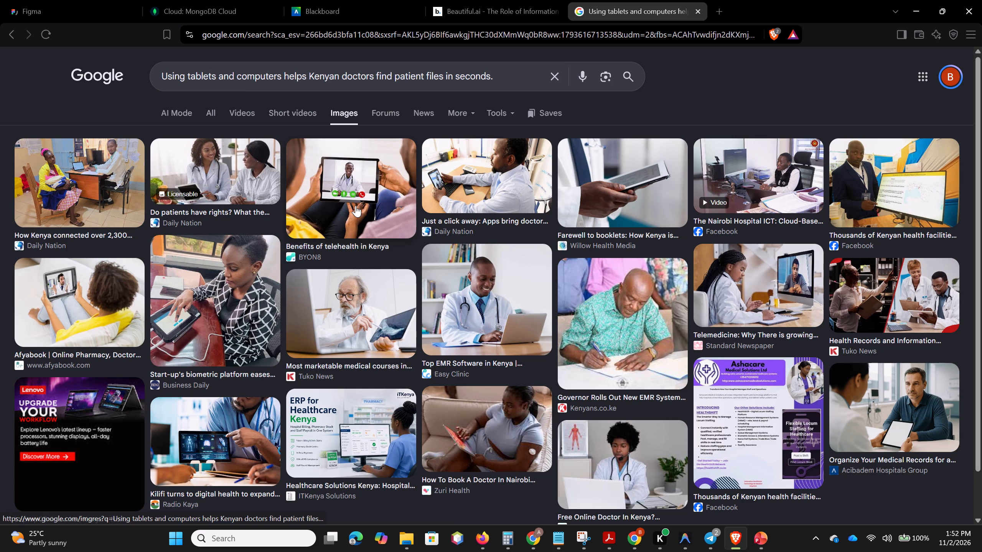
{"action": "left_click", "coordinate": [229, 167]}
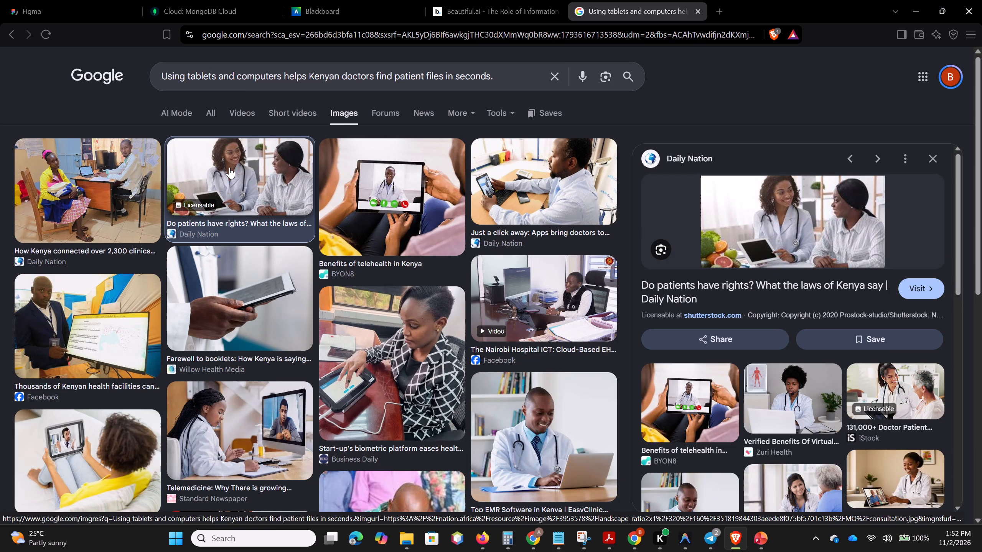
{"action": "scroll", "coordinate": [844, 390], "scroll_direction": "down", "scroll_amount": 2}
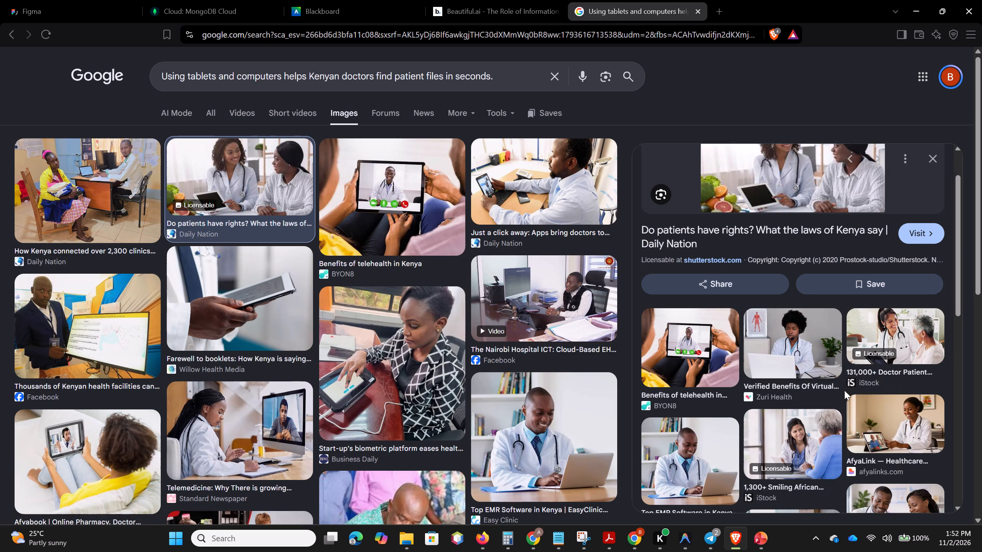
{"action": "scroll", "coordinate": [844, 390], "scroll_direction": "down", "scroll_amount": 1}
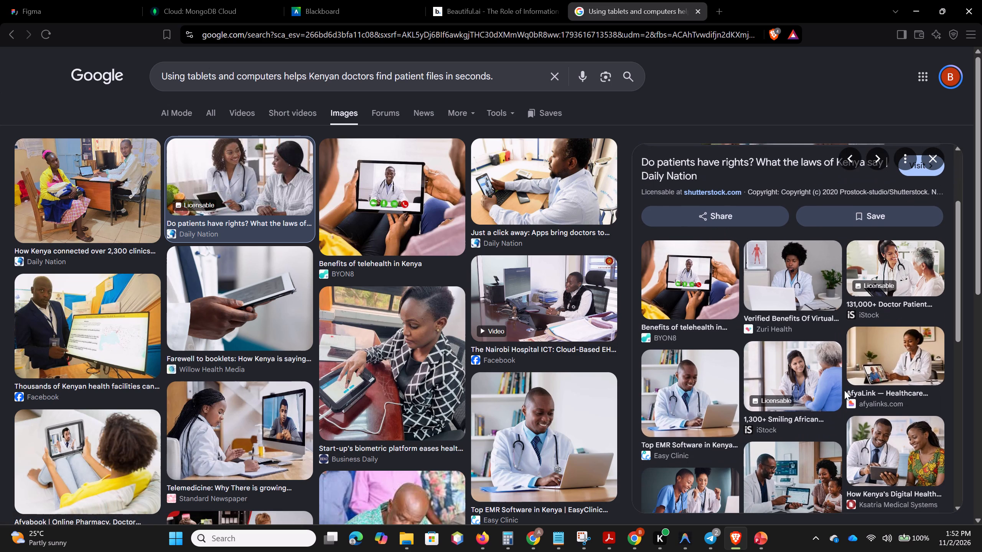
{"action": "scroll", "coordinate": [844, 390], "scroll_direction": "up", "scroll_amount": 3}
{"action": "scroll", "coordinate": [844, 390], "scroll_direction": "down", "scroll_amount": 3}
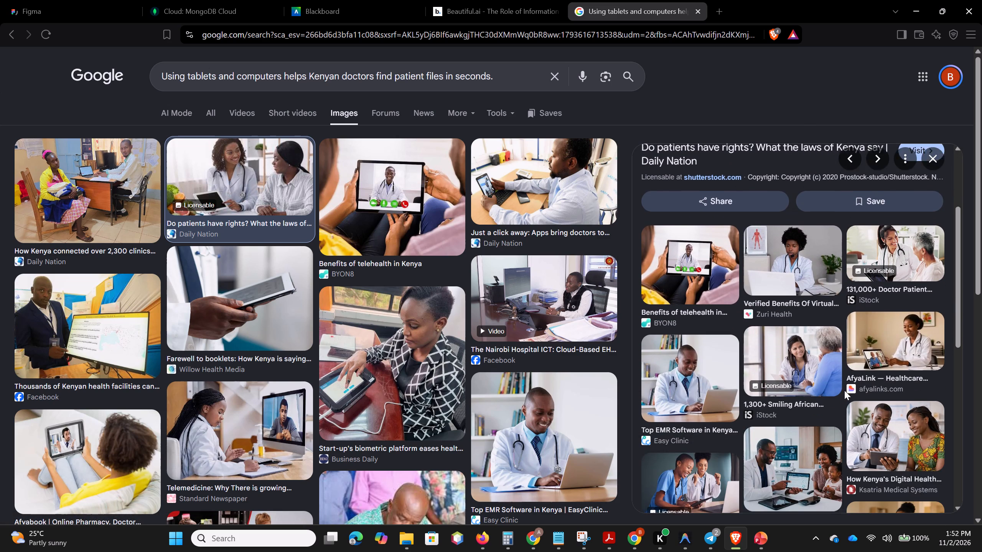
{"action": "scroll", "coordinate": [844, 390], "scroll_direction": "down", "scroll_amount": 1}
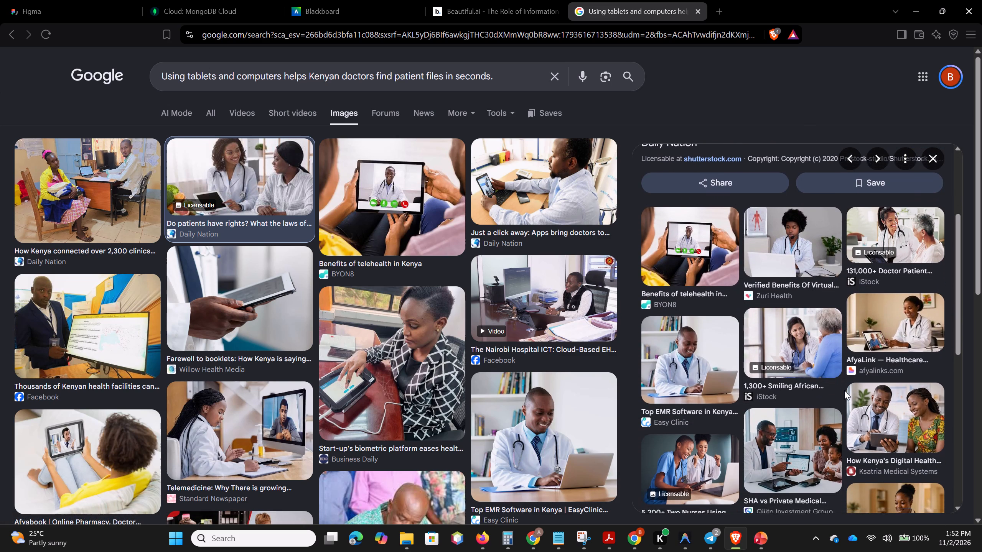
{"action": "scroll", "coordinate": [844, 390], "scroll_direction": "down", "scroll_amount": 1}
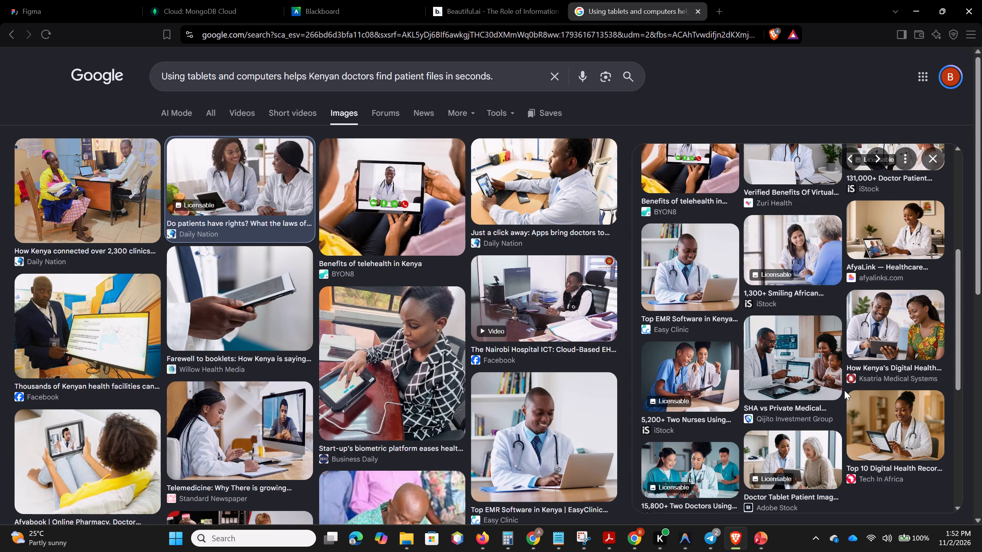
{"action": "scroll", "coordinate": [844, 390], "scroll_direction": "down", "scroll_amount": 1}
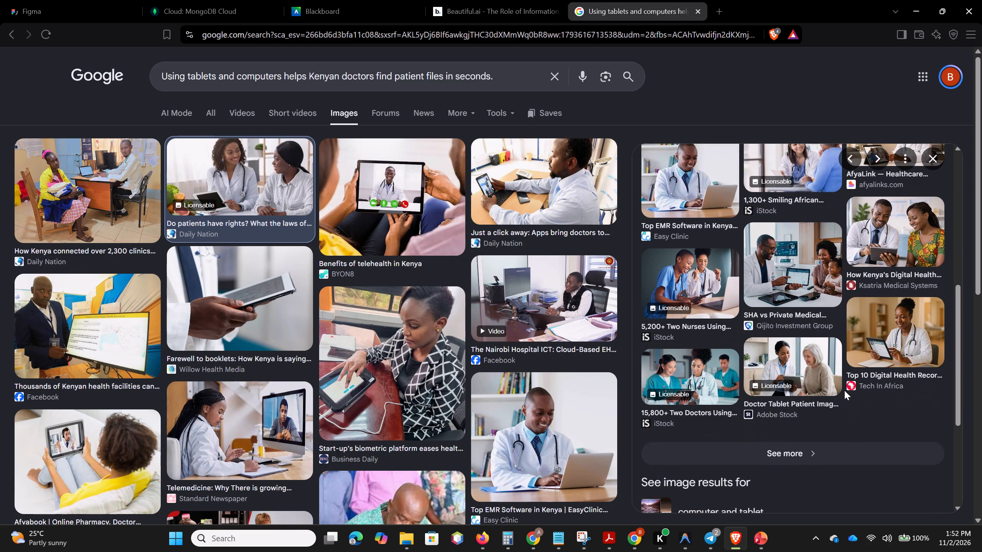
{"action": "scroll", "coordinate": [844, 390], "scroll_direction": "up", "scroll_amount": 5}
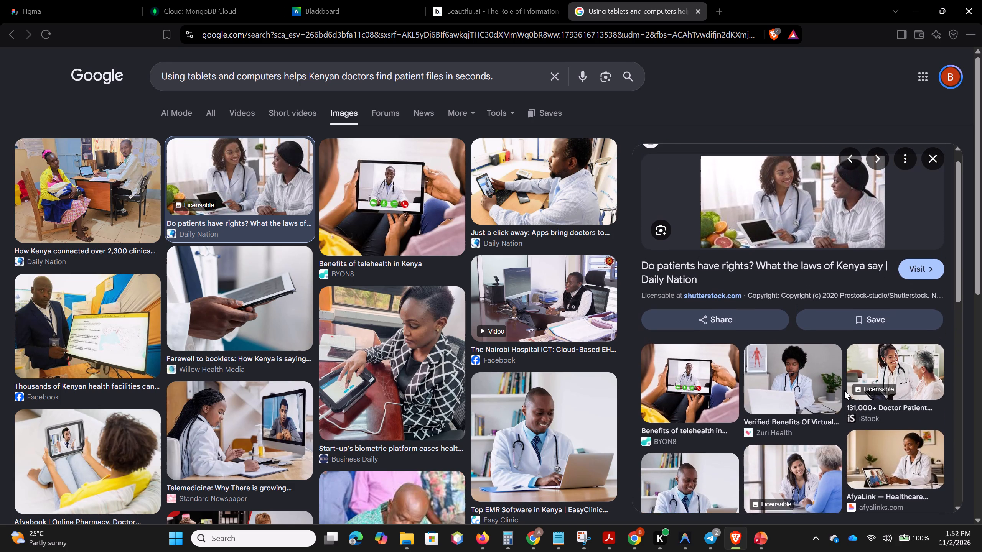
Browse the enlarged results to the Willow Health Media photo of hands holding a tablet and copy that image.
{"action": "left_click", "coordinate": [883, 156]}
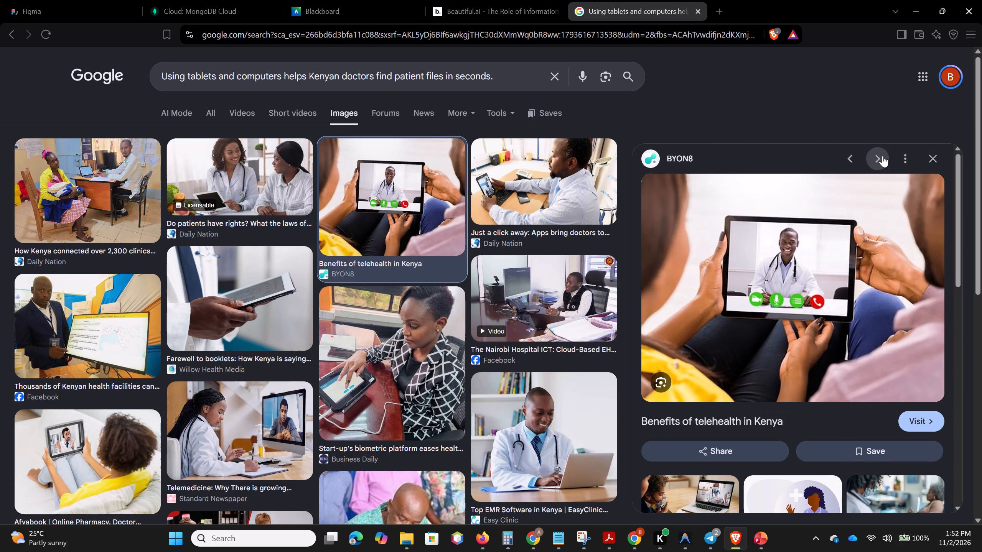
{"action": "left_click", "coordinate": [883, 156]}
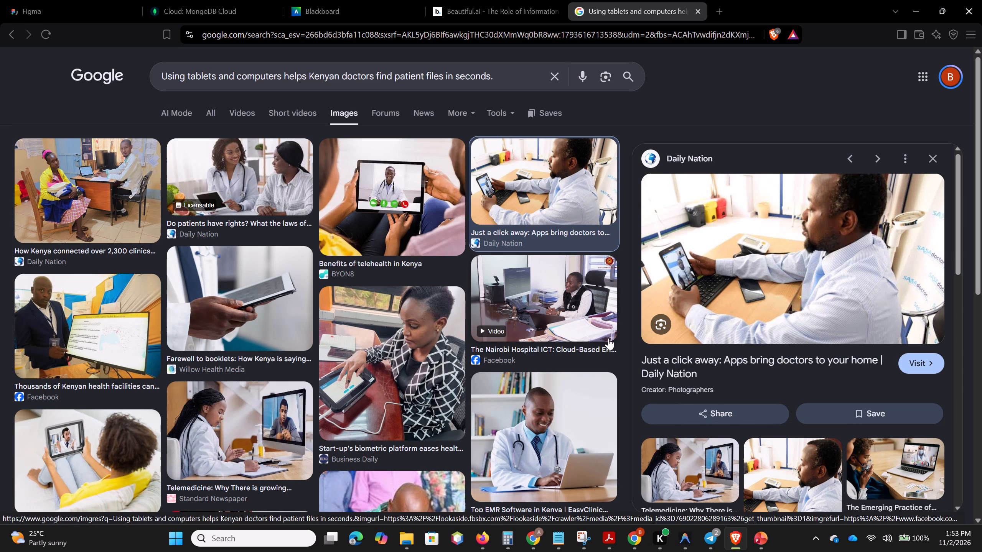
{"action": "left_click", "coordinate": [876, 164]}
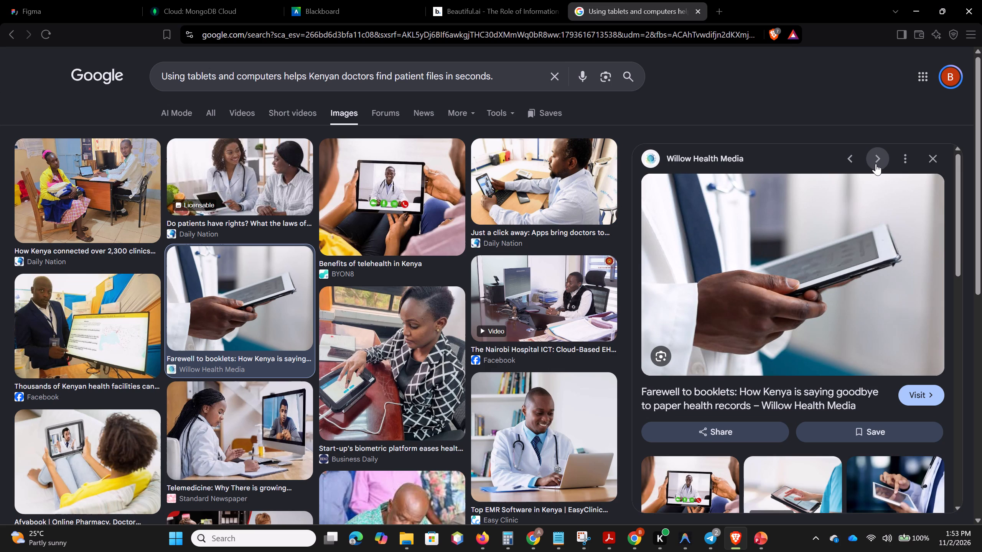
{"action": "right_click", "coordinate": [786, 273]}
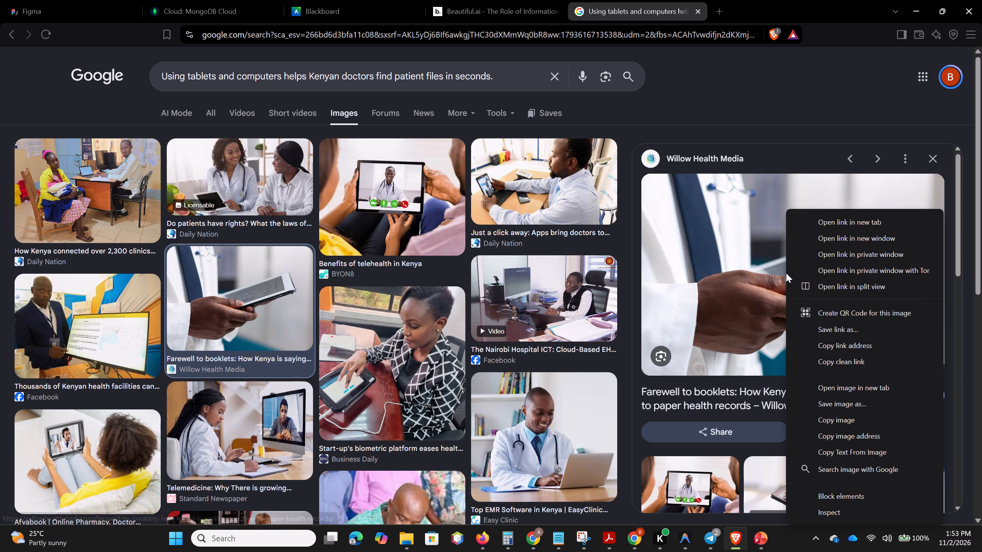
{"action": "left_click", "coordinate": [849, 424]}
Switch back to PowerPoint and move the existing photo on slide 3 off its white card, onto the body text area.
{"action": "left_click", "coordinate": [766, 543]}
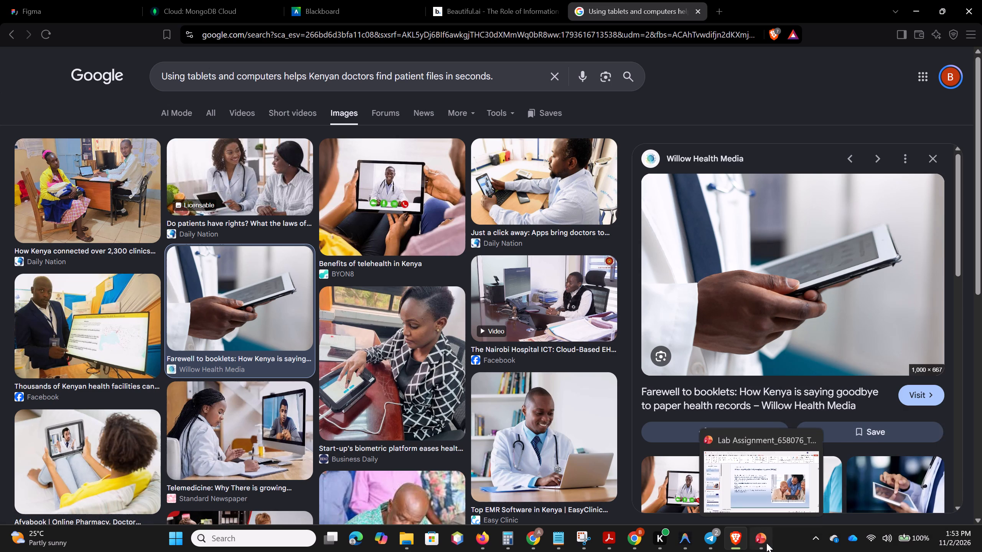
{"action": "left_click", "coordinate": [740, 297]}
{"action": "left_click_drag", "start_coordinate": [740, 297], "coordinate": [740, 295]}
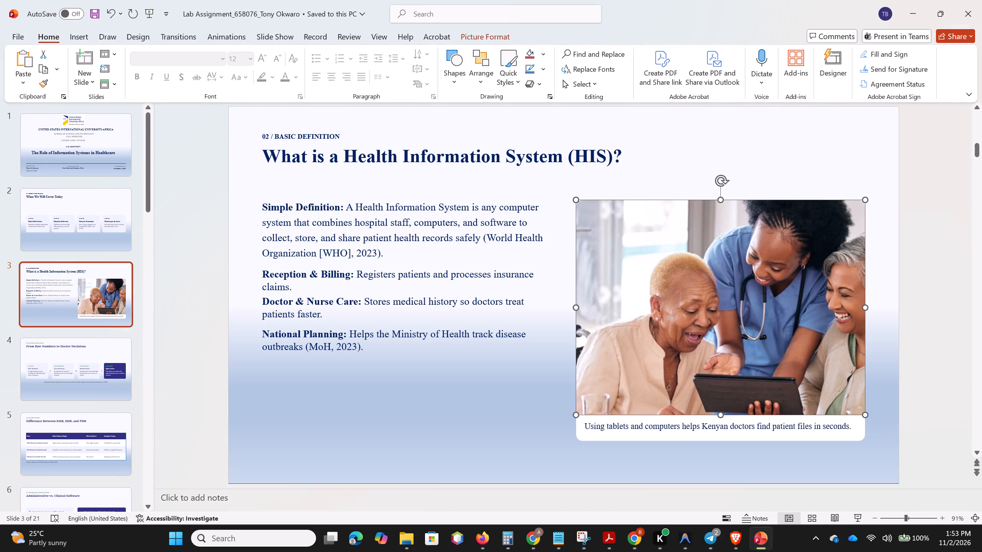
{"action": "left_click_drag", "start_coordinate": [740, 295], "coordinate": [752, 278]}
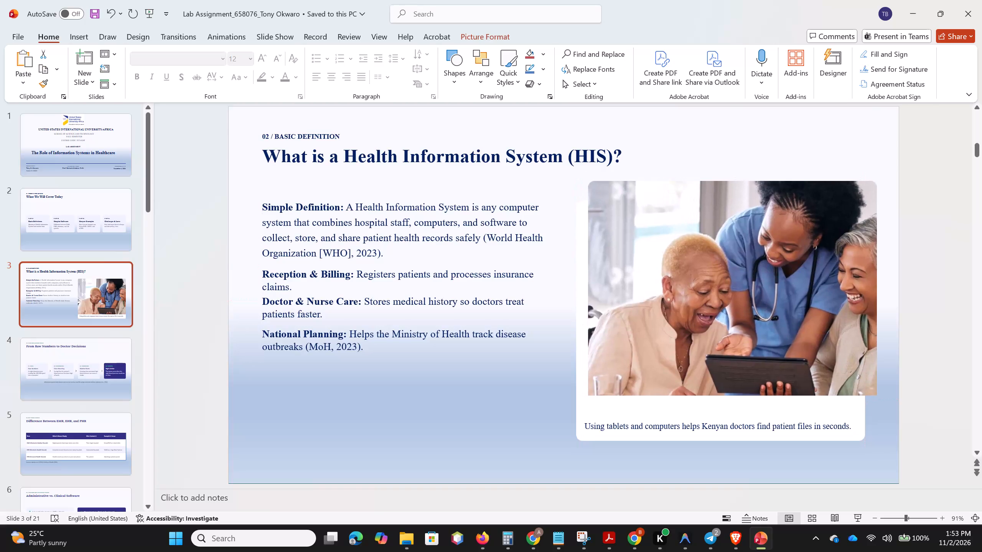
{"action": "left_click_drag", "start_coordinate": [752, 278], "coordinate": [397, 350]}
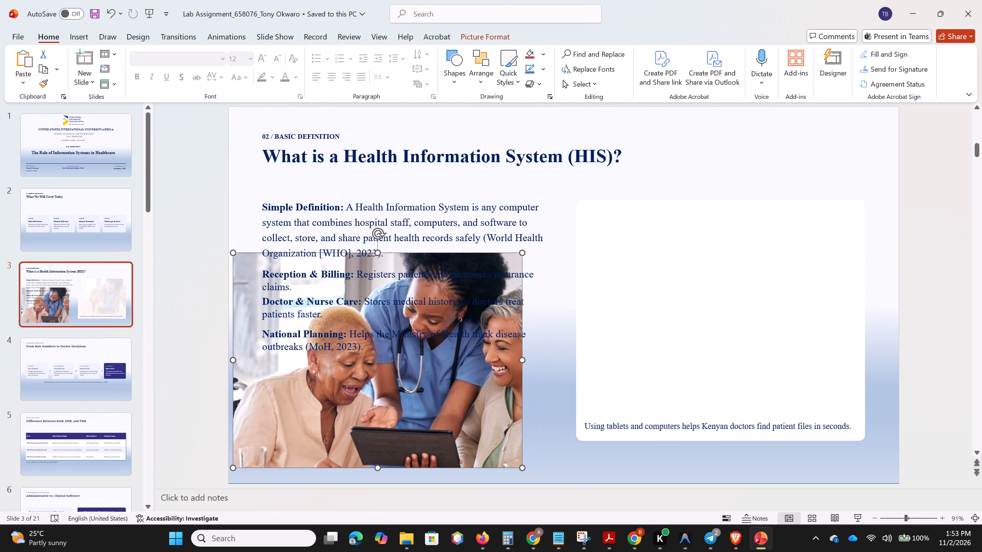
Paste the copied tablet photo on slide 3, shrink it to about the white card's width and place it above the caption.
{"action": "left_click", "coordinate": [724, 296]}
{"action": "key", "text": "ctrl+v"}
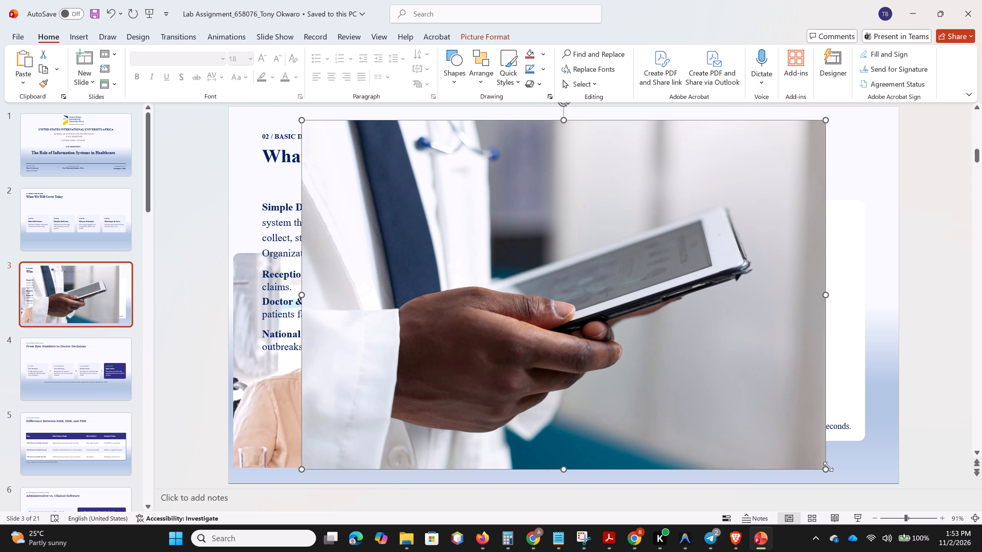
{"action": "left_click_drag", "start_coordinate": [827, 472], "coordinate": [609, 309]}
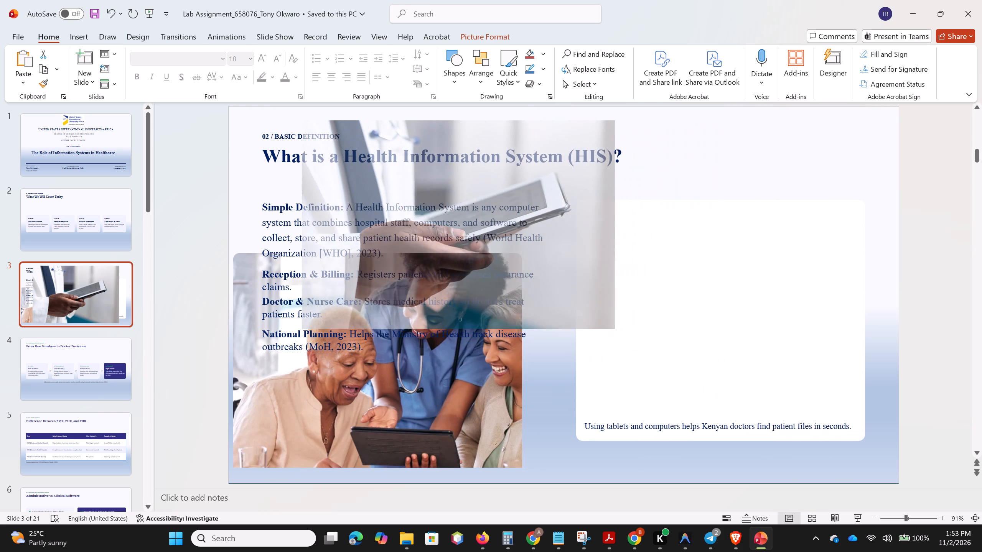
{"action": "left_click_drag", "start_coordinate": [609, 309], "coordinate": [598, 304]}
{"action": "left_click_drag", "start_coordinate": [506, 224], "coordinate": [786, 302]}
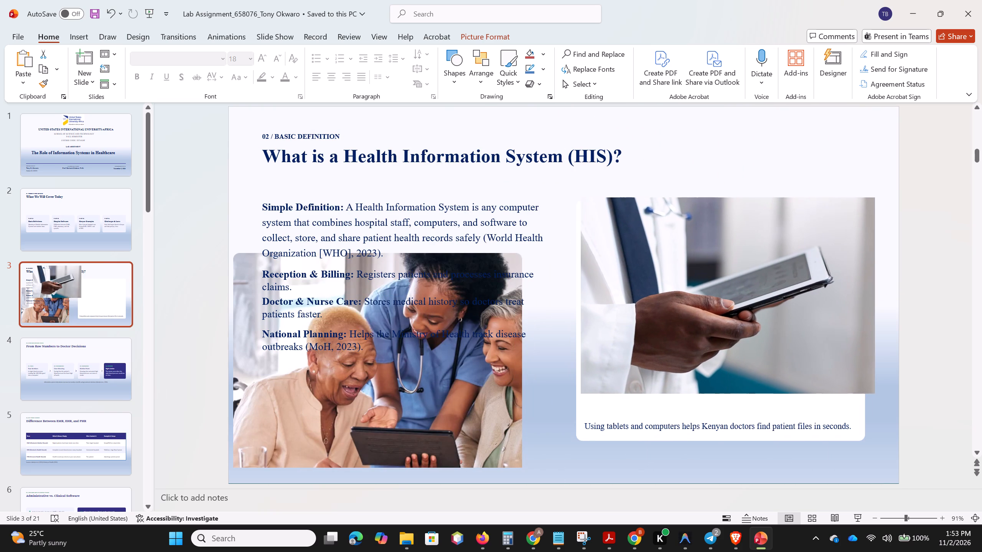
{"action": "left_click_drag", "start_coordinate": [786, 302], "coordinate": [784, 306]}
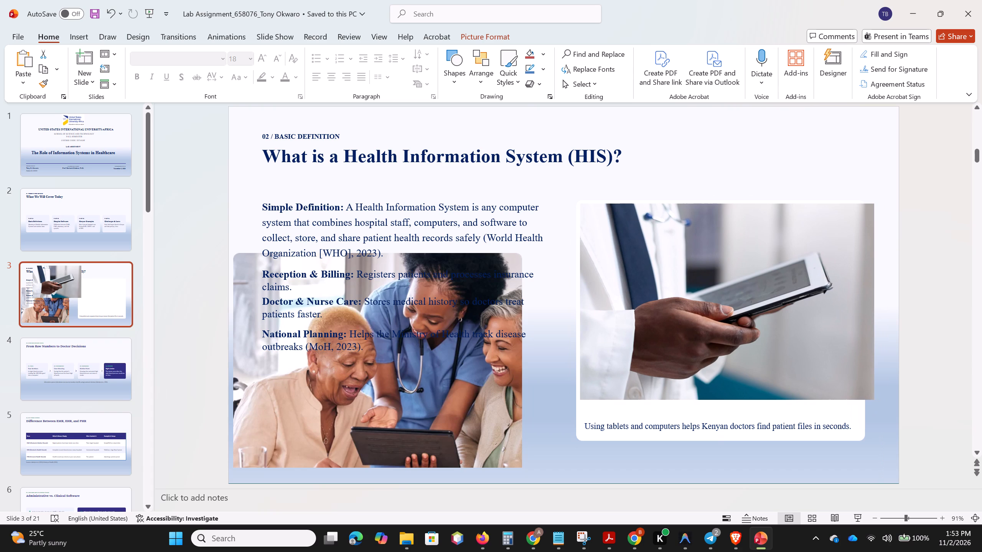
{"action": "left_click_drag", "start_coordinate": [784, 306], "coordinate": [776, 307]}
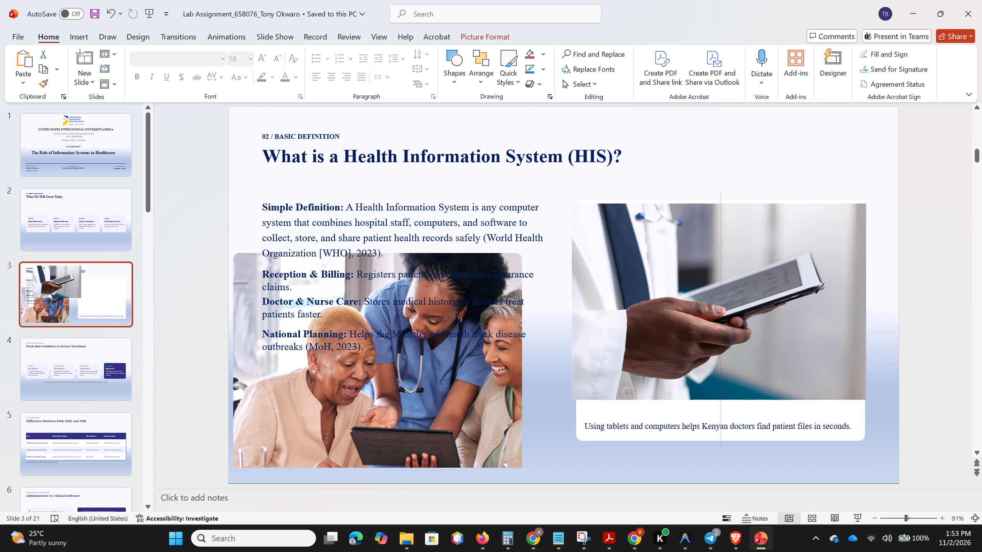
{"action": "left_click_drag", "start_coordinate": [776, 307], "coordinate": [776, 307]}
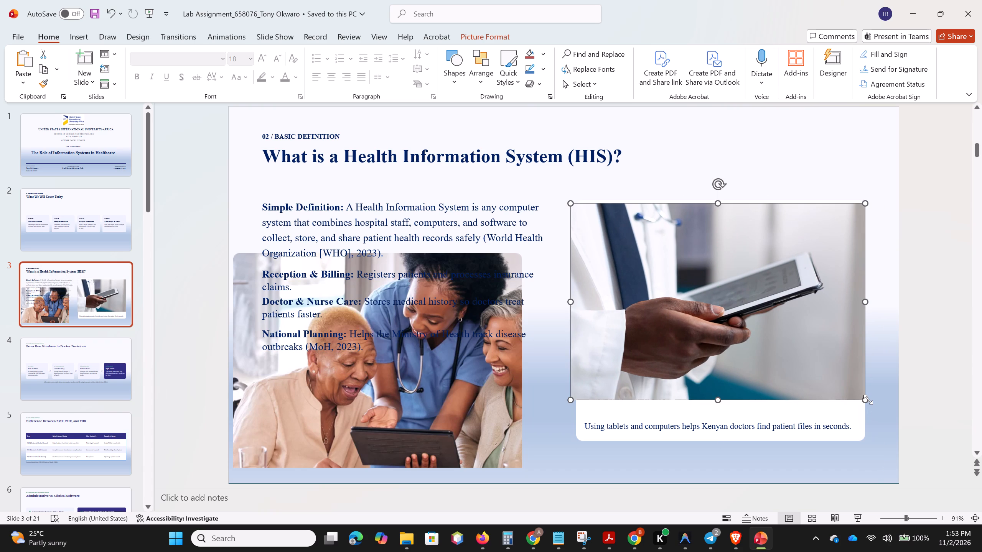
Shrink the tablet photo slightly to match the white card's width and align it with both sides of the card.
{"action": "left_click_drag", "start_coordinate": [868, 399], "coordinate": [862, 398]}
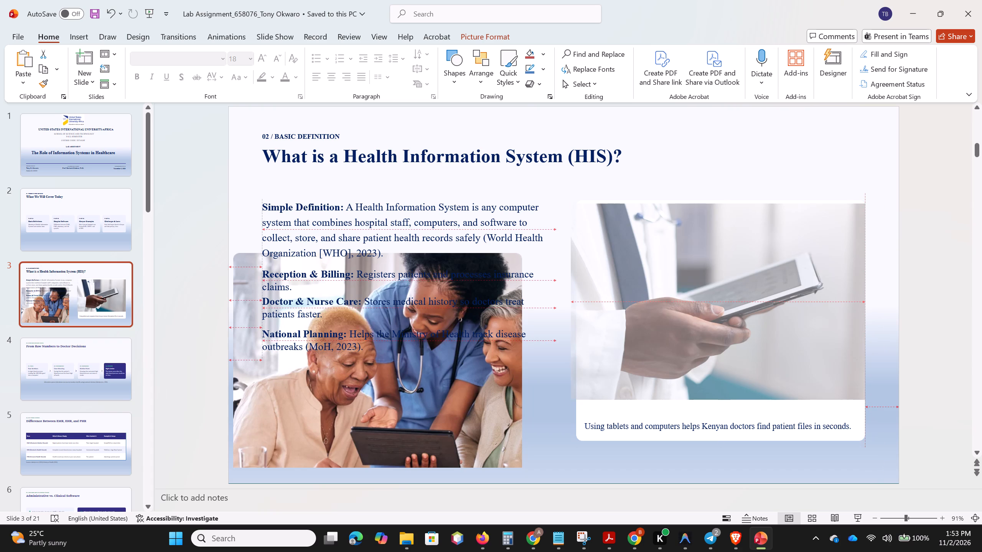
{"action": "left_click_drag", "start_coordinate": [862, 398], "coordinate": [860, 396]}
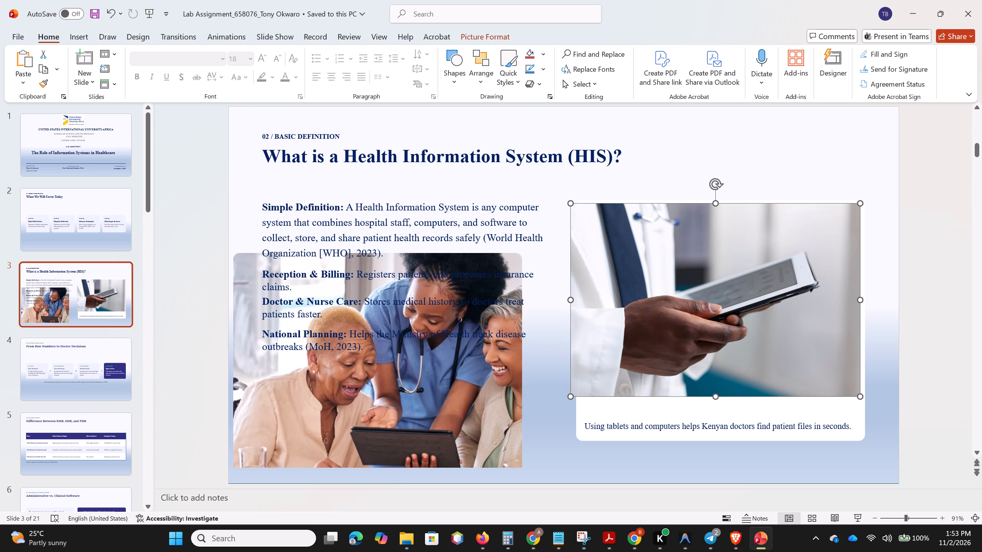
{"action": "left_click_drag", "start_coordinate": [820, 367], "coordinate": [829, 372]}
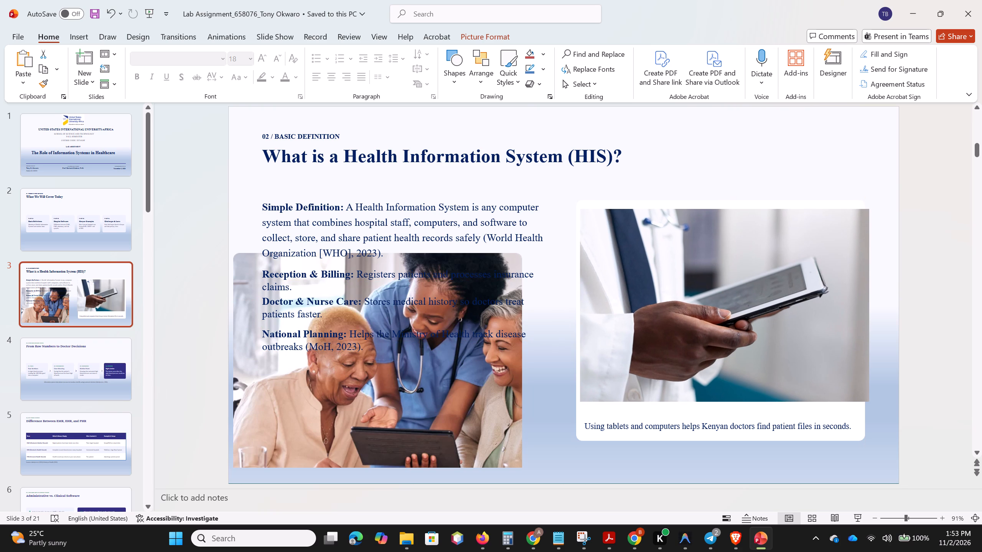
{"action": "left_click_drag", "start_coordinate": [829, 372], "coordinate": [827, 372]}
{"action": "left_click", "coordinate": [880, 382]}
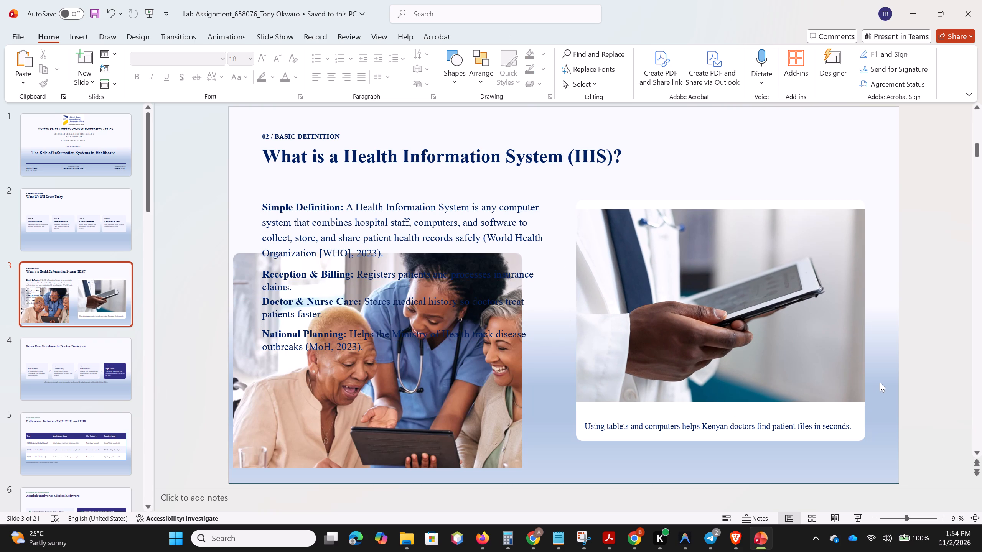
Stretch the tablet photo on slide 3 up to the white card's top edge and slightly down toward the caption.
{"action": "left_click", "coordinate": [774, 258]}
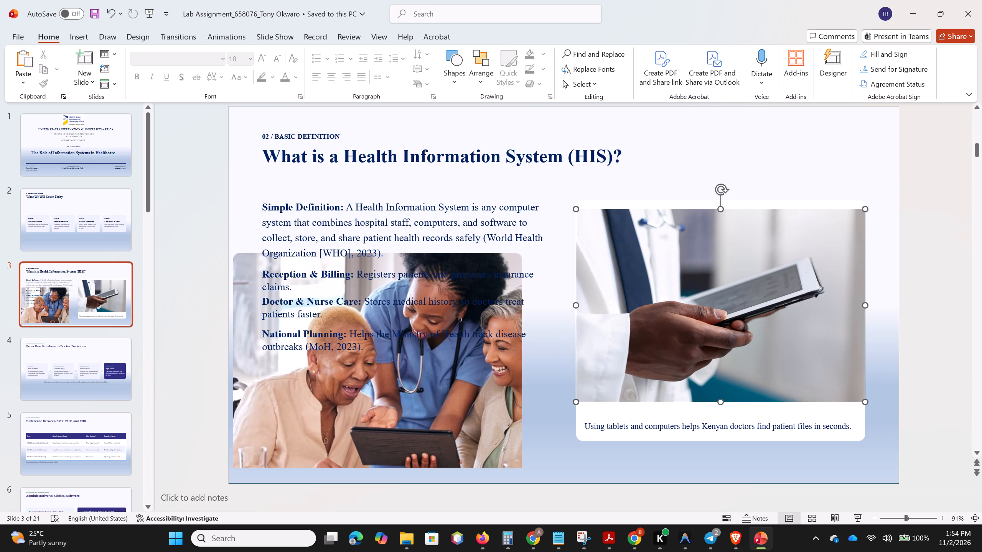
{"action": "left_click_drag", "start_coordinate": [721, 209], "coordinate": [721, 205]}
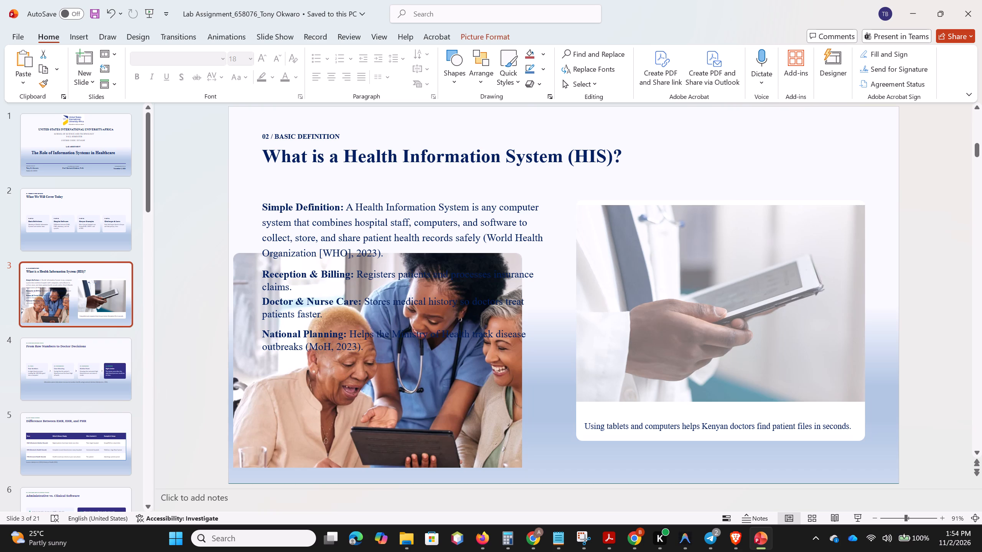
{"action": "left_click_drag", "start_coordinate": [721, 205], "coordinate": [721, 202]}
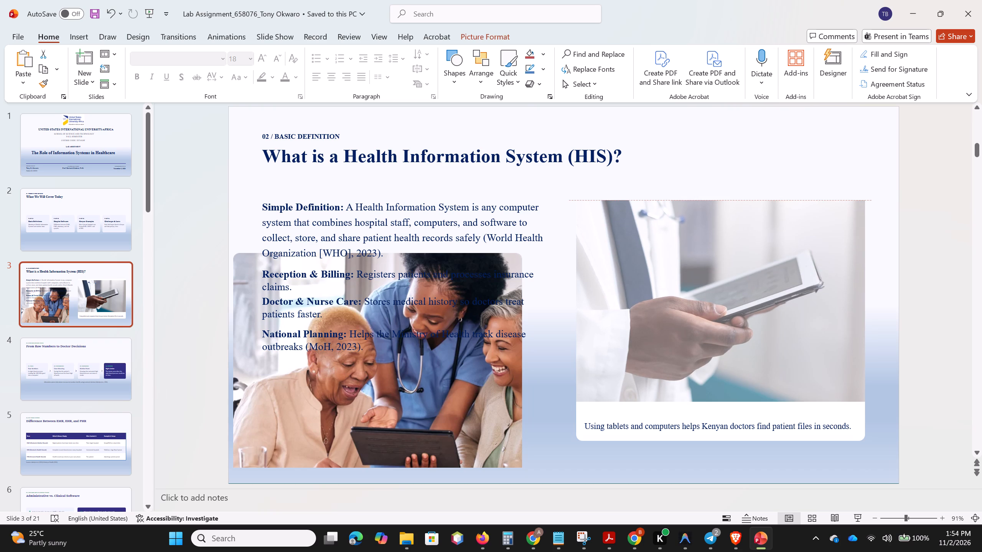
{"action": "left_click_drag", "start_coordinate": [721, 202], "coordinate": [721, 203]}
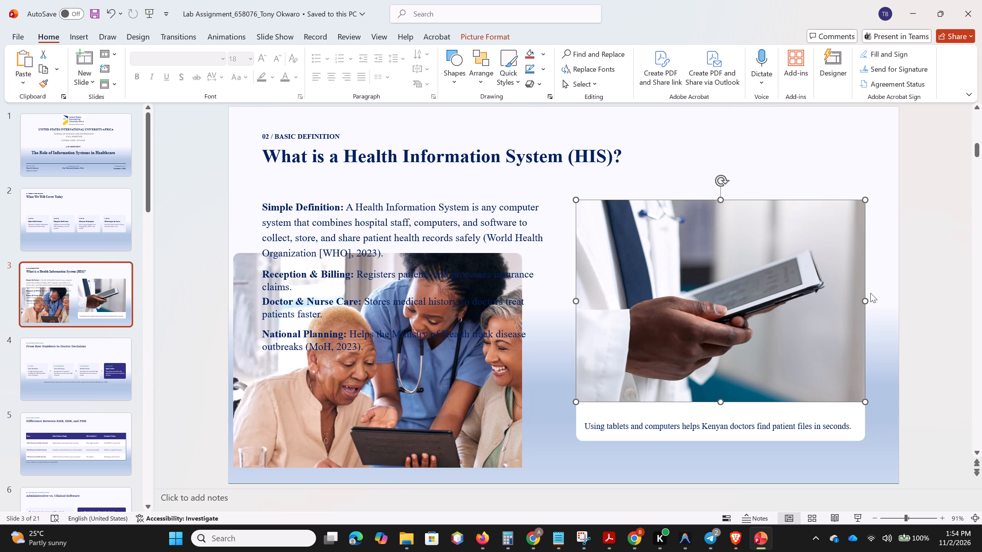
{"action": "right_click", "coordinate": [722, 223]}
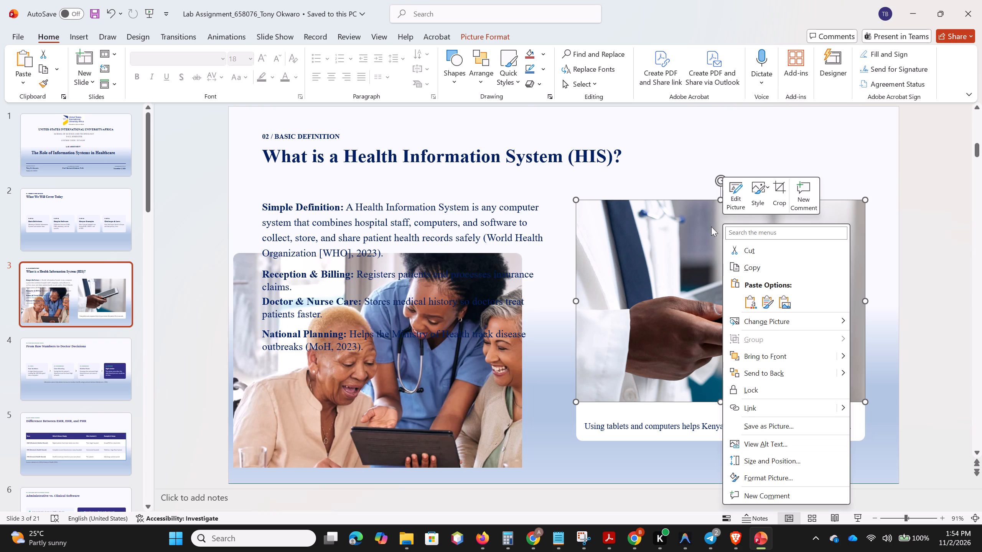
{"action": "left_click", "coordinate": [700, 229]}
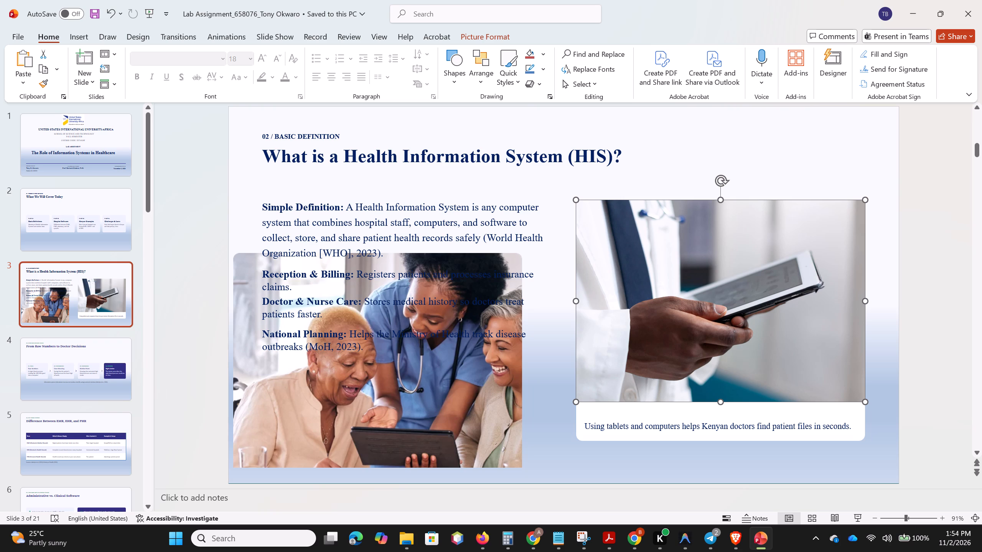
{"action": "left_click_drag", "start_coordinate": [722, 401], "coordinate": [722, 407]}
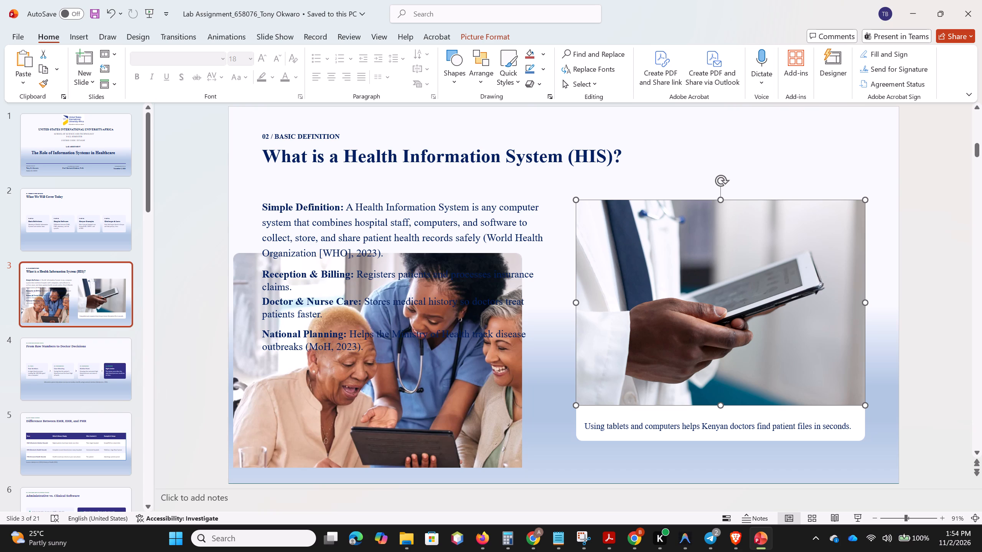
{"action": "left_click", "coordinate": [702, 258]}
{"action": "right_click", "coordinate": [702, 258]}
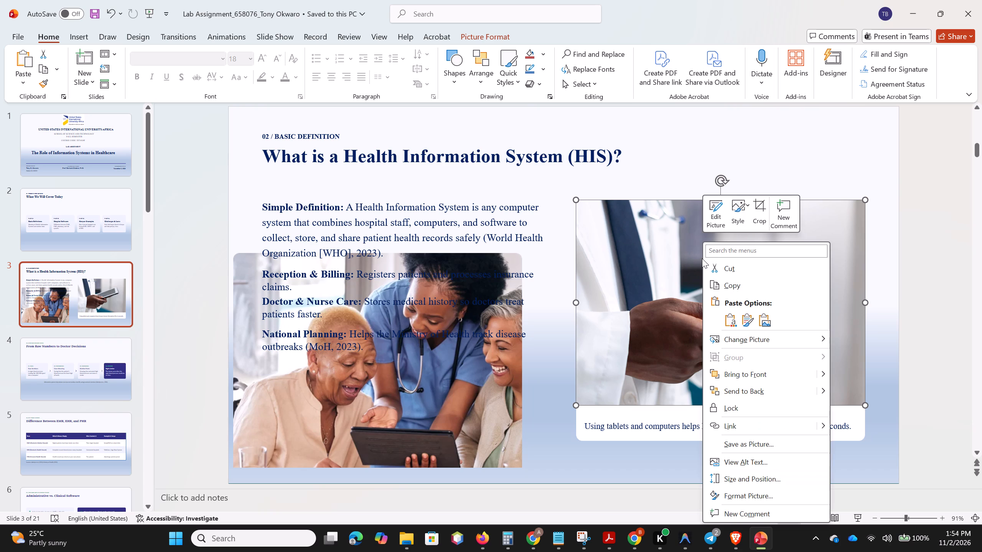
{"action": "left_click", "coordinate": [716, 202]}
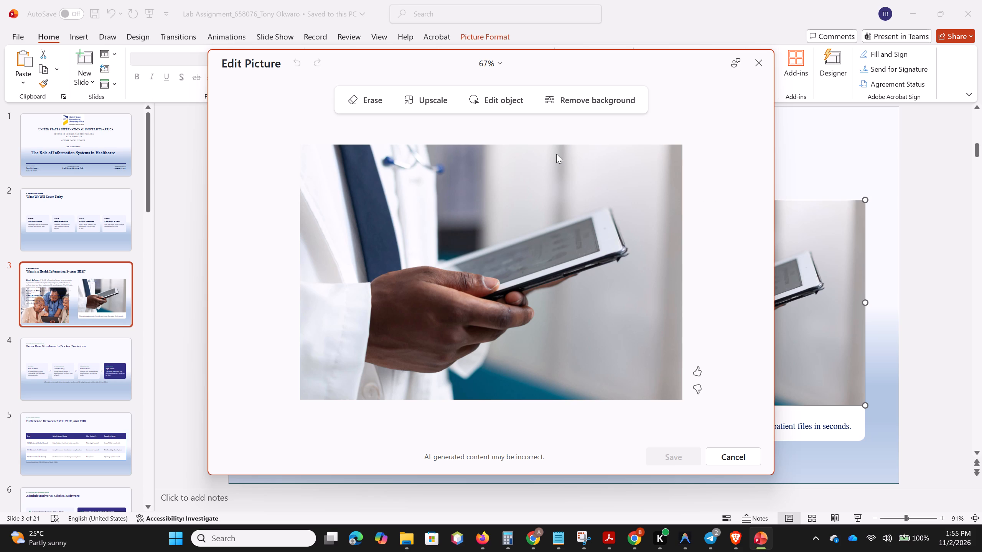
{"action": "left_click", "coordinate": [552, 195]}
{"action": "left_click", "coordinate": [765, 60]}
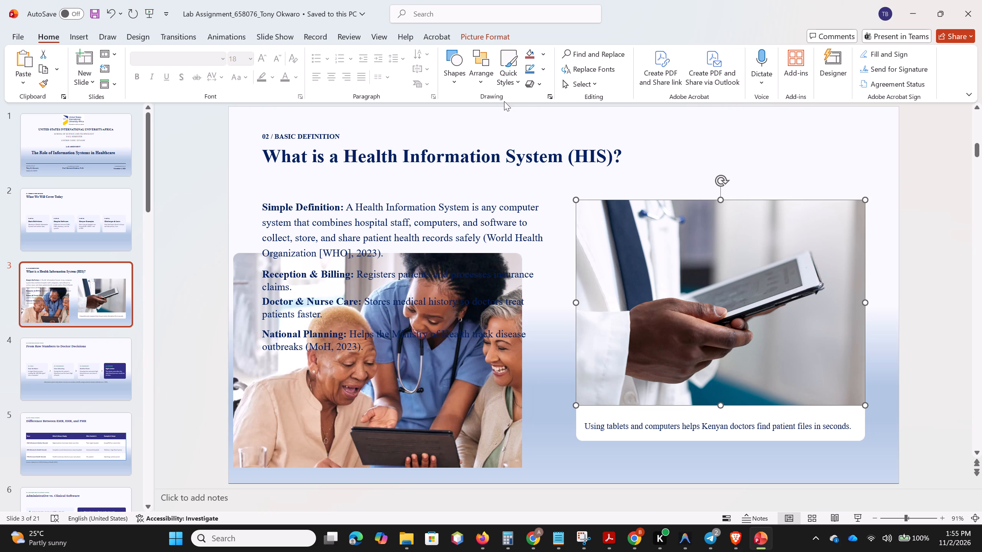
Try picture styles on the slide 3 tablet photo and settle on Reflected Rounded Rectangle.
{"action": "left_click", "coordinate": [494, 39]}
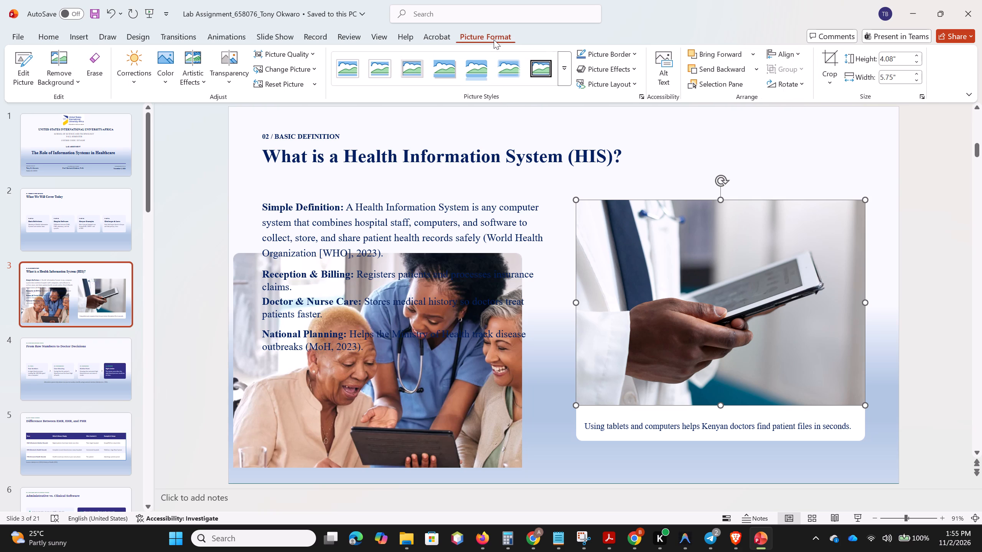
{"action": "left_click", "coordinate": [477, 71]}
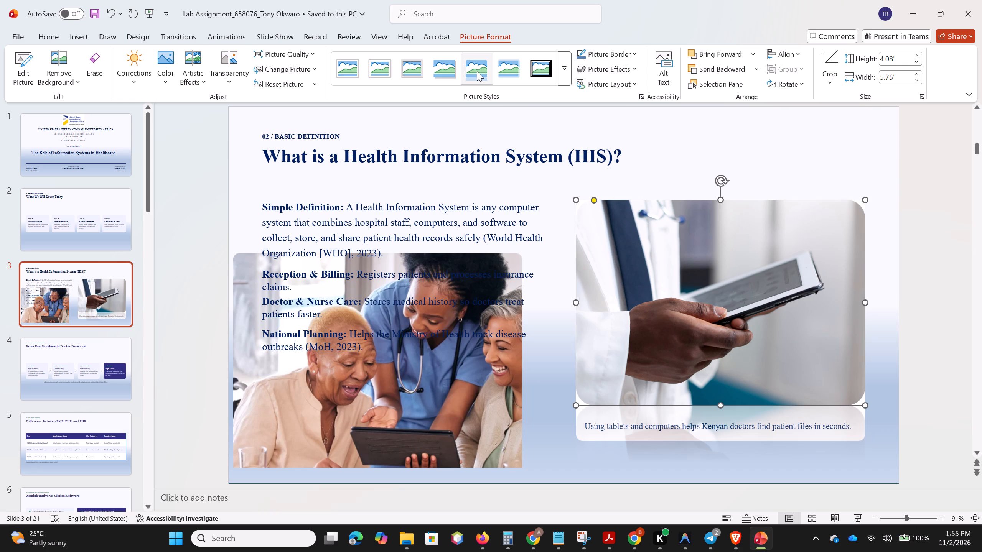
{"action": "left_click", "coordinate": [567, 74]}
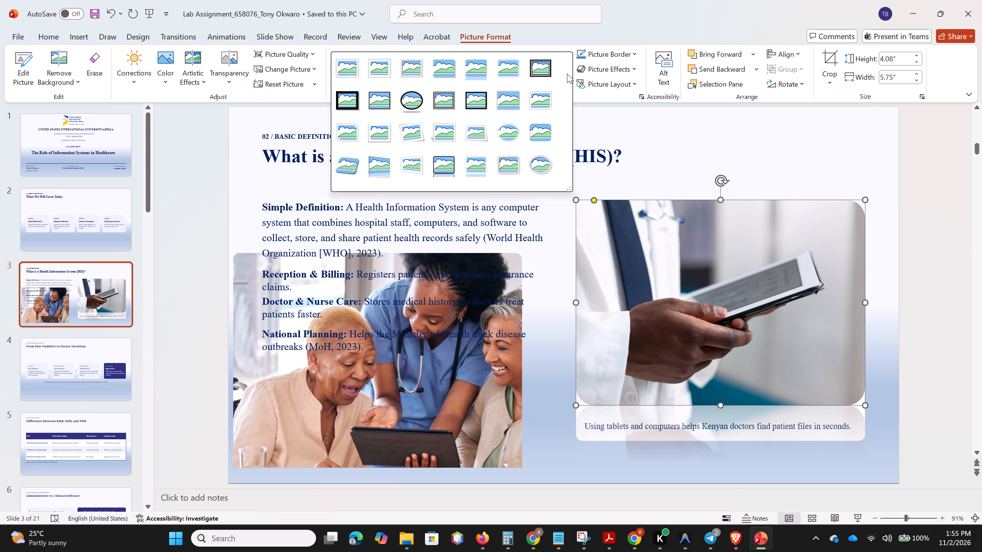
{"action": "left_click", "coordinate": [545, 122]}
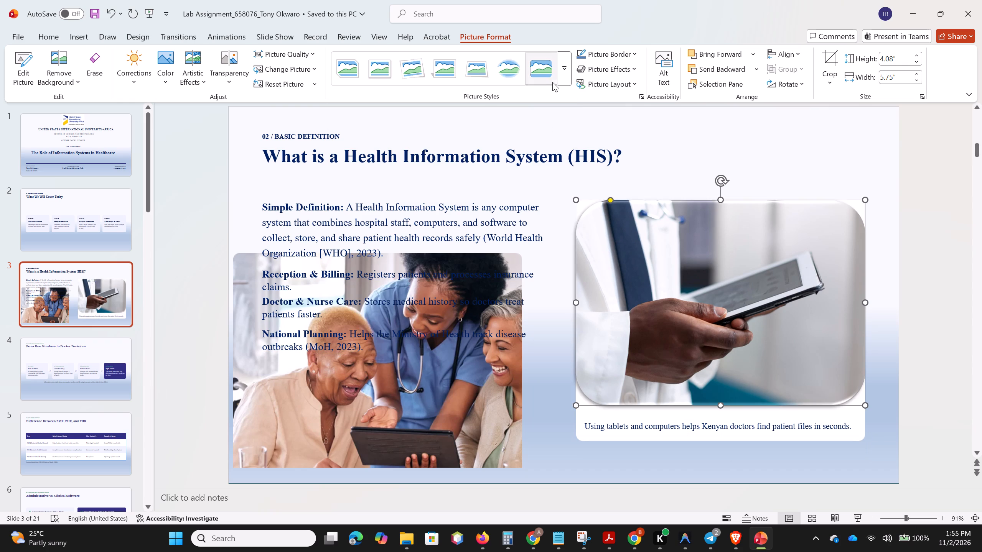
{"action": "left_click", "coordinate": [566, 75]}
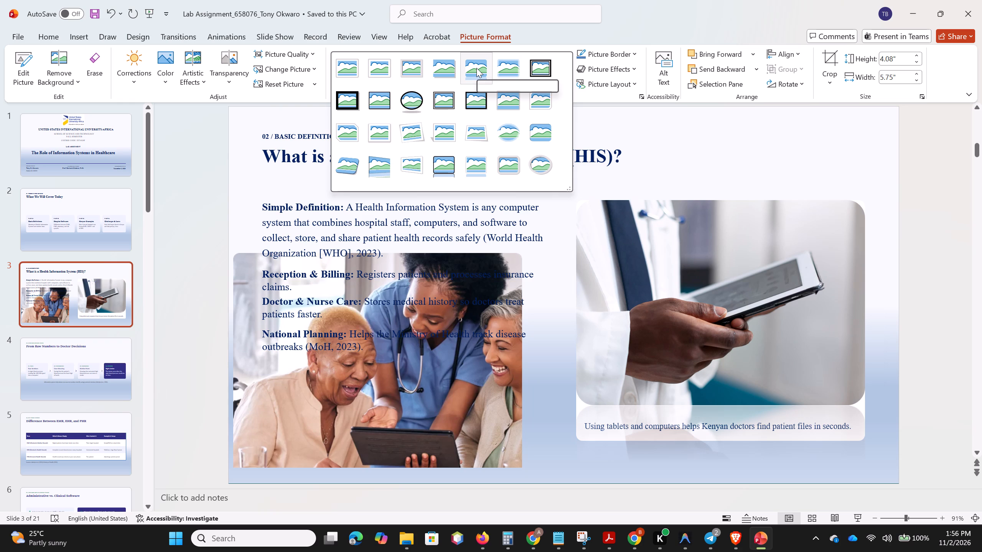
{"action": "scroll", "coordinate": [481, 110], "scroll_direction": "down", "scroll_amount": 2}
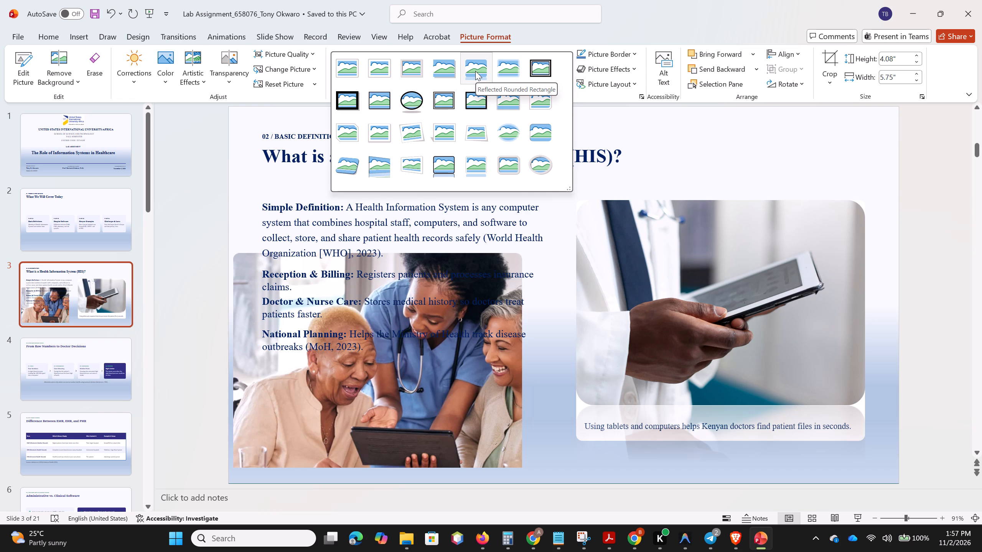
{"action": "left_click", "coordinate": [475, 71]}
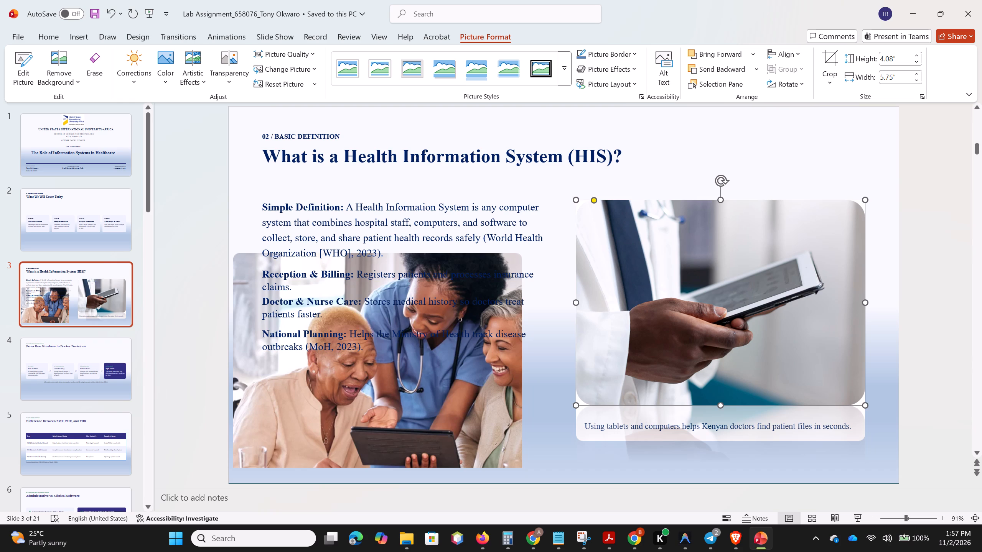
{"action": "left_click", "coordinate": [863, 405]}
{"action": "left_click", "coordinate": [892, 375]}
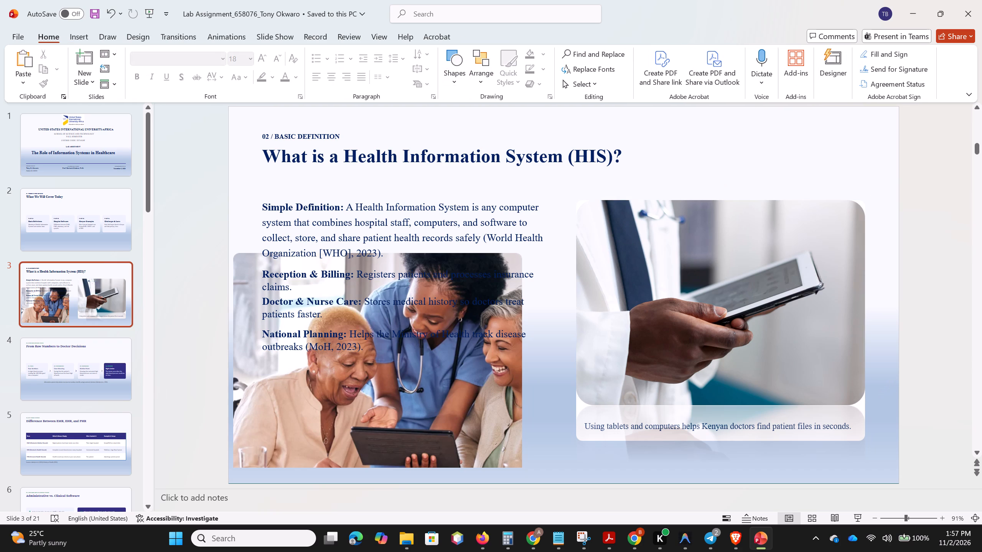
{"action": "left_click", "coordinate": [577, 404]}
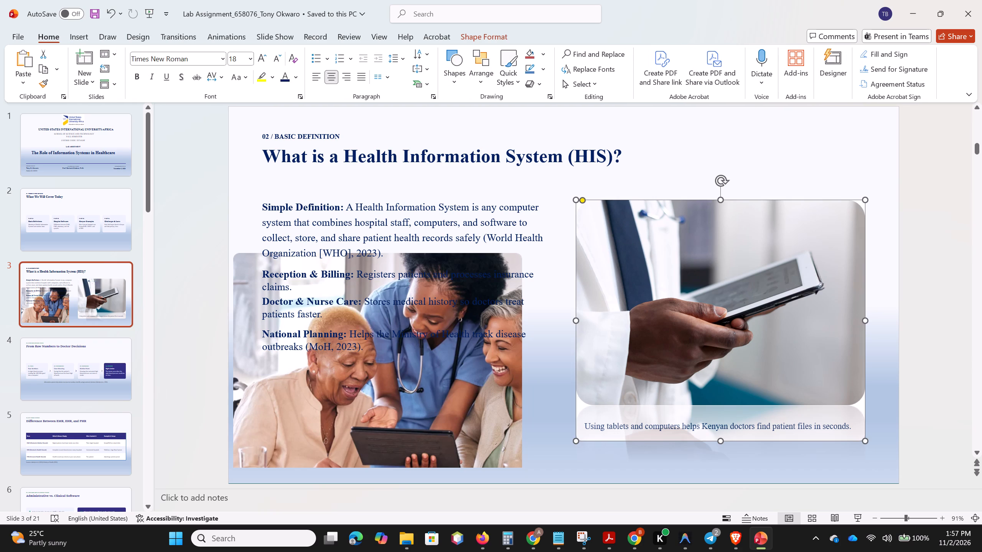
{"action": "left_click", "coordinate": [575, 198]}
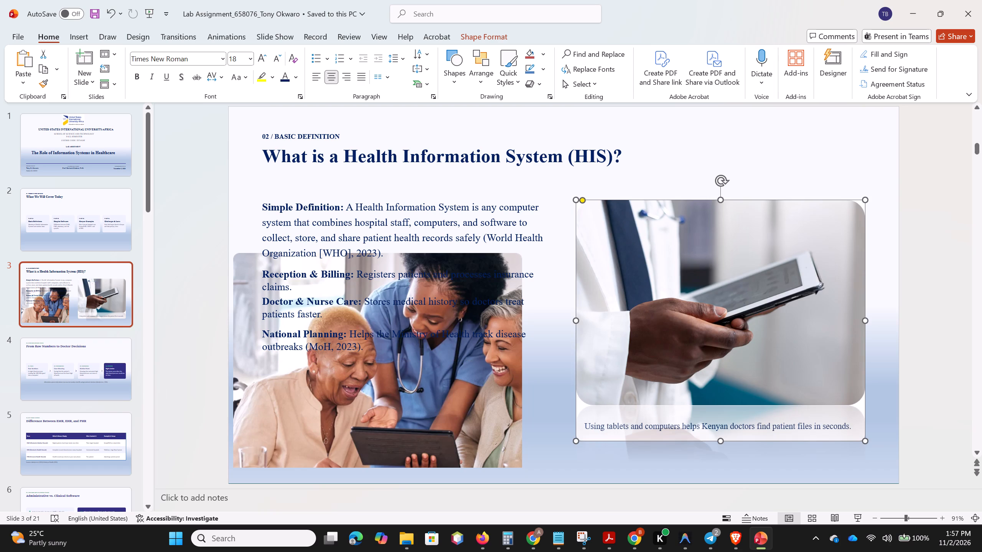
Cut the old photo of the nurse with two women off the body text on slide 3.
{"action": "left_click", "coordinate": [550, 273]}
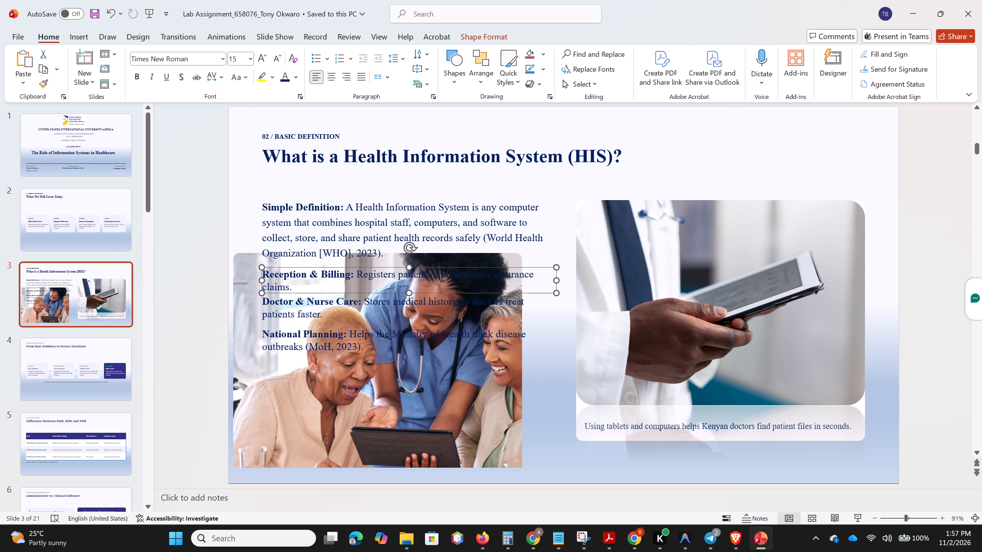
{"action": "left_click", "coordinate": [492, 426]}
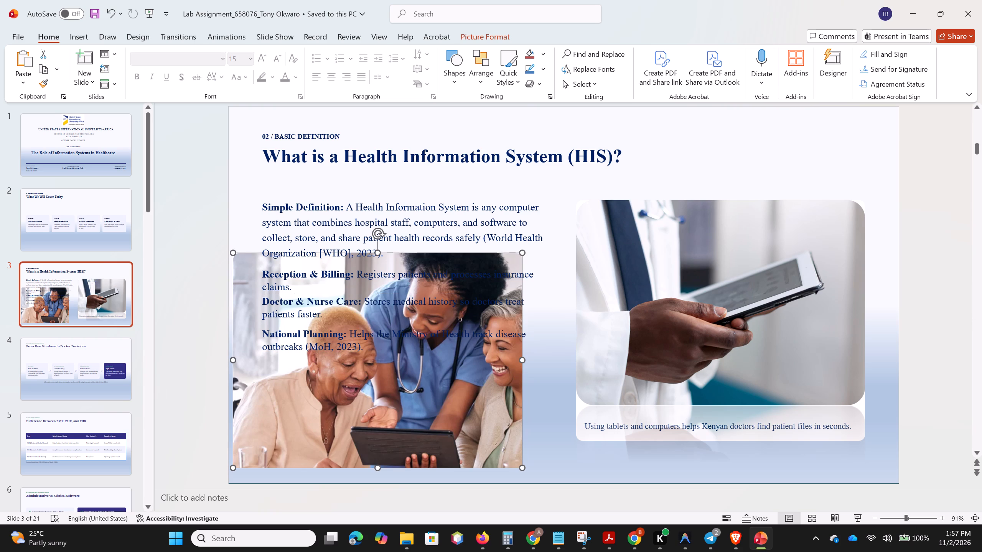
{"action": "right_click", "coordinate": [489, 396]}
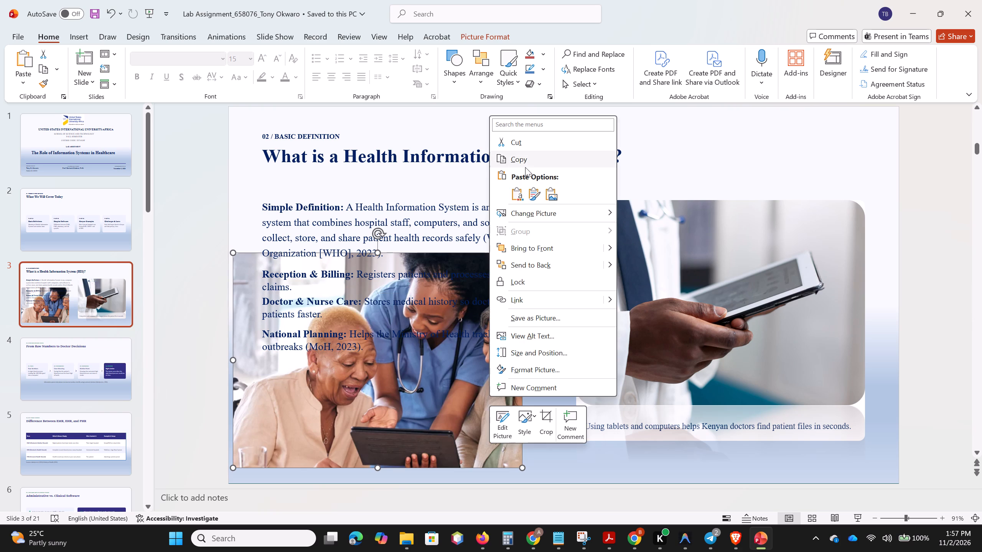
{"action": "left_click", "coordinate": [518, 149]}
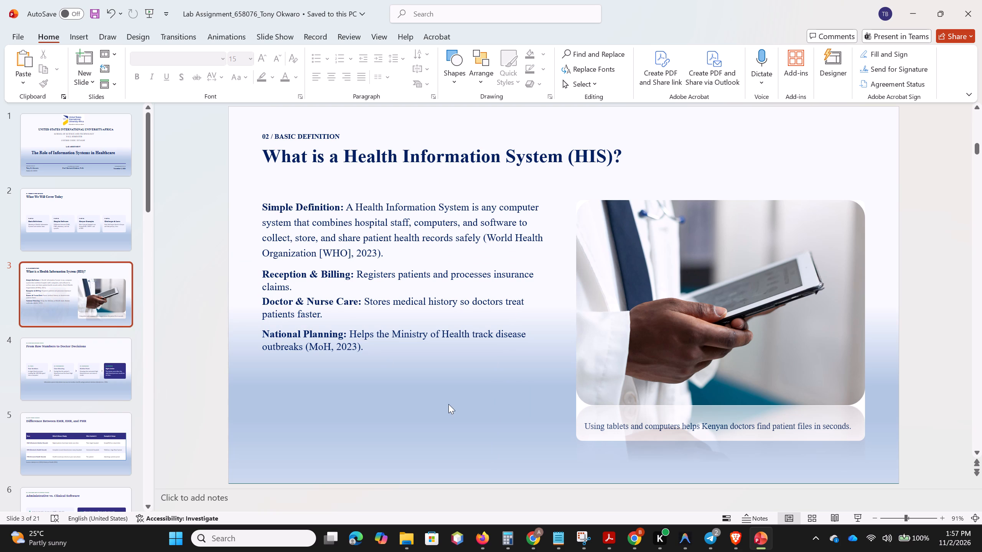
Set all the text on slide 4, From Raw Numbers to Doctor Decisions, to Times New Roman.
{"action": "left_click", "coordinate": [106, 388]}
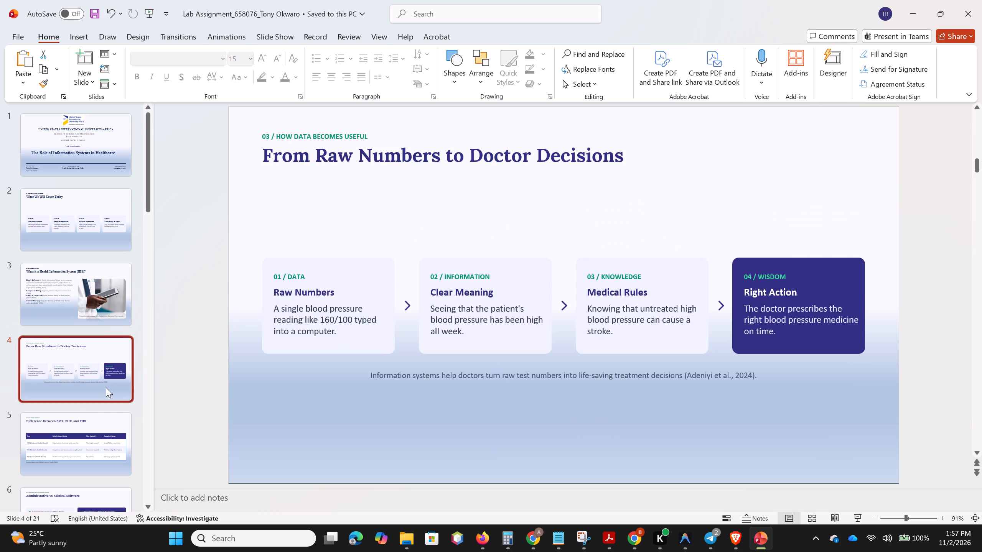
{"action": "left_click", "coordinate": [496, 200]}
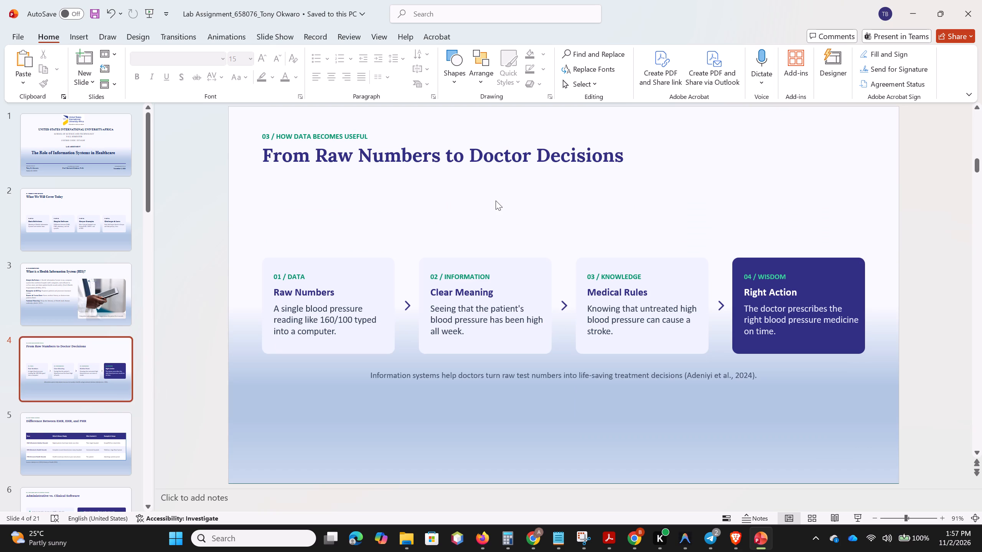
{"action": "key", "text": "ctrl+a"}
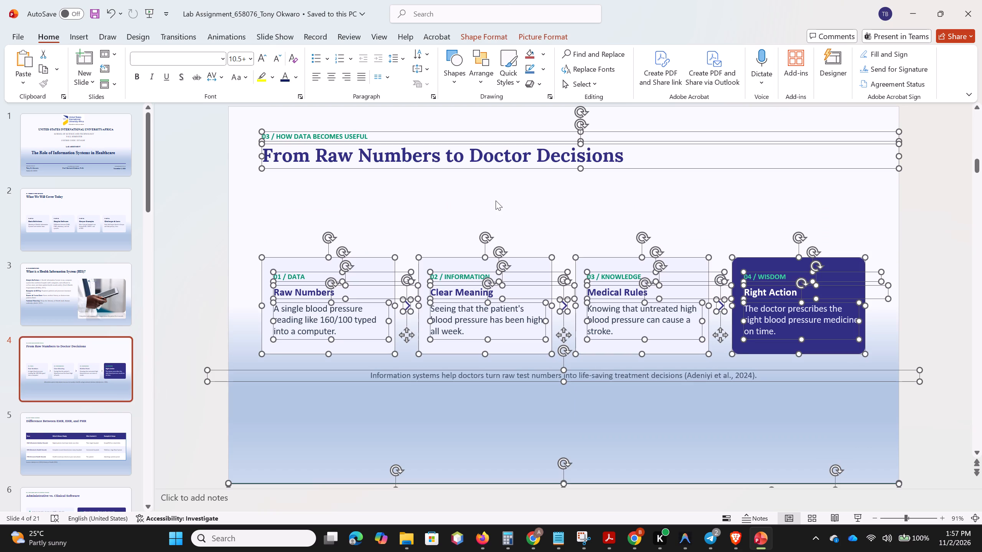
{"action": "left_click", "coordinate": [236, 60]}
{"action": "left_click", "coordinate": [181, 61]}
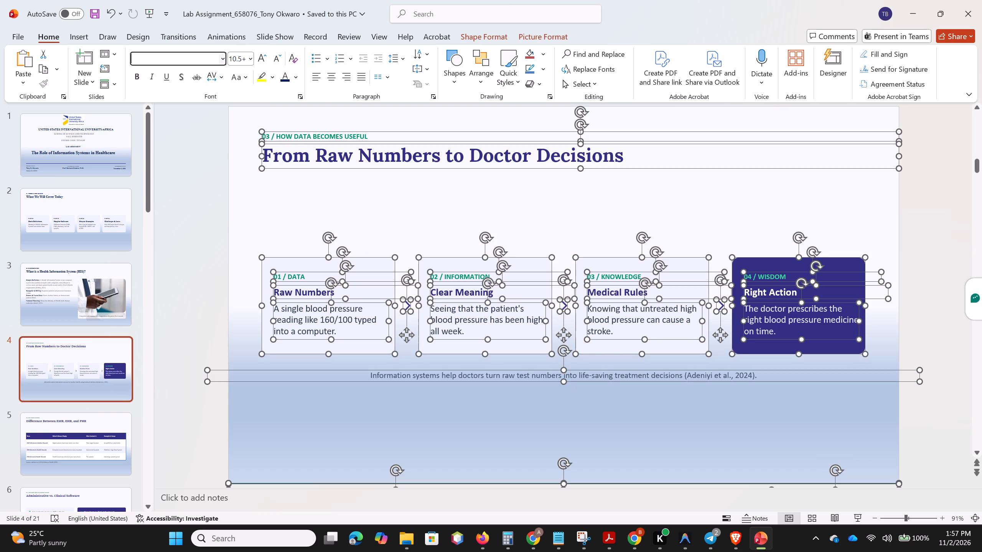
{"action": "type", "text": "TIM"}
{"action": "key", "text": "Return"}
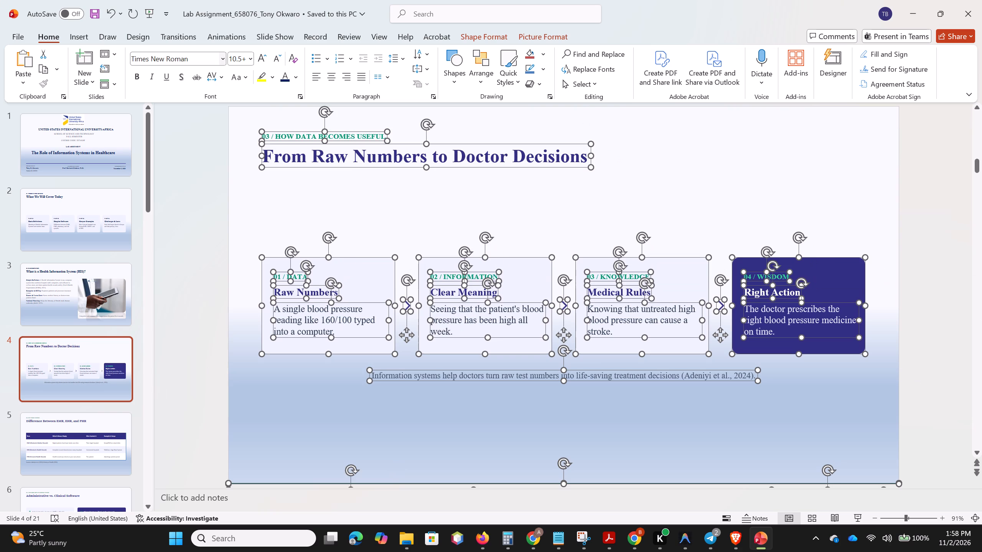
Color all the selected text on slide 4 standard dark blue and clear the selection.
{"action": "left_click", "coordinate": [294, 78]}
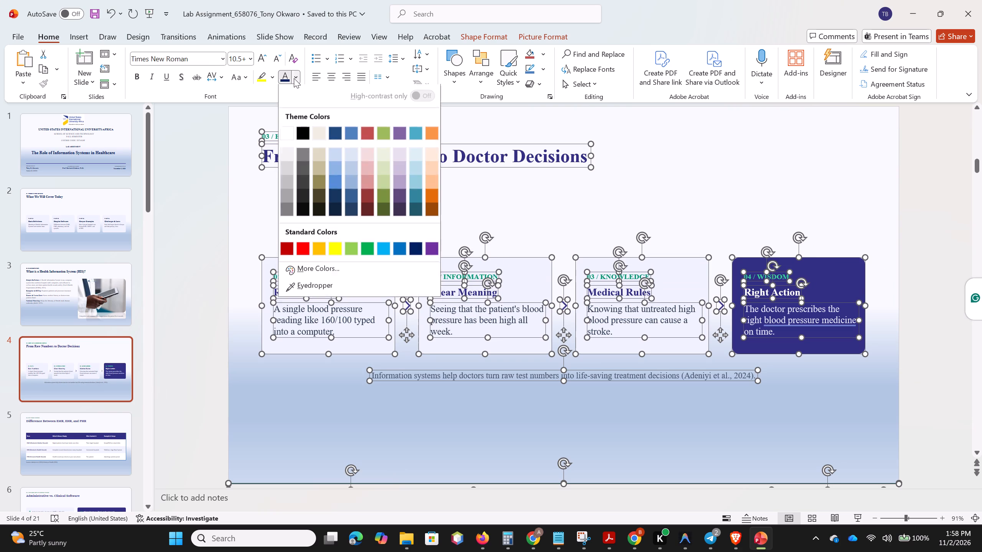
{"action": "left_click", "coordinate": [417, 252]}
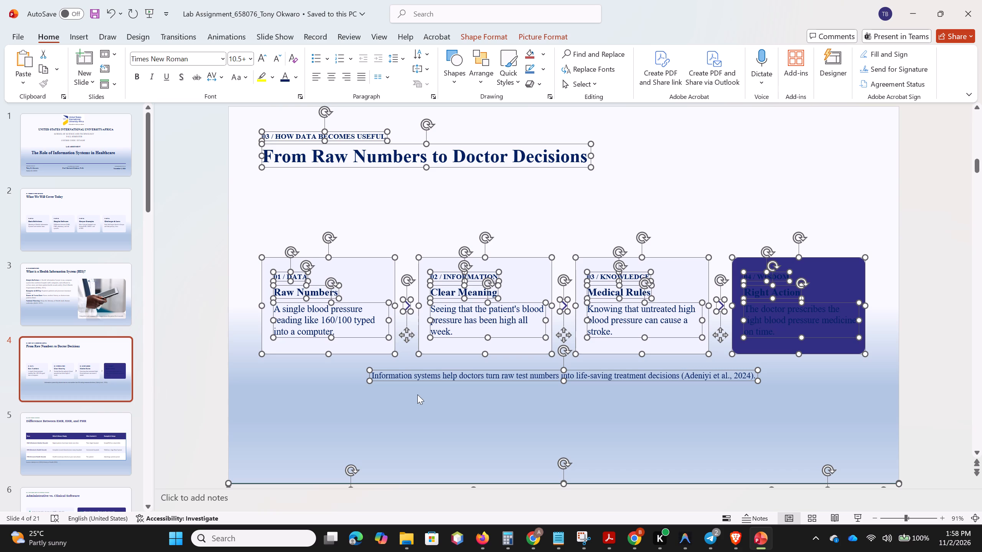
{"action": "left_click", "coordinate": [477, 417]}
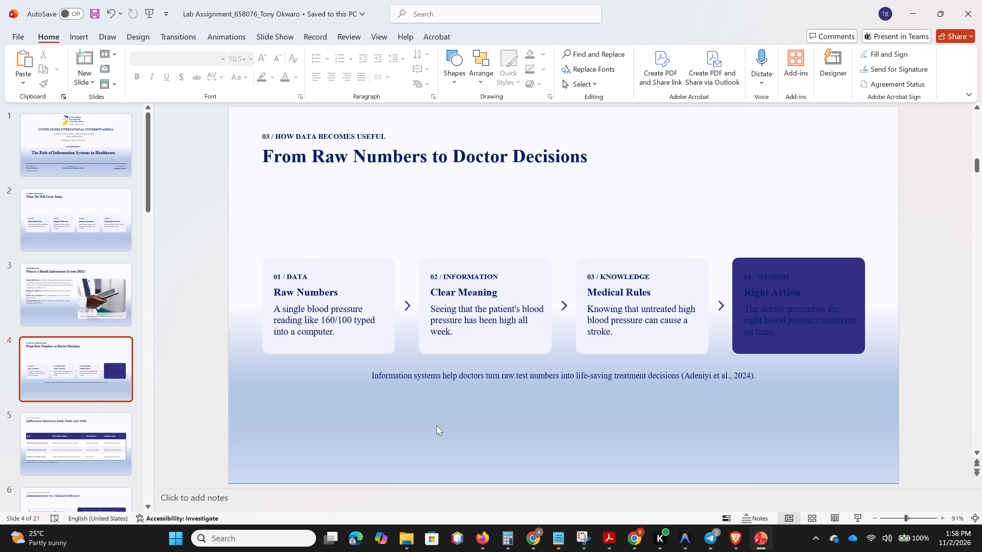
{"action": "right_click", "coordinate": [437, 426]}
{"action": "left_click", "coordinate": [437, 426]}
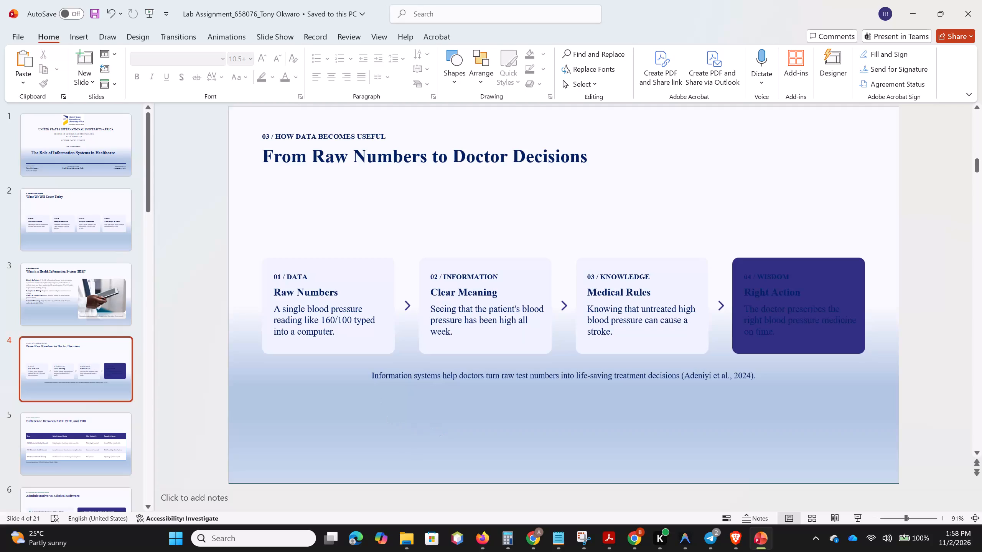
Go back to slide 3, What is a Health Information System (HIS)?
{"action": "left_click", "coordinate": [87, 289]}
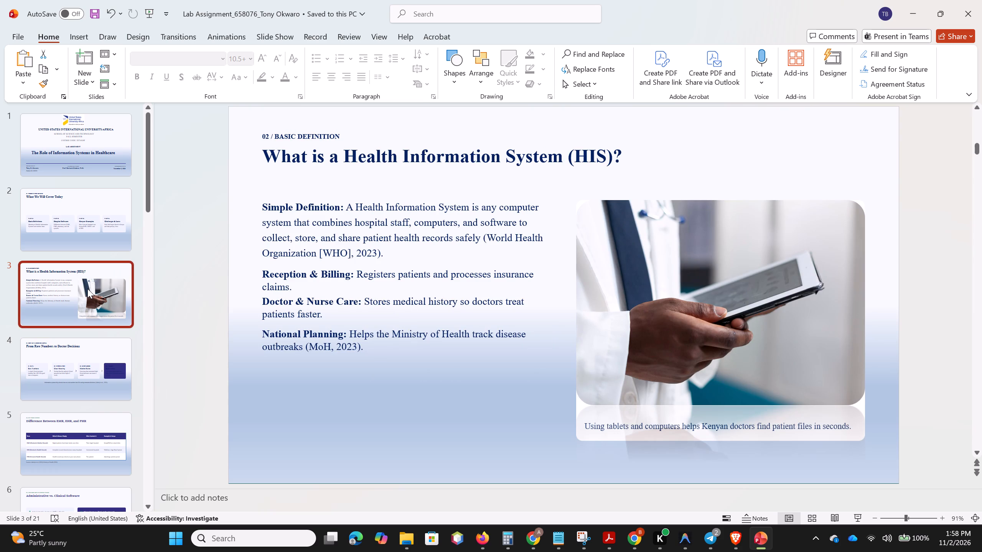
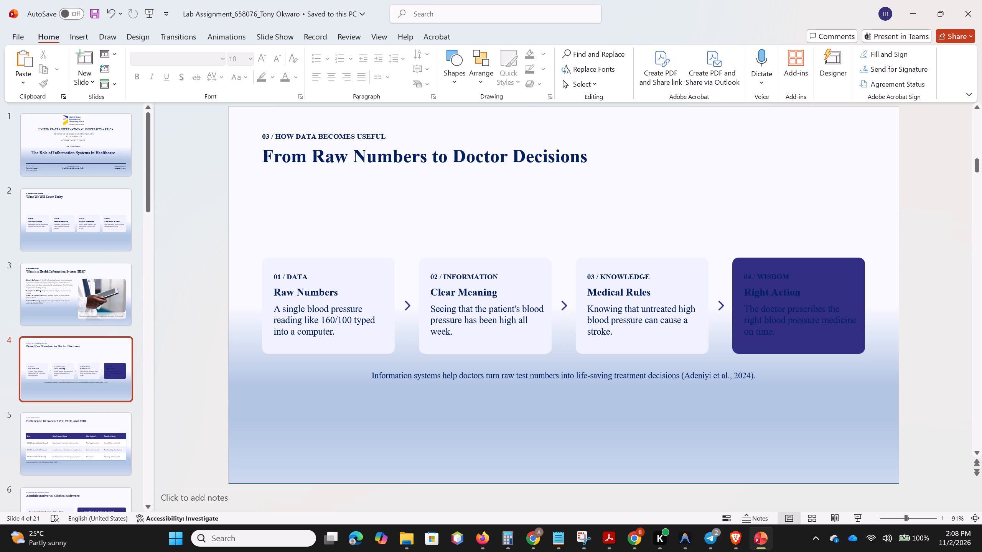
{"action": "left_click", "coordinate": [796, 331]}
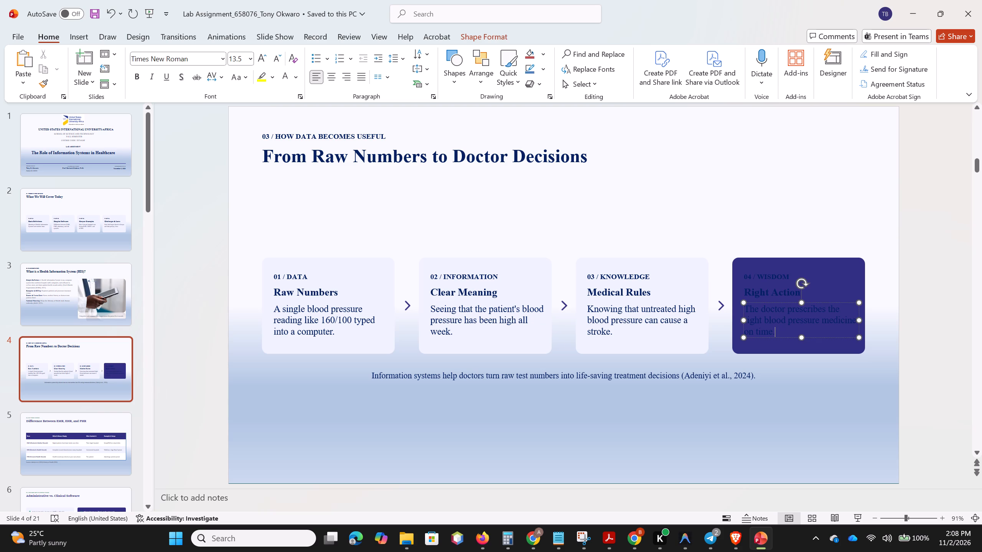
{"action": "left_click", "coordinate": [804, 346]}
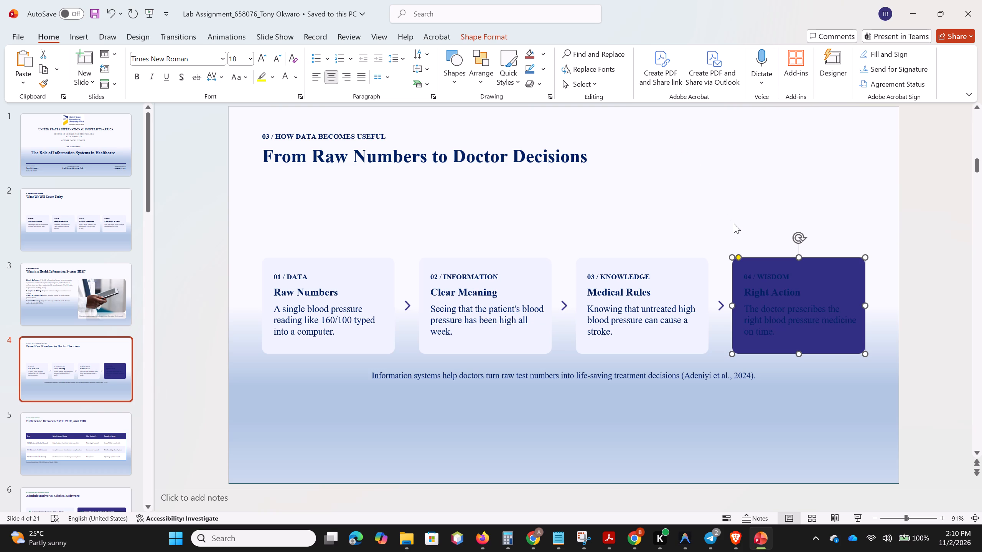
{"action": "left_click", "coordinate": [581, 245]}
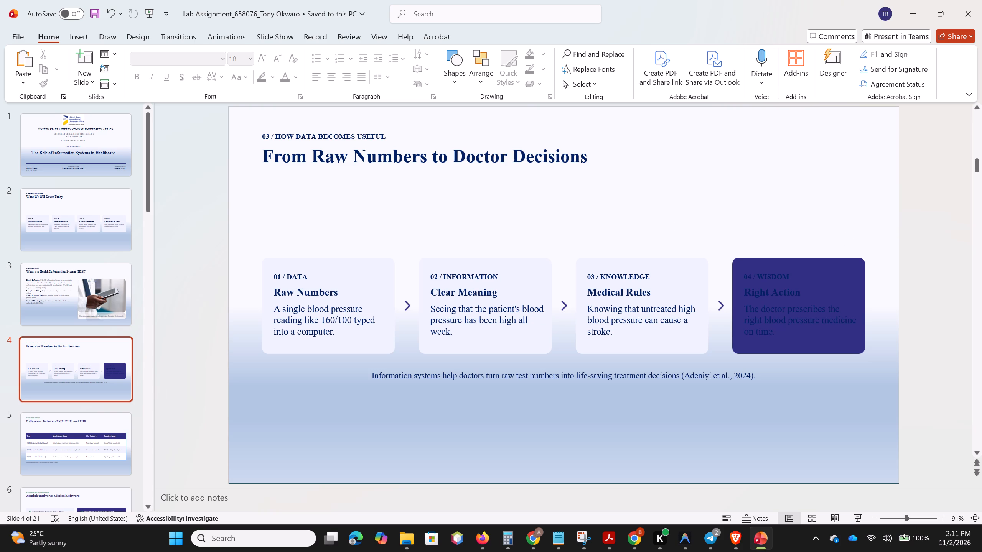
Set the font size of the "03 / HOW DATA BECOMES USEFUL" label above the slide 4 title to 10.
{"action": "left_click", "coordinate": [394, 154]}
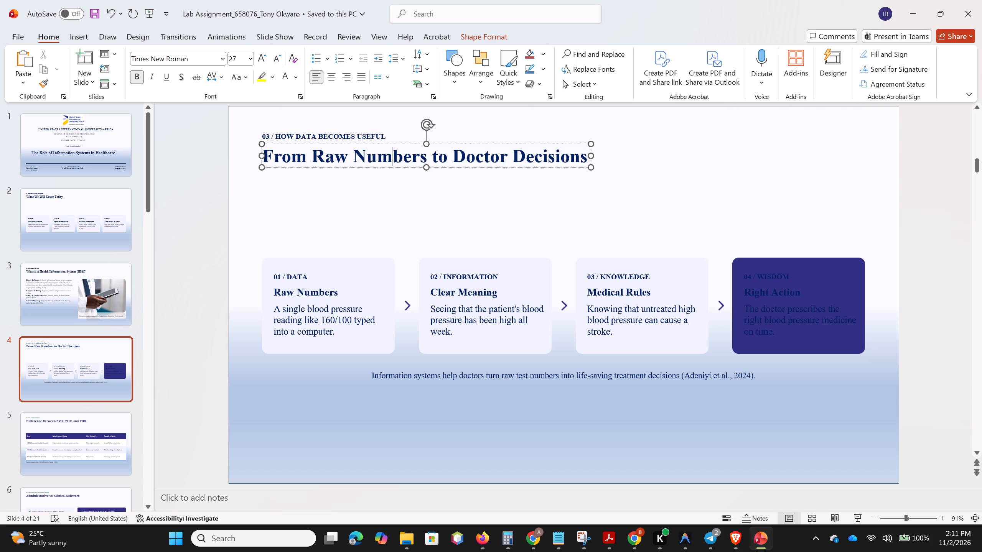
{"action": "left_click", "coordinate": [328, 137]}
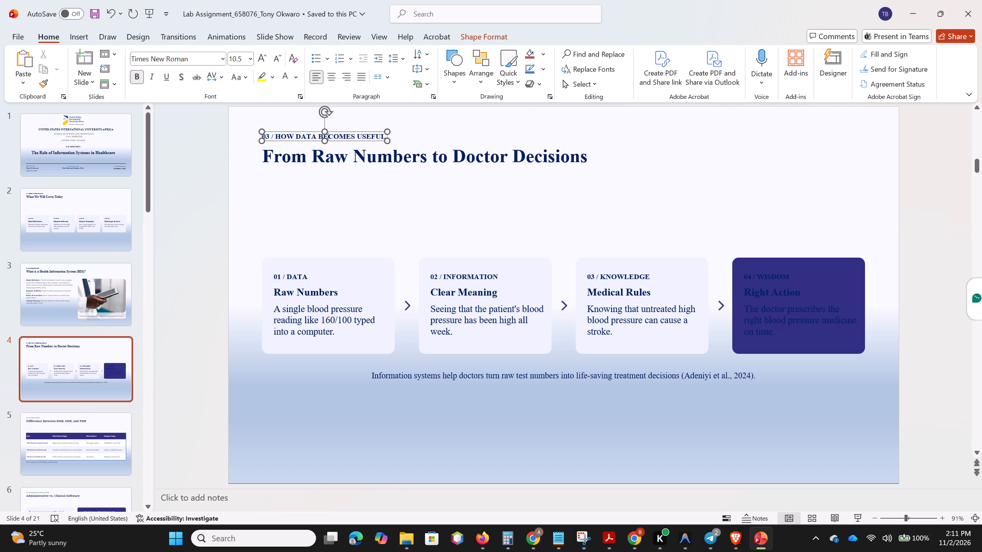
{"action": "key", "text": "ctrl+a"}
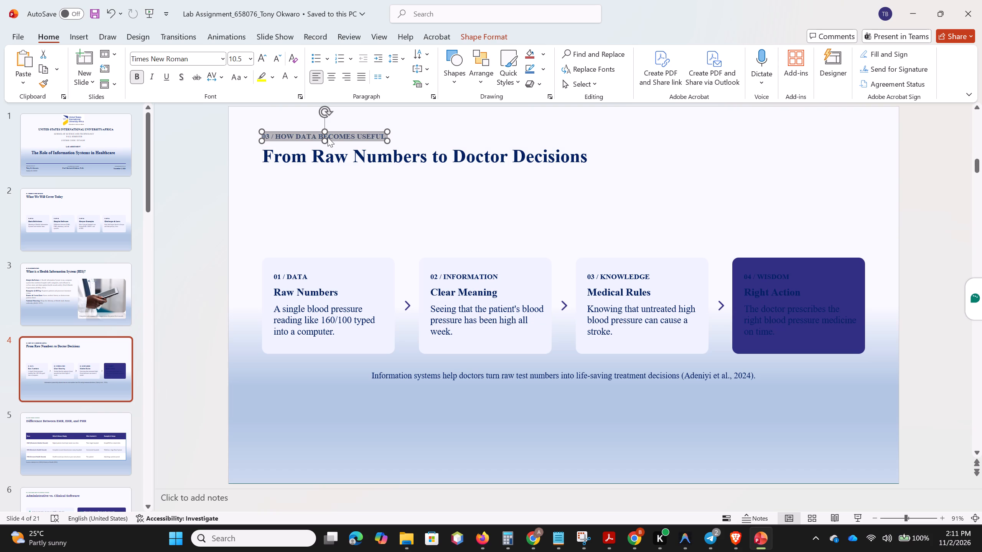
{"action": "left_click", "coordinate": [238, 57]}
{"action": "type", "text": "10"}
{"action": "key", "text": "Return"}
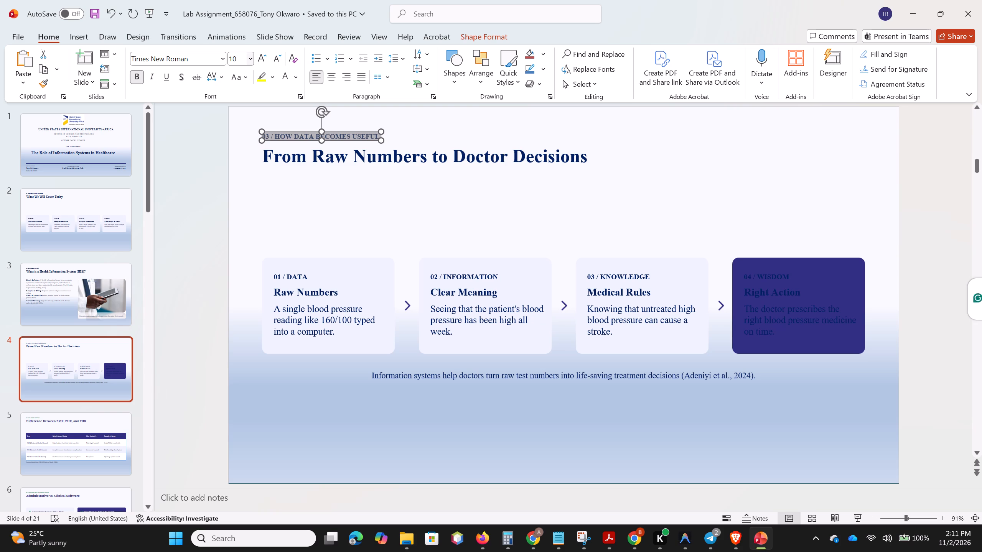
{"action": "left_click", "coordinate": [409, 206]}
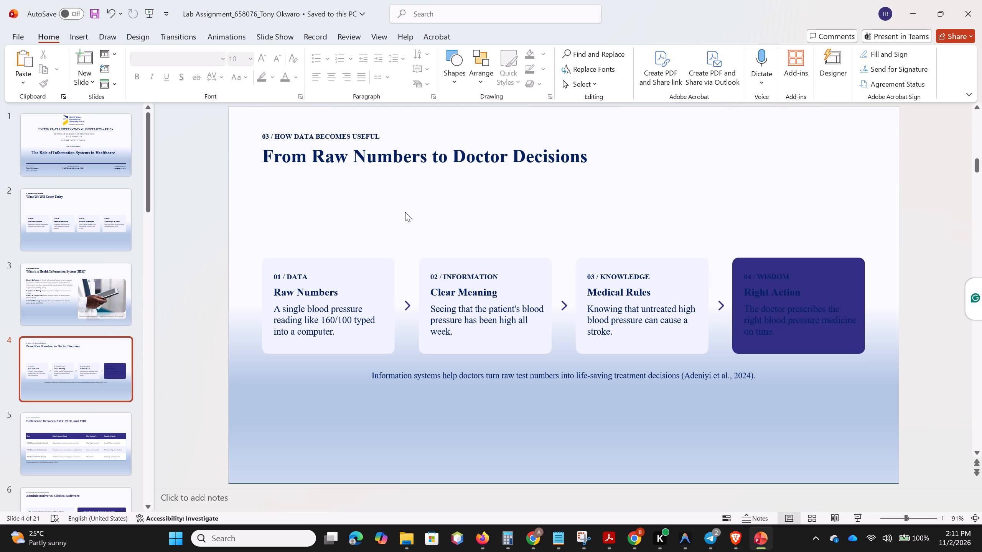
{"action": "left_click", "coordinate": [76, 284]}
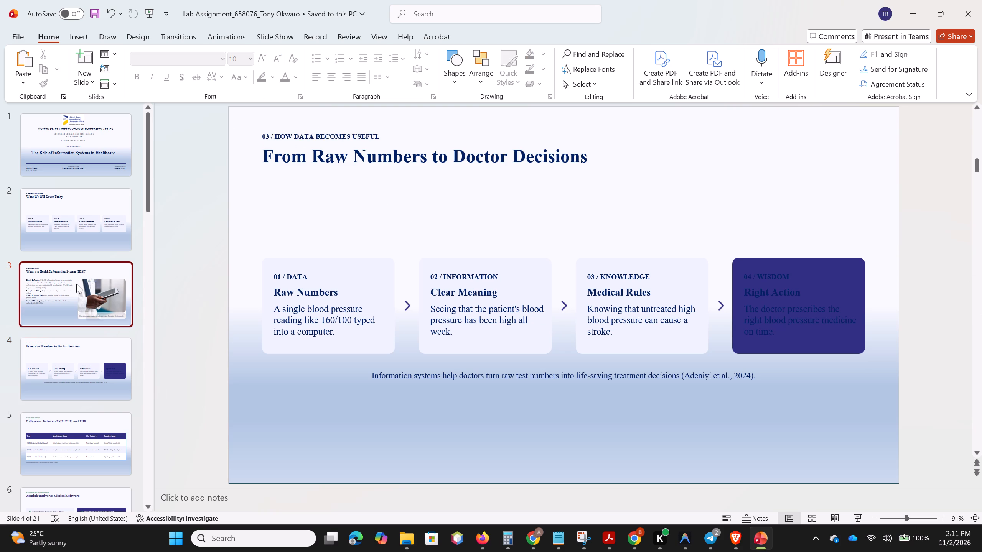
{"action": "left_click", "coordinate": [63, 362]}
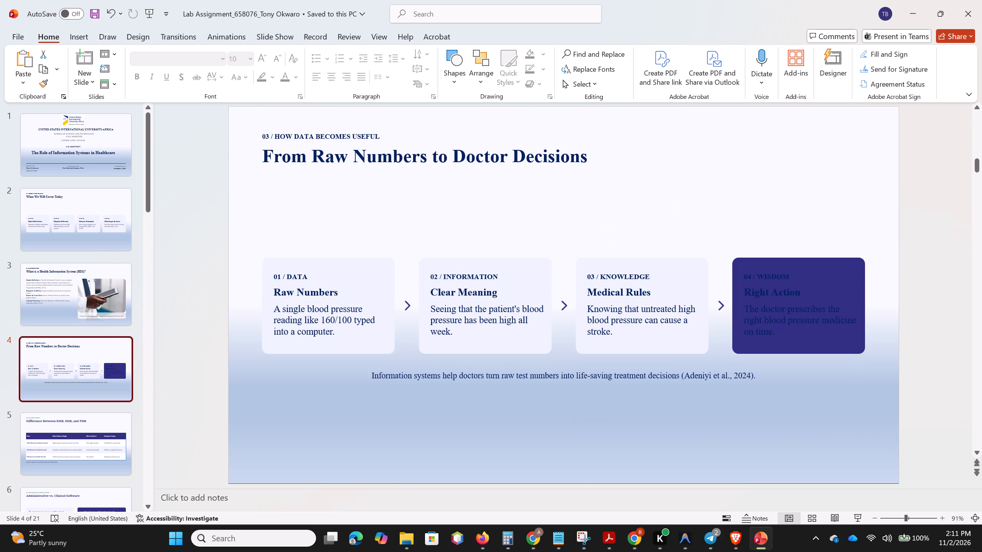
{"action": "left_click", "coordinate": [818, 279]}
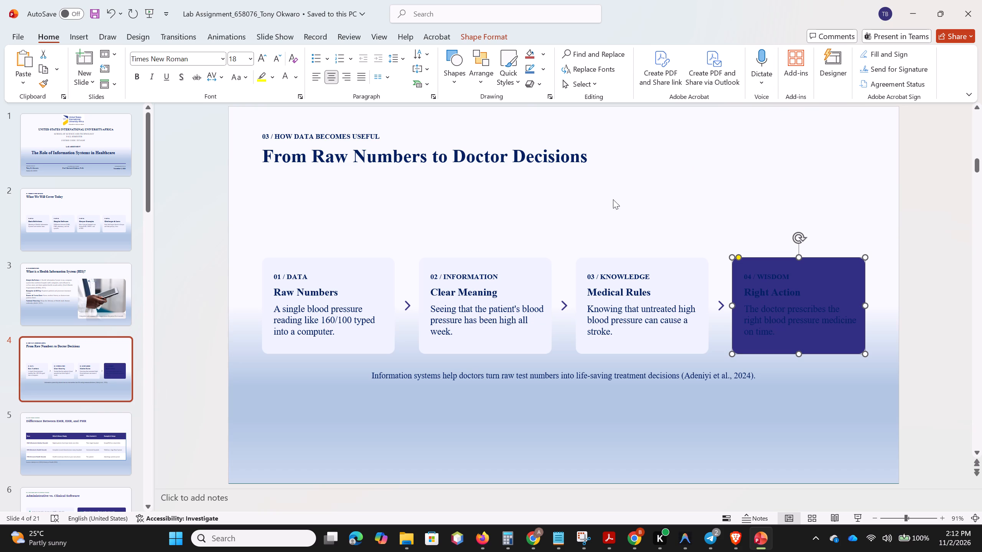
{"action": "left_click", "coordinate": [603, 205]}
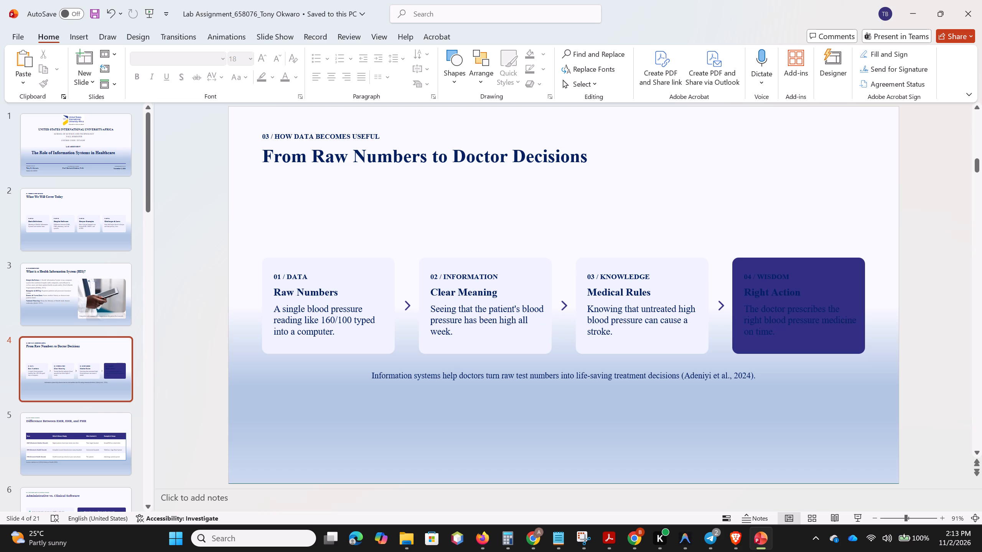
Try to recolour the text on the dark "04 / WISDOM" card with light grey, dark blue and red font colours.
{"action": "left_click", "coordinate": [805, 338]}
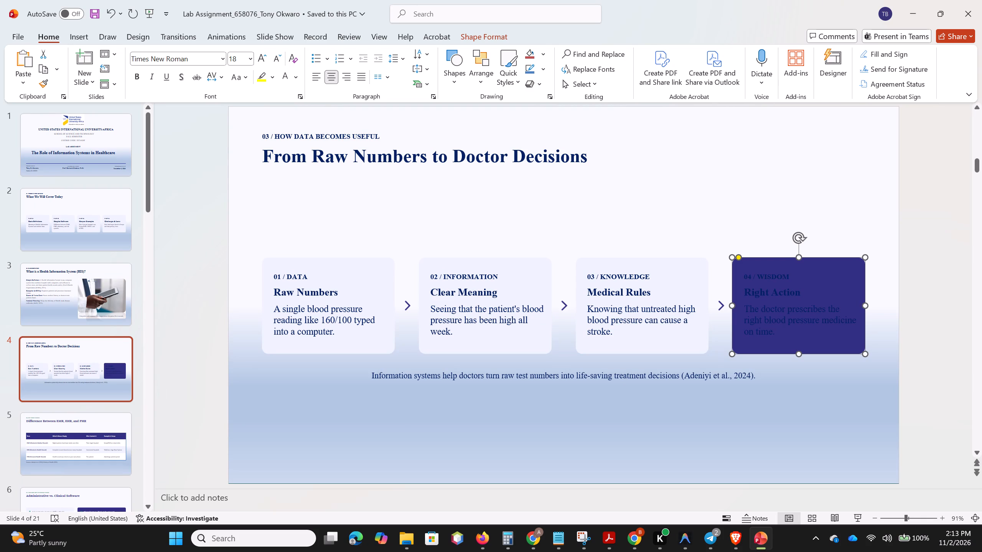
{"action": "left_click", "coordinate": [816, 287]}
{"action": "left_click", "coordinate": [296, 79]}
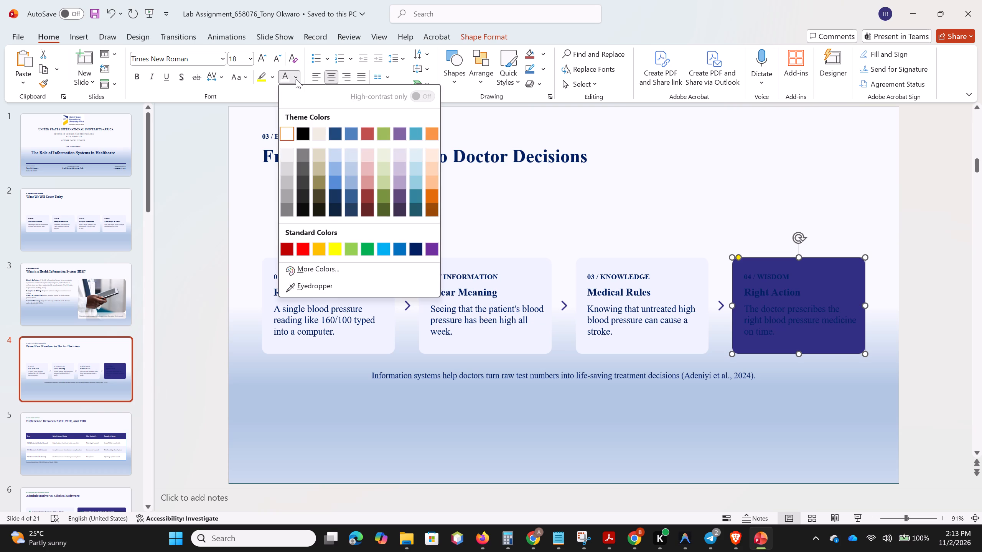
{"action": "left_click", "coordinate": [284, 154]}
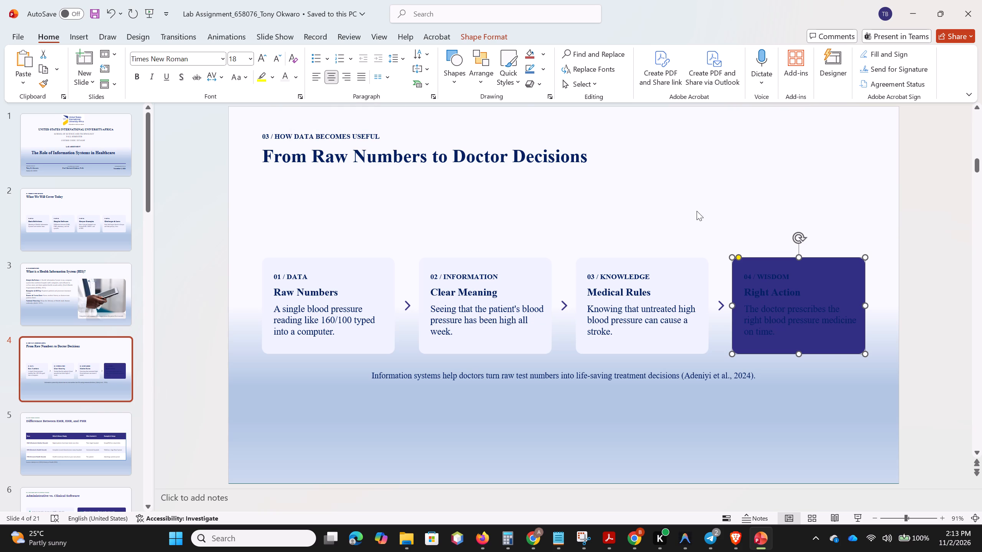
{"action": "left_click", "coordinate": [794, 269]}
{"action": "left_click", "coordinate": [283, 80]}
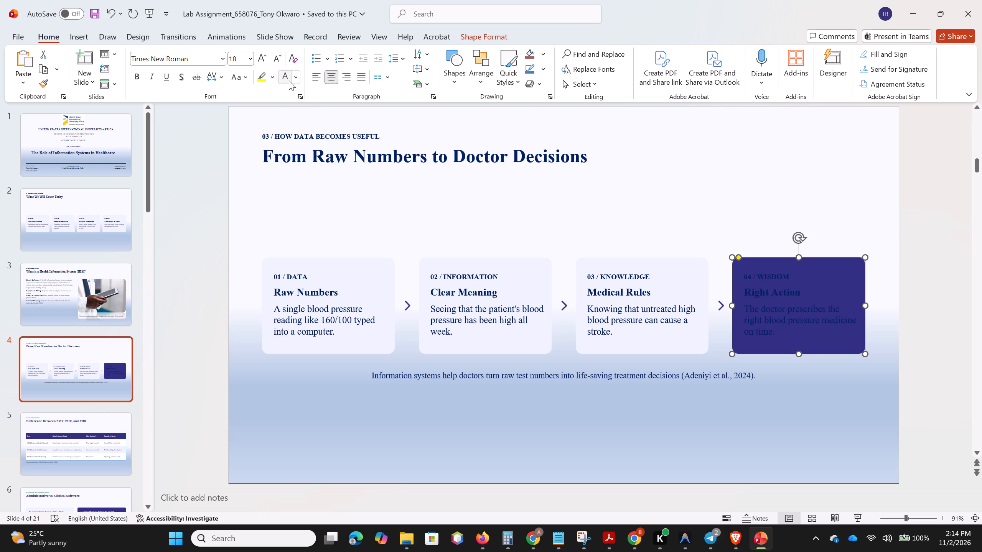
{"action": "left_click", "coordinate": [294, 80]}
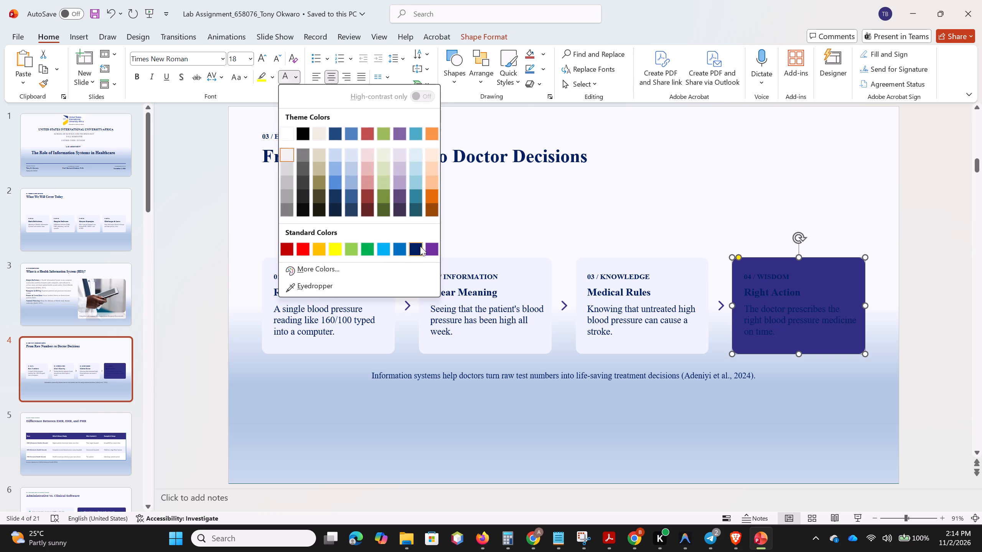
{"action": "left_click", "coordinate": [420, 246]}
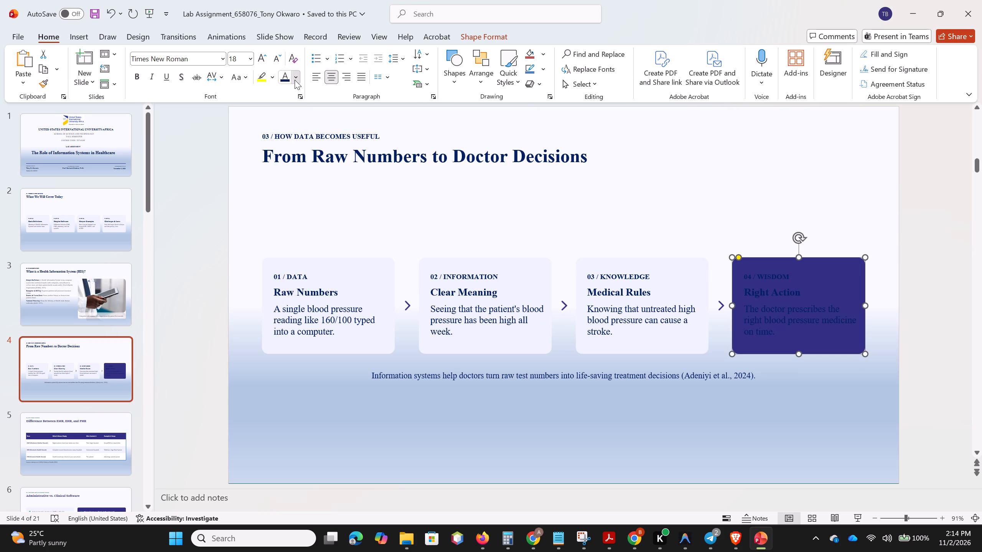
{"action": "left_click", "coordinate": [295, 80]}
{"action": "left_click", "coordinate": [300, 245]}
Move the dark background rectangle of the "04 / WISDOM" card up clear of its text, and cut and paste it back onto the slide.
{"action": "left_click_drag", "start_coordinate": [804, 292], "coordinate": [797, 211]}
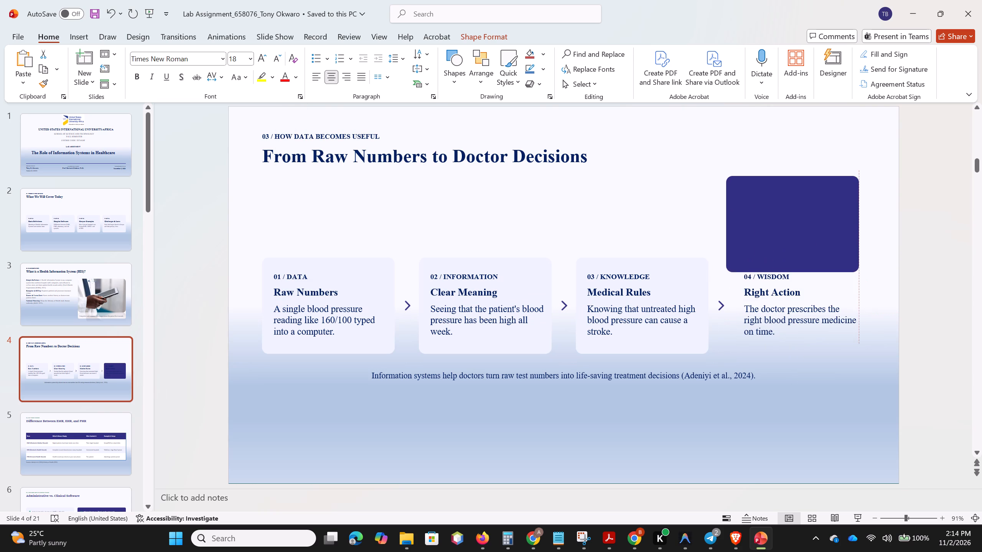
{"action": "left_click_drag", "start_coordinate": [797, 211], "coordinate": [795, 178]}
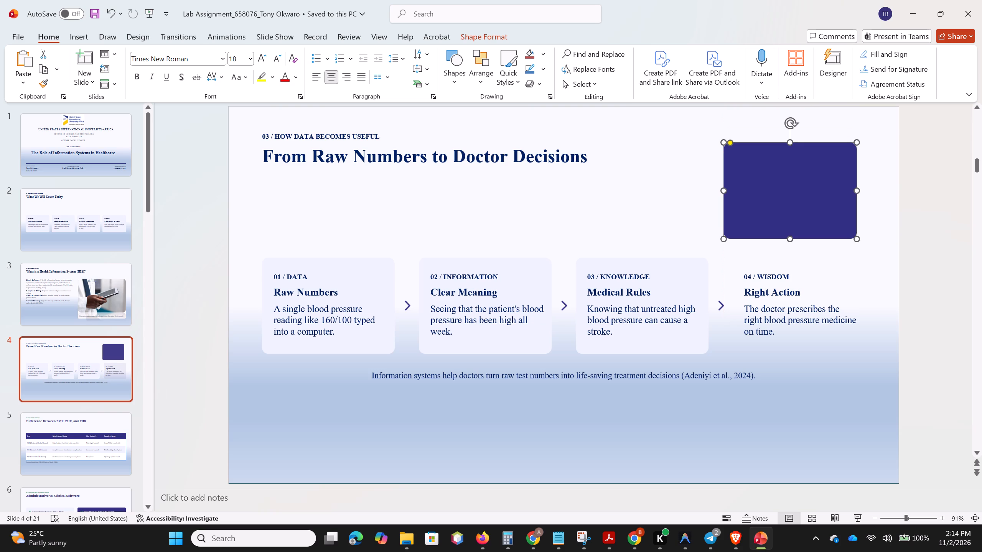
{"action": "key", "text": "ctrl+x"}
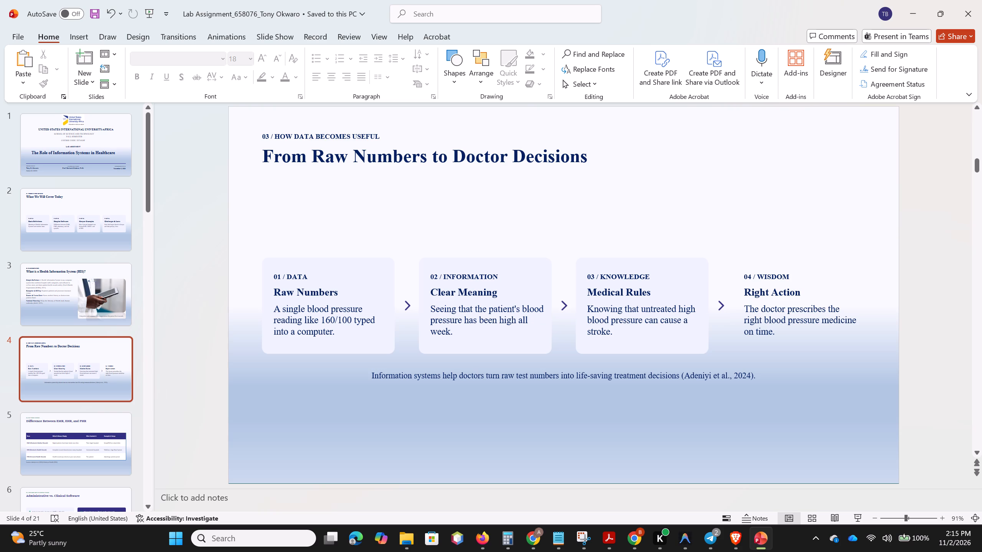
{"action": "left_click", "coordinate": [679, 200]}
{"action": "key", "text": "ctrl+v"}
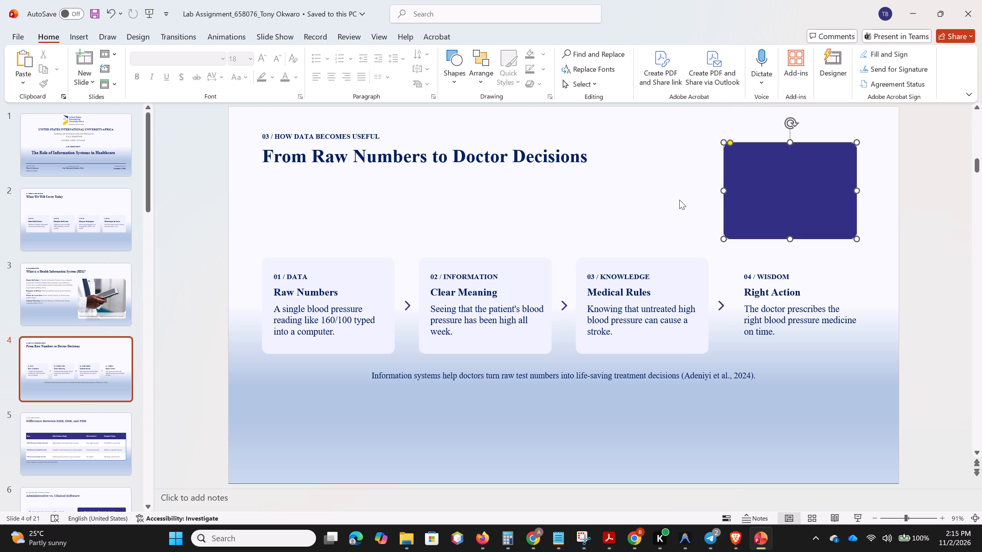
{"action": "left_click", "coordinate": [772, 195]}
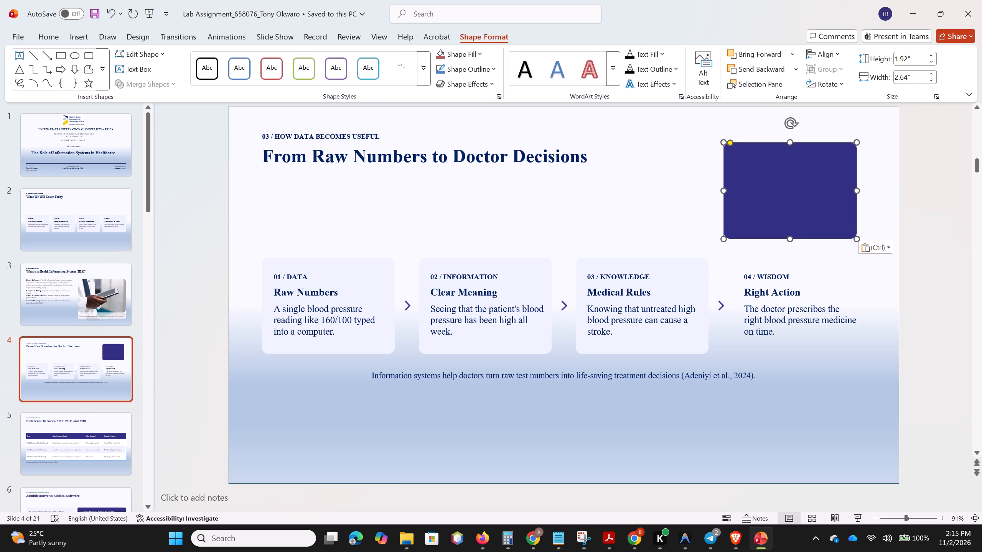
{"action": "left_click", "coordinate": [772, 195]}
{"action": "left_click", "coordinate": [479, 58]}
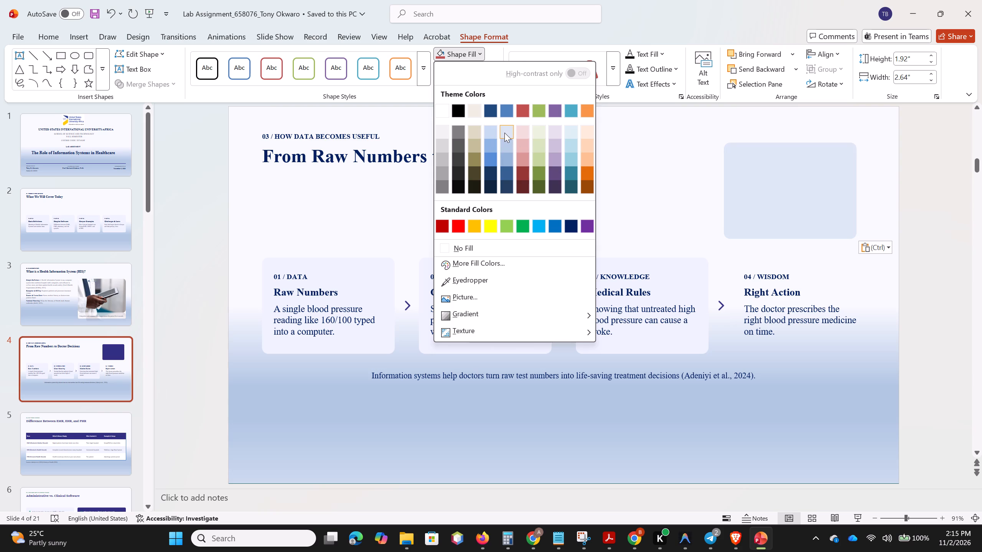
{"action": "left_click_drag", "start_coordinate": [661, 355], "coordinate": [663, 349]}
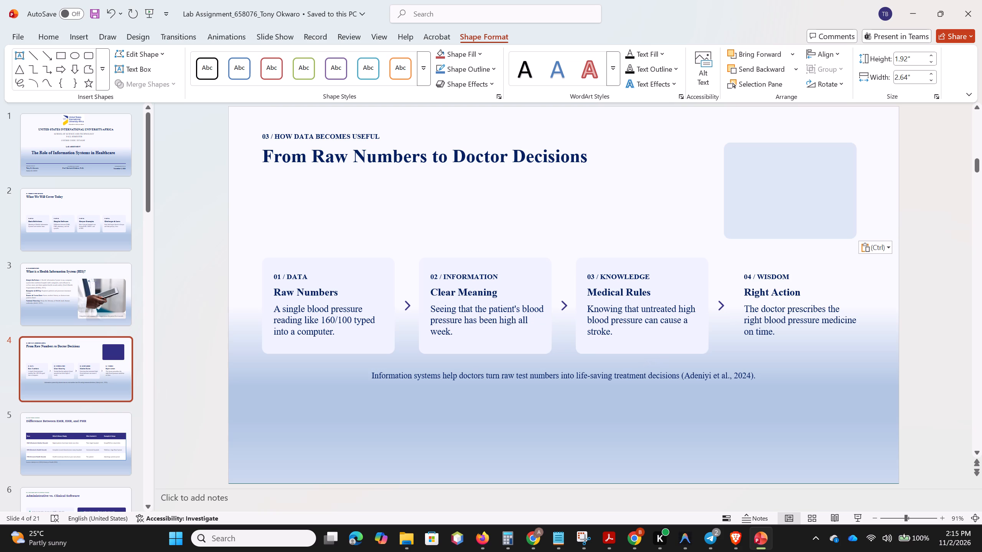
Move the light background rectangle of the "03 / KNOWLEDGE" card up beside the dark rectangle, clear of its text.
{"action": "left_click", "coordinate": [663, 349]}
{"action": "left_click_drag", "start_coordinate": [667, 293], "coordinate": [667, 266]}
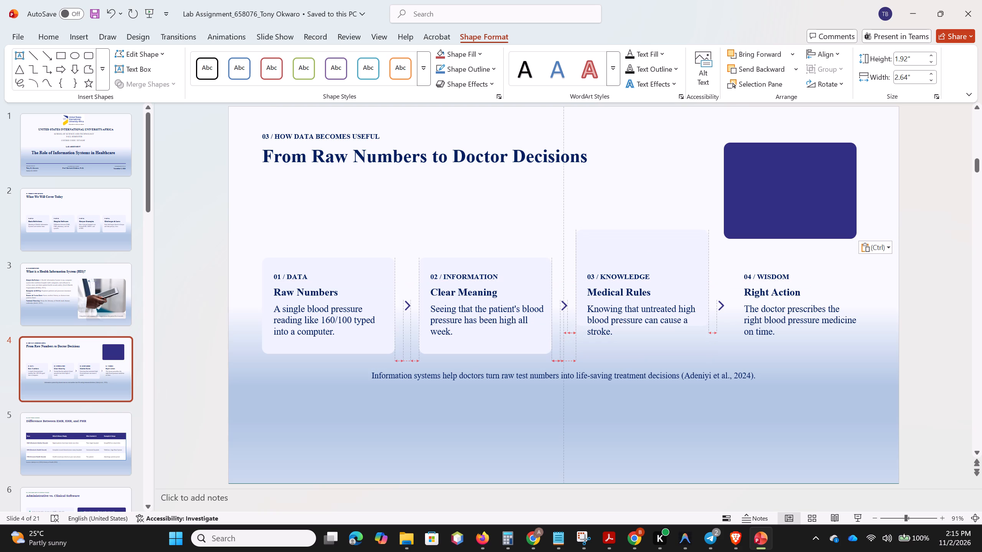
{"action": "left_click_drag", "start_coordinate": [667, 266], "coordinate": [666, 173]}
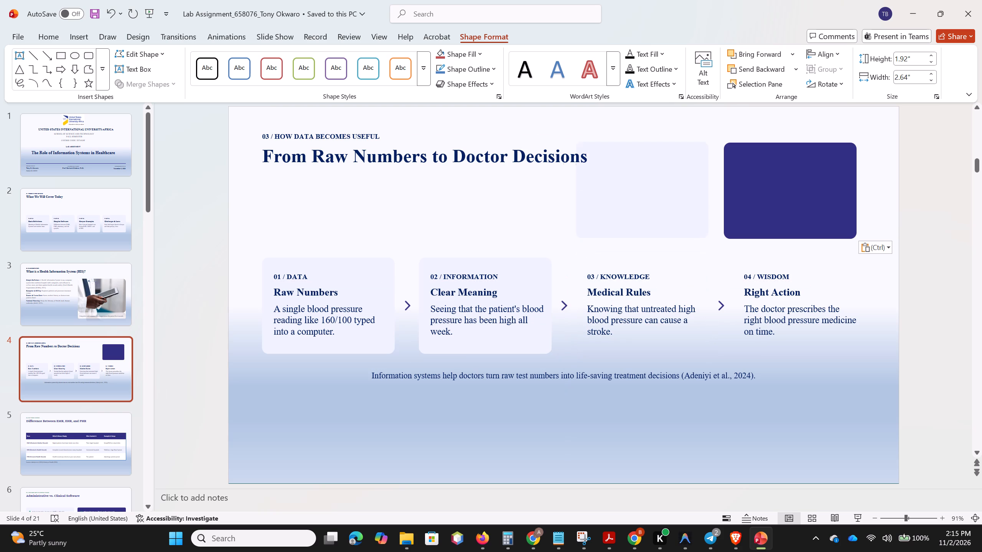
{"action": "left_click_drag", "start_coordinate": [666, 173], "coordinate": [667, 186]}
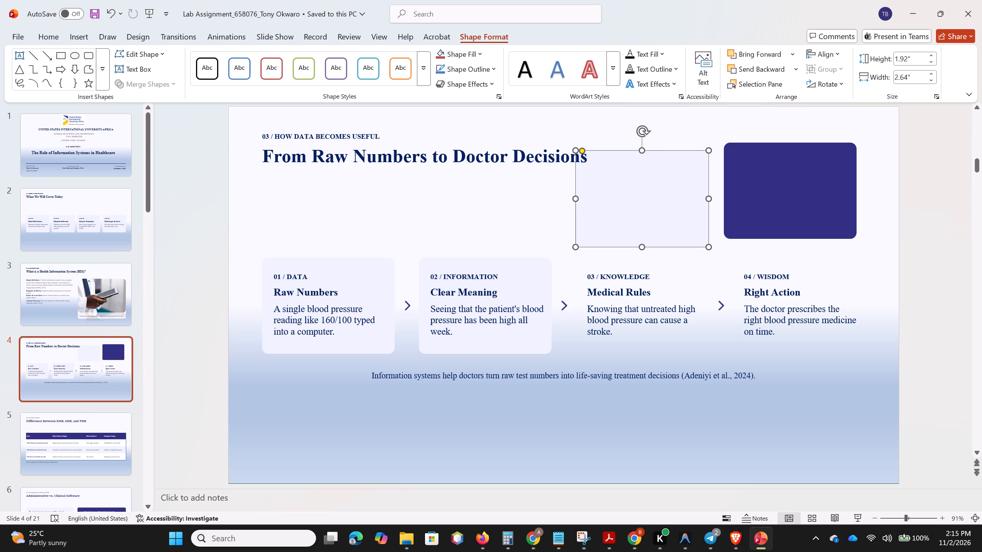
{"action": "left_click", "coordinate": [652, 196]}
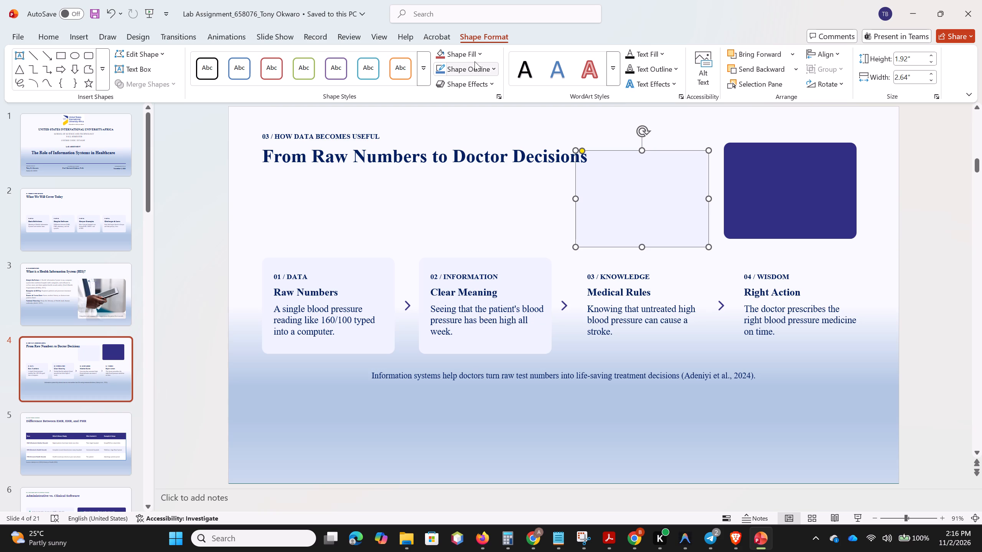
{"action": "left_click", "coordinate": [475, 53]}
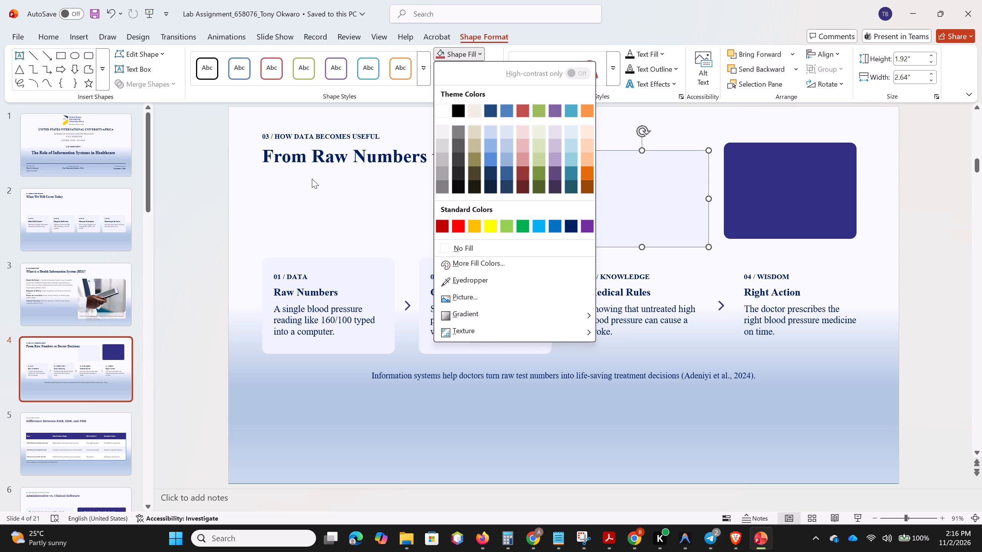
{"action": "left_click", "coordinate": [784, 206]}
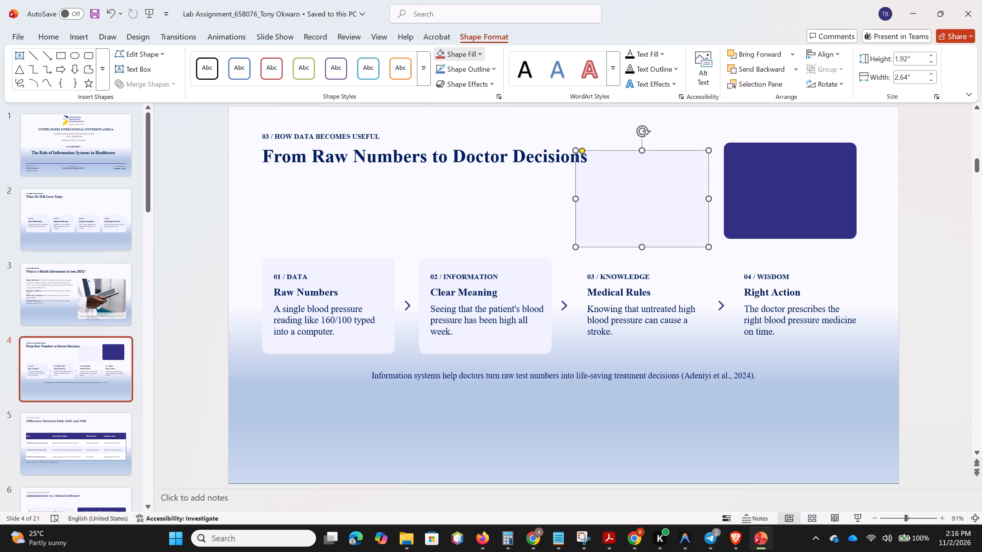
Open the editing options for the light background rectangle taken from the "03 / KNOWLEDGE" card.
{"action": "left_click", "coordinate": [684, 200]}
{"action": "right_click", "coordinate": [684, 200]}
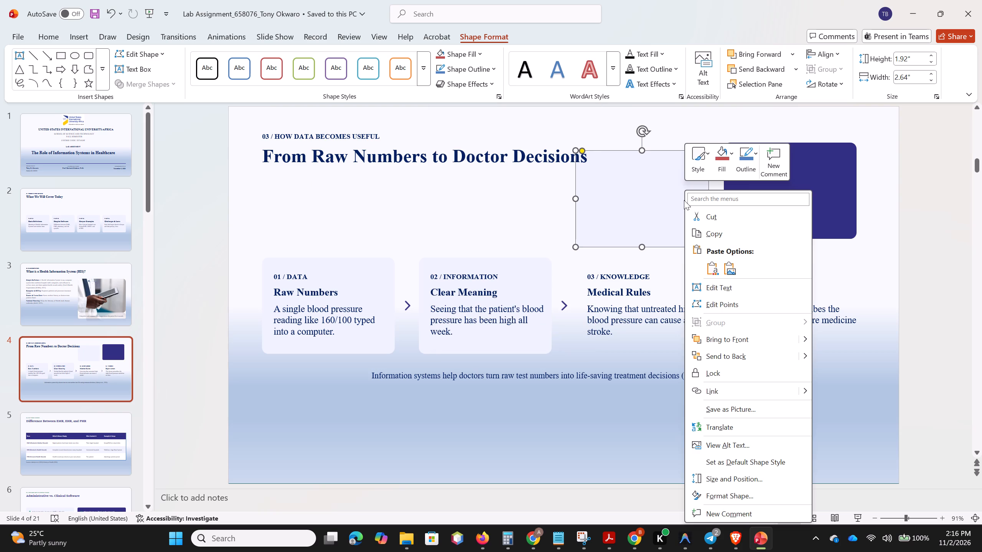
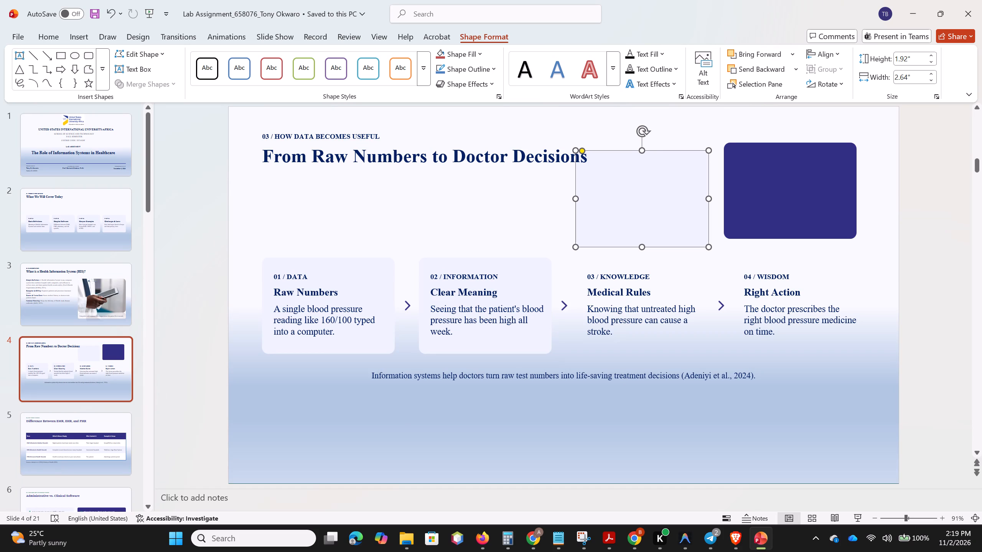
Copy the light background rectangle above the "03 / KNOWLEDGE" card and paste a duplicate onto the slide, overlapping the original.
{"action": "right_click", "coordinate": [635, 199]}
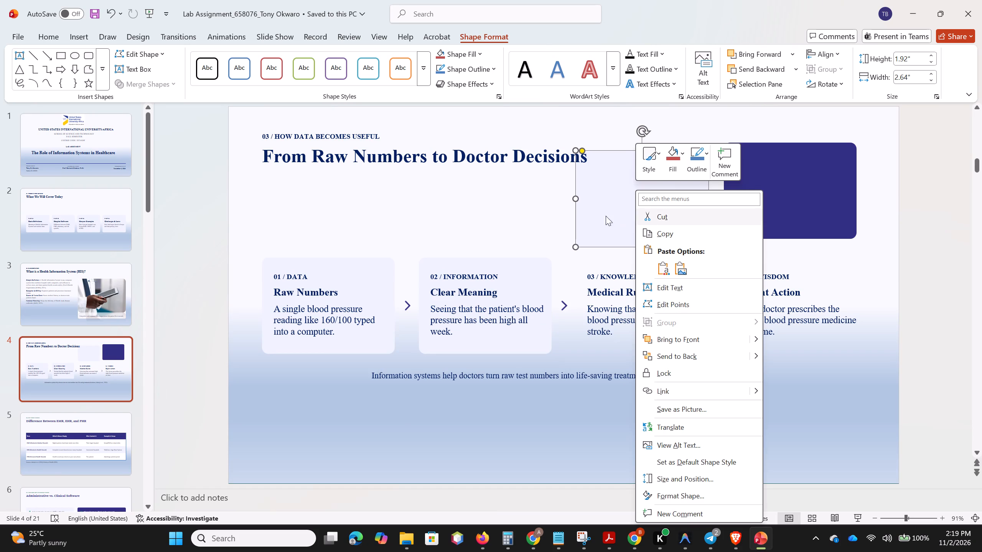
{"action": "left_click", "coordinate": [654, 237]}
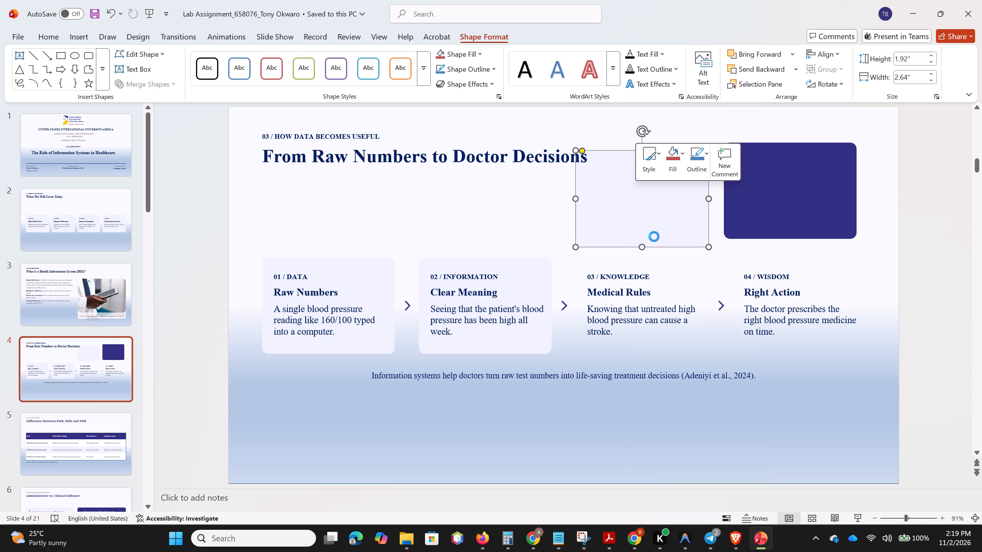
{"action": "right_click", "coordinate": [654, 237]}
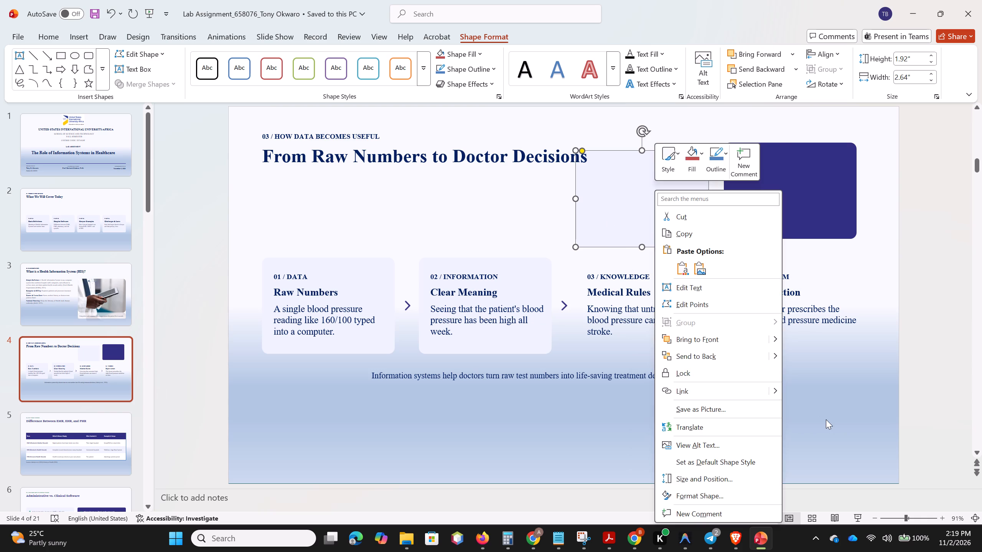
{"action": "left_click", "coordinate": [826, 419]}
{"action": "left_click", "coordinate": [776, 396]}
{"action": "key", "text": "ctrl+v"}
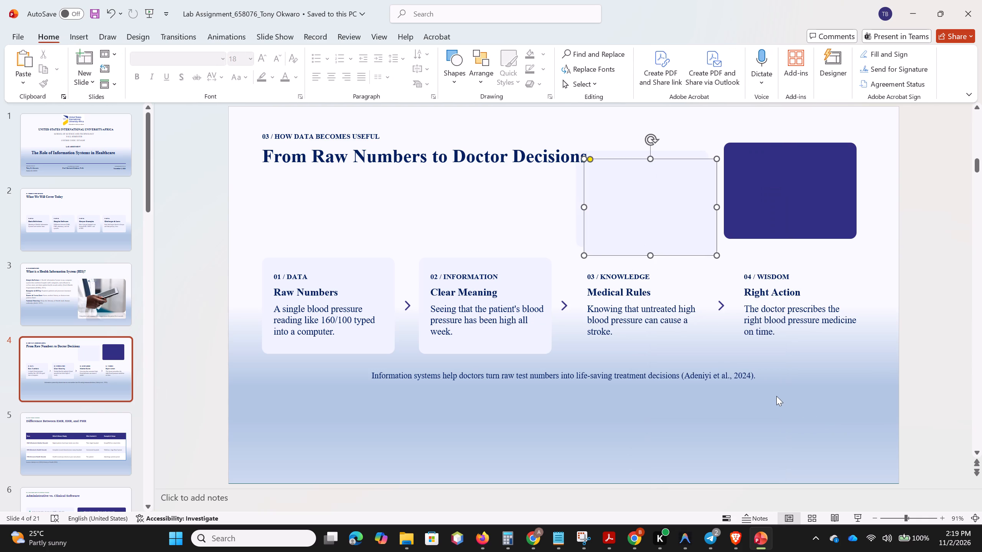
{"action": "left_click_drag", "start_coordinate": [646, 213], "coordinate": [675, 250]}
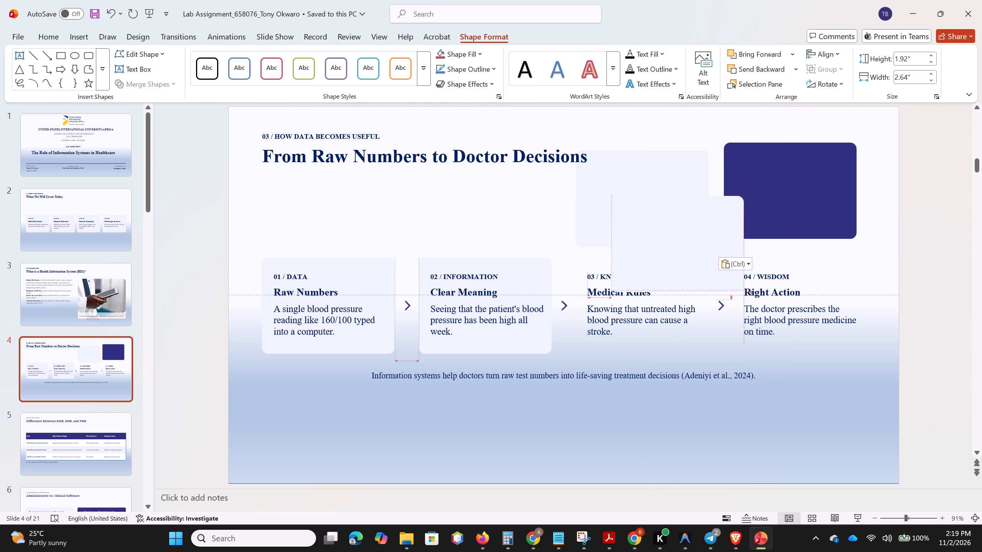
{"action": "left_click_drag", "start_coordinate": [675, 250], "coordinate": [630, 216]}
Cut the dark background rectangle from the slide.
{"action": "left_click", "coordinate": [766, 198]}
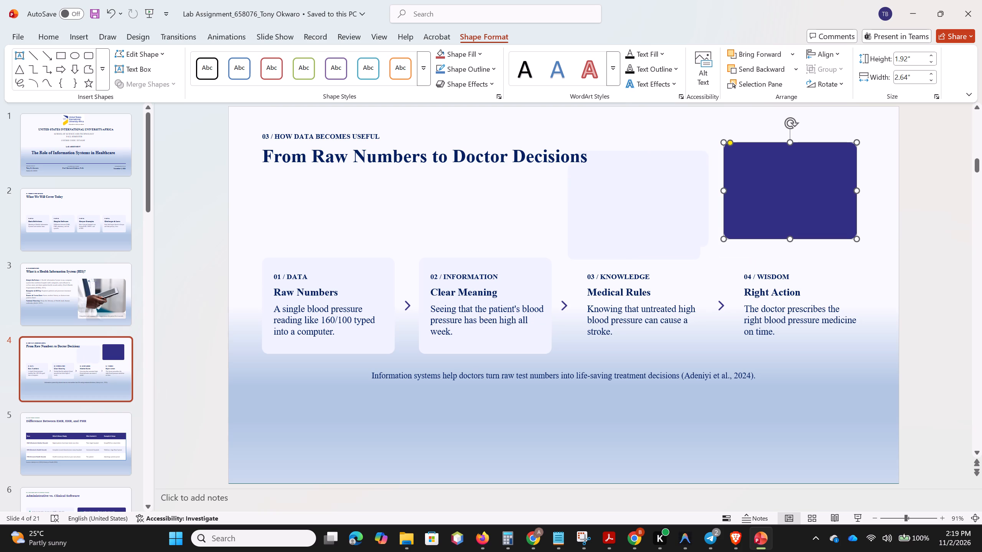
{"action": "key", "text": "ctrl+x"}
Move the duplicate light rectangle over the "04 / WISDOM" text, level with the other card backgrounds.
{"action": "left_click_drag", "start_coordinate": [644, 204], "coordinate": [728, 256]}
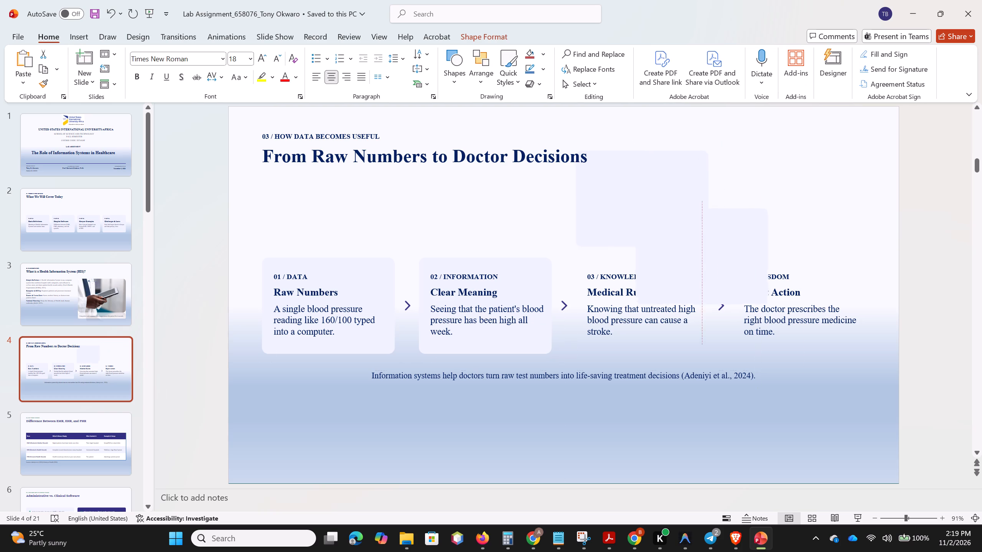
{"action": "left_click_drag", "start_coordinate": [728, 256], "coordinate": [807, 276]}
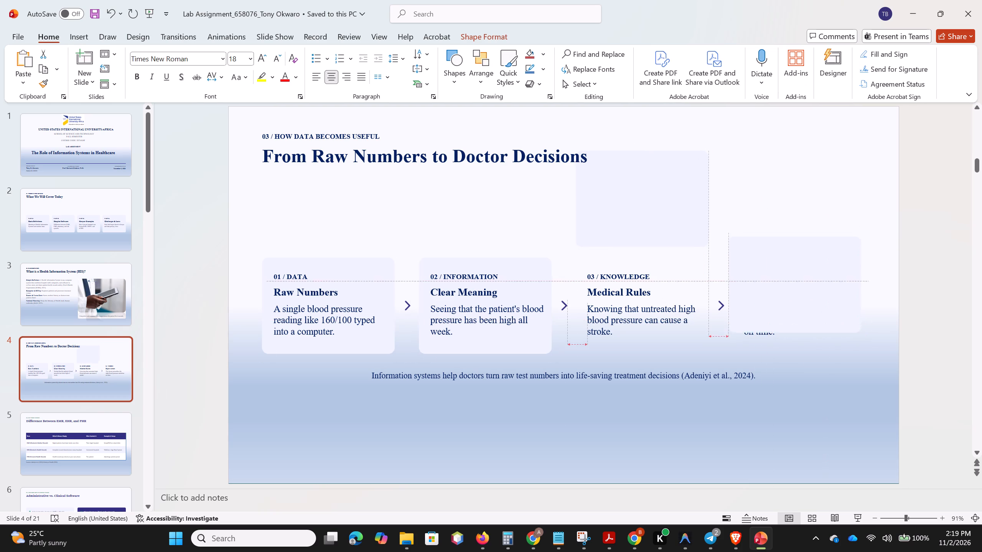
{"action": "left_click_drag", "start_coordinate": [807, 276], "coordinate": [816, 365]}
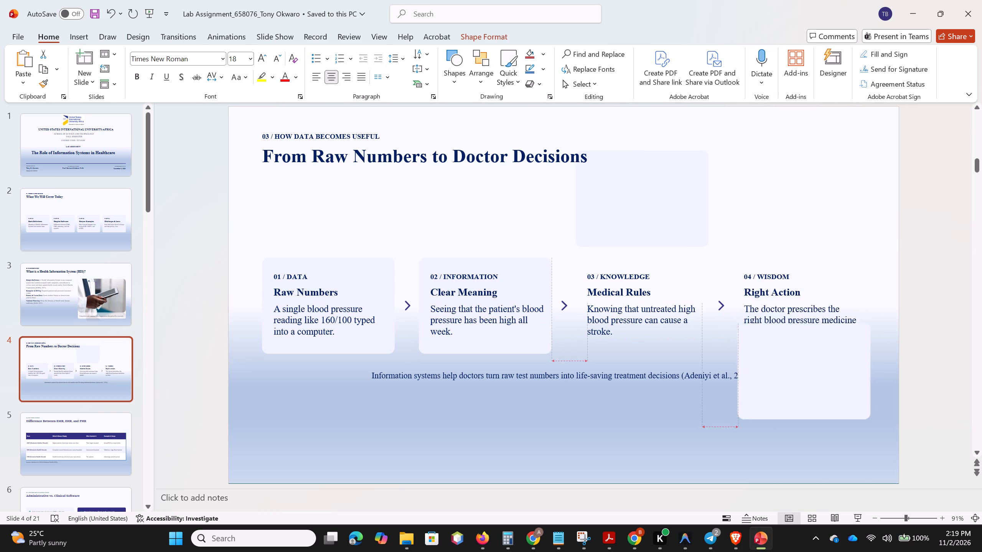
{"action": "left_click_drag", "start_coordinate": [816, 365], "coordinate": [812, 301]}
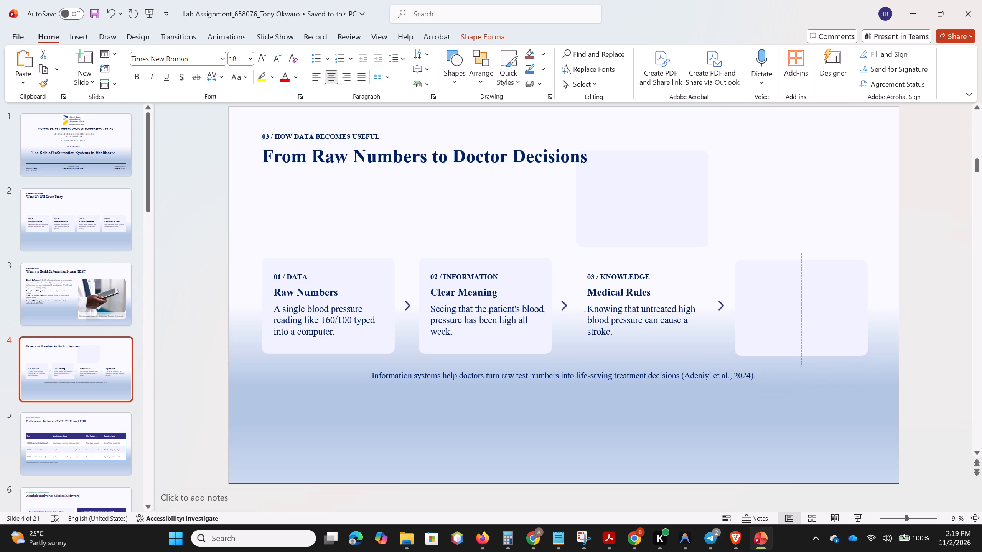
{"action": "left_click_drag", "start_coordinate": [812, 301], "coordinate": [812, 299]}
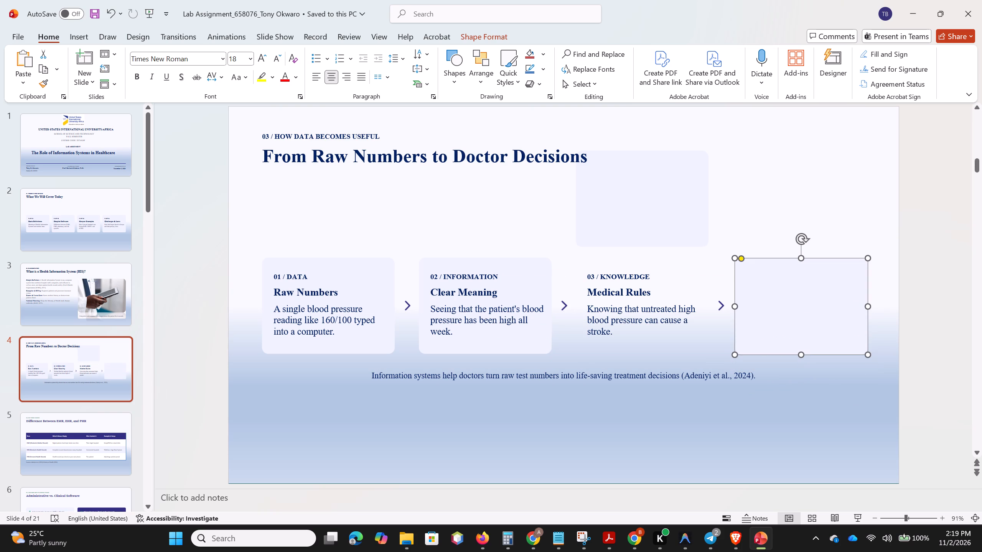
Move the original light rectangle back behind the "03 / KNOWLEDGE" text, in line with the neighbouring cards.
{"action": "left_click_drag", "start_coordinate": [632, 215], "coordinate": [633, 298]}
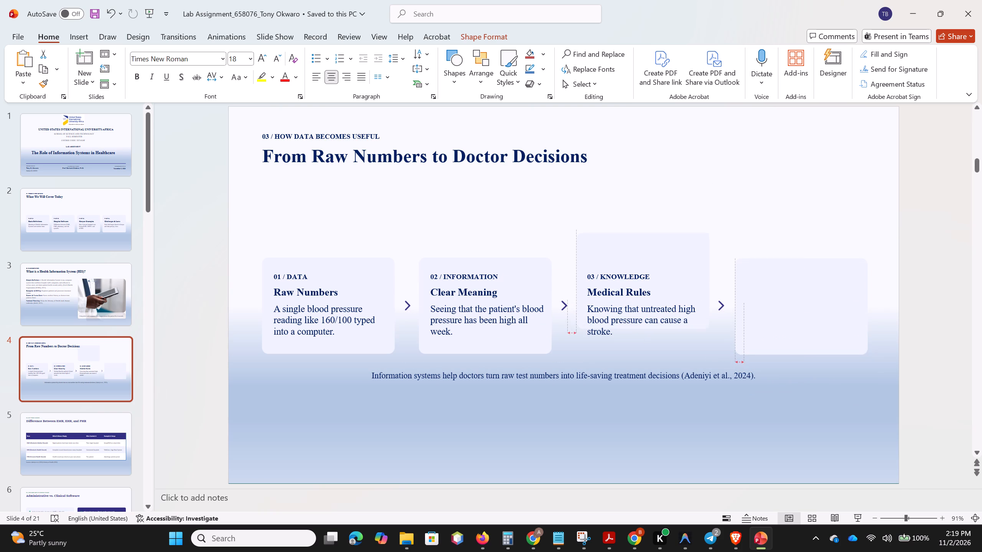
{"action": "left_click_drag", "start_coordinate": [633, 298], "coordinate": [634, 335]}
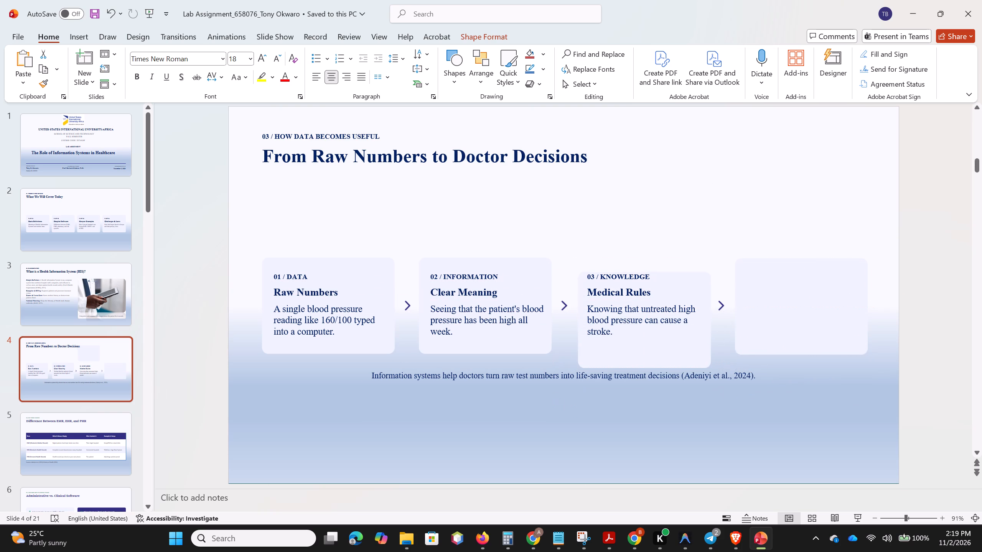
{"action": "left_click_drag", "start_coordinate": [634, 335], "coordinate": [632, 323]}
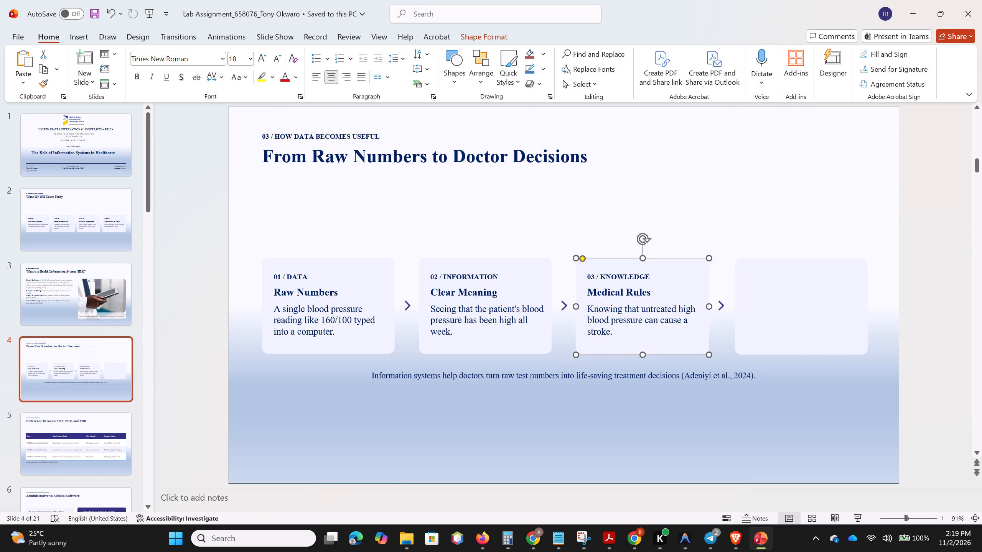
Send the light rectangle covering the "04 / WISDOM" text to the back and deselect it.
{"action": "left_click", "coordinate": [797, 307]}
{"action": "right_click", "coordinate": [797, 307]}
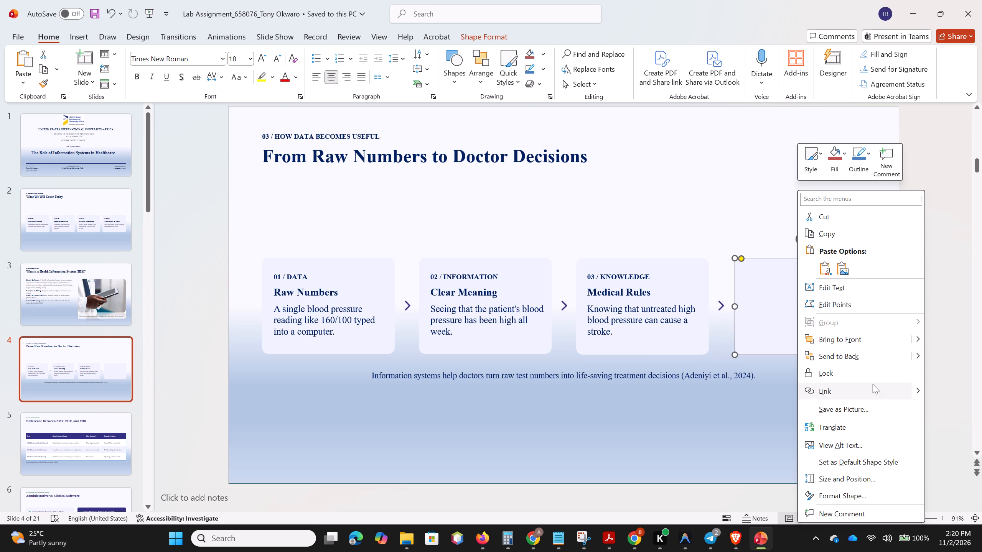
{"action": "left_click", "coordinate": [858, 351]}
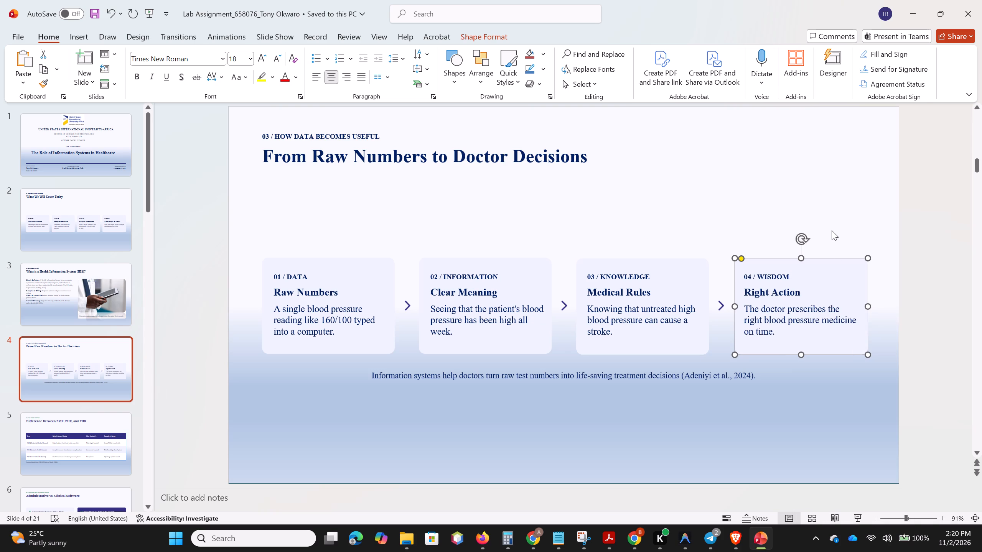
{"action": "left_click", "coordinate": [840, 237]}
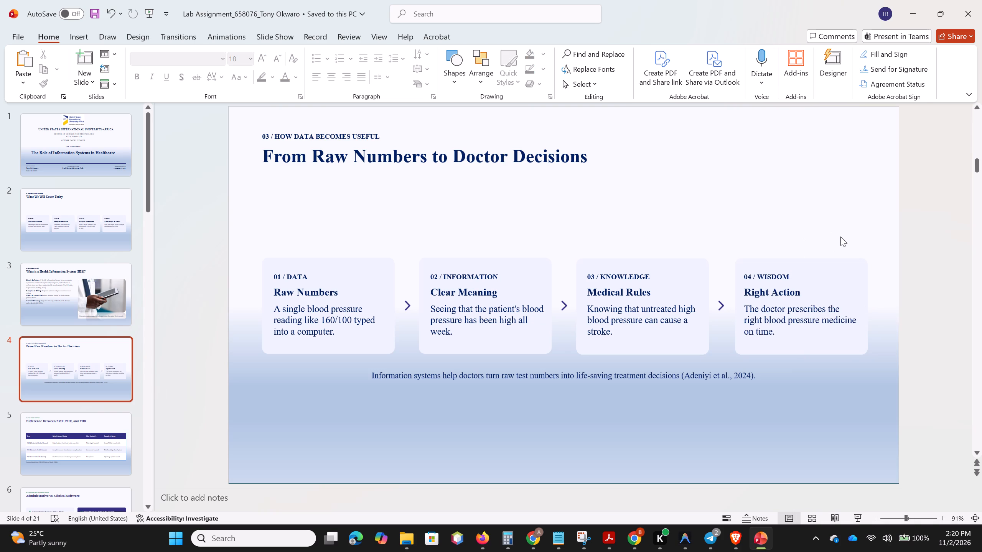
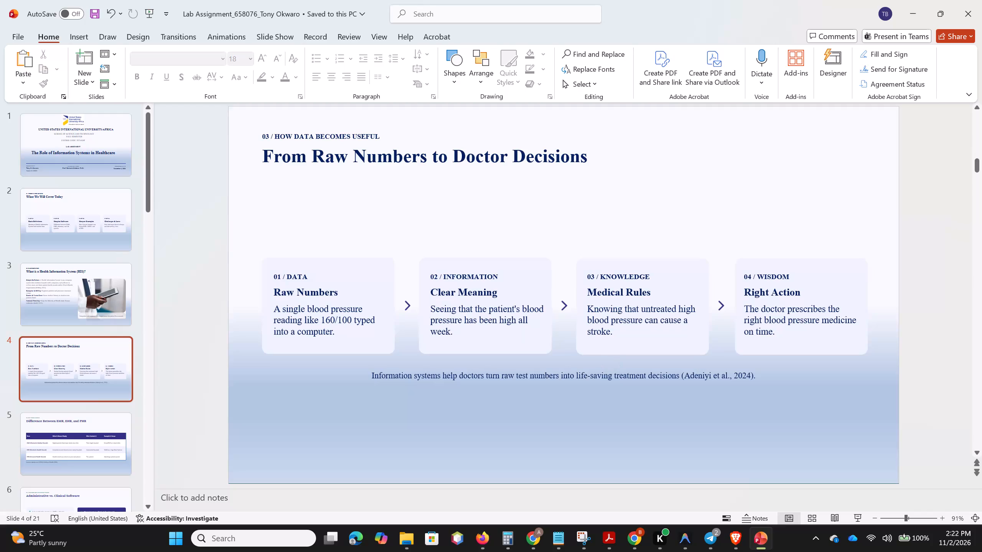
Set the font size of the "Information systems help doctors…" sentence below the cards to 14.
{"action": "left_click", "coordinate": [542, 377]}
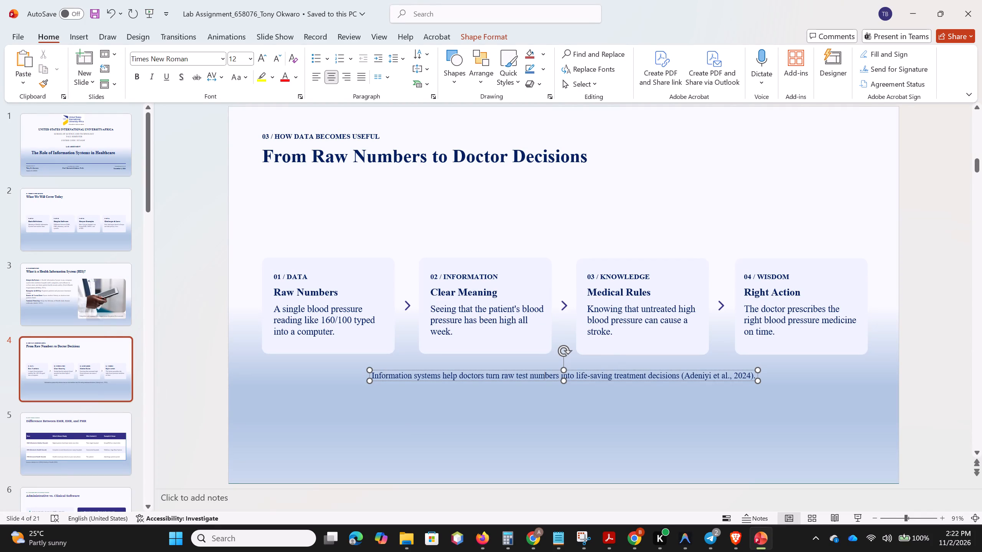
{"action": "key", "text": "ctrl+a"}
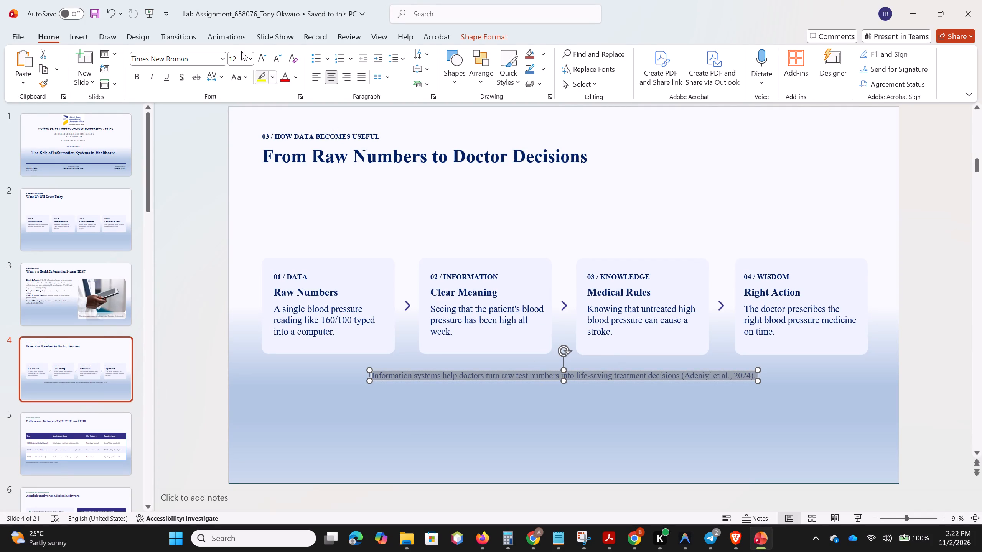
{"action": "left_click", "coordinate": [249, 62]}
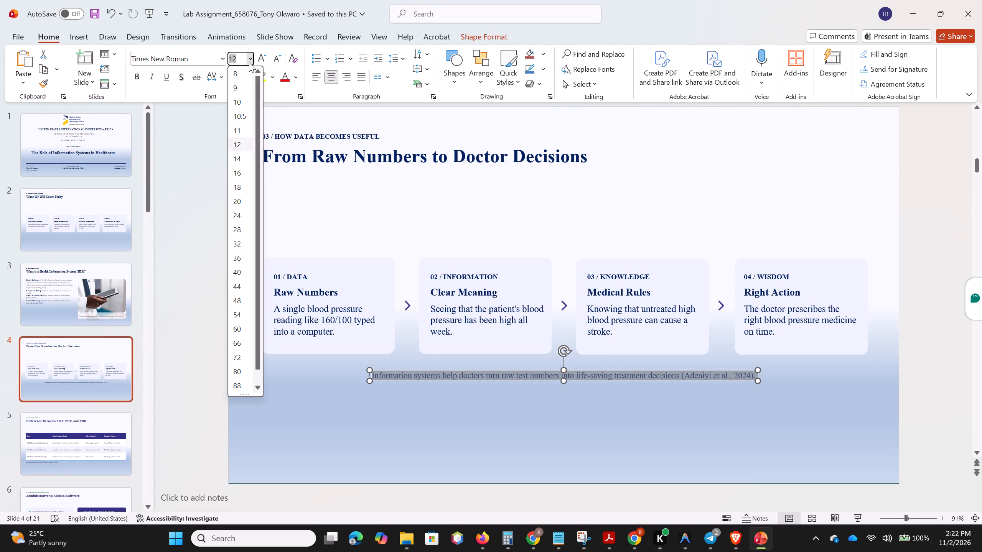
{"action": "left_click", "coordinate": [239, 158]}
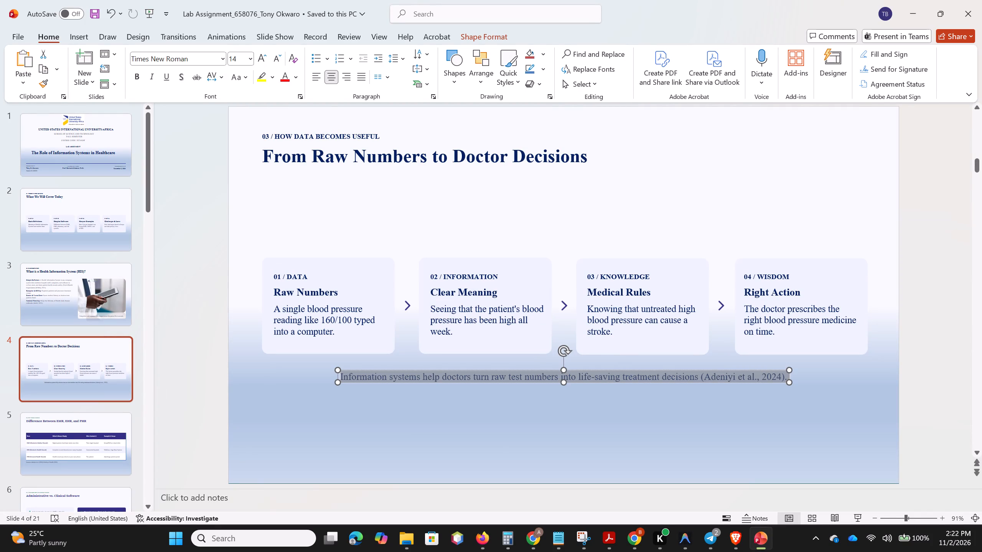
{"action": "left_click", "coordinate": [580, 409]}
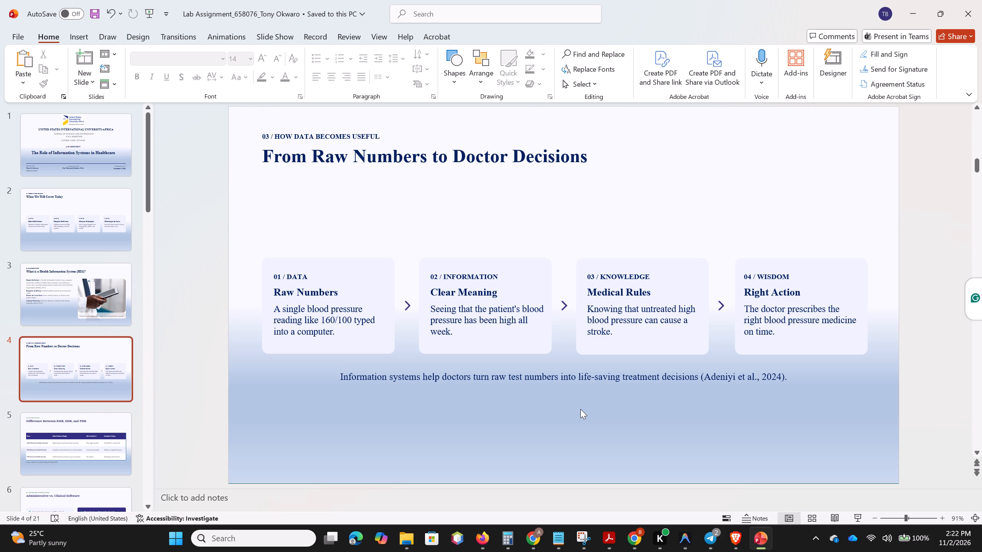
Compare the title font size on slide 4 with the title on slide 3, ending back on slide 4's title.
{"action": "left_click", "coordinate": [405, 155]}
{"action": "left_click", "coordinate": [73, 291]}
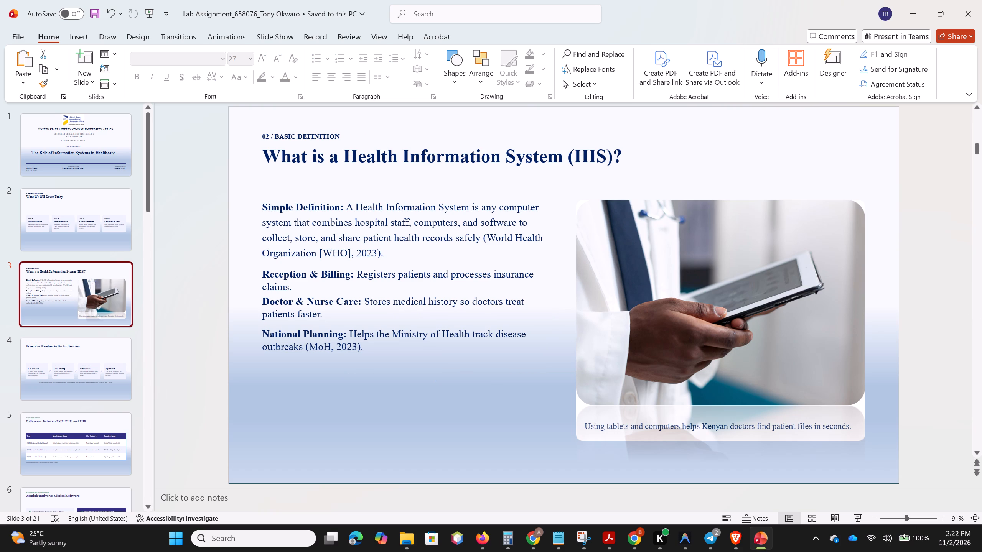
{"action": "left_click", "coordinate": [390, 158]}
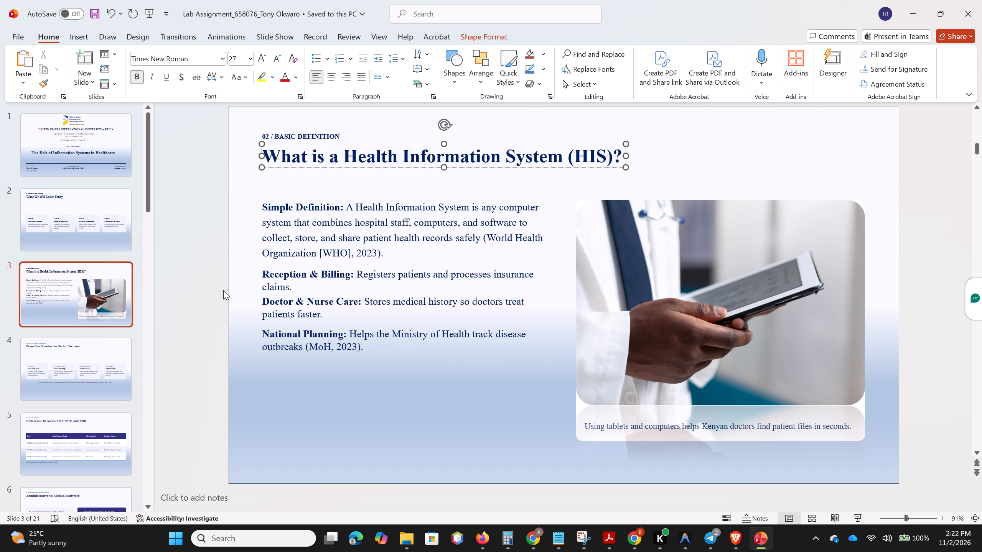
{"action": "left_click", "coordinate": [85, 378]}
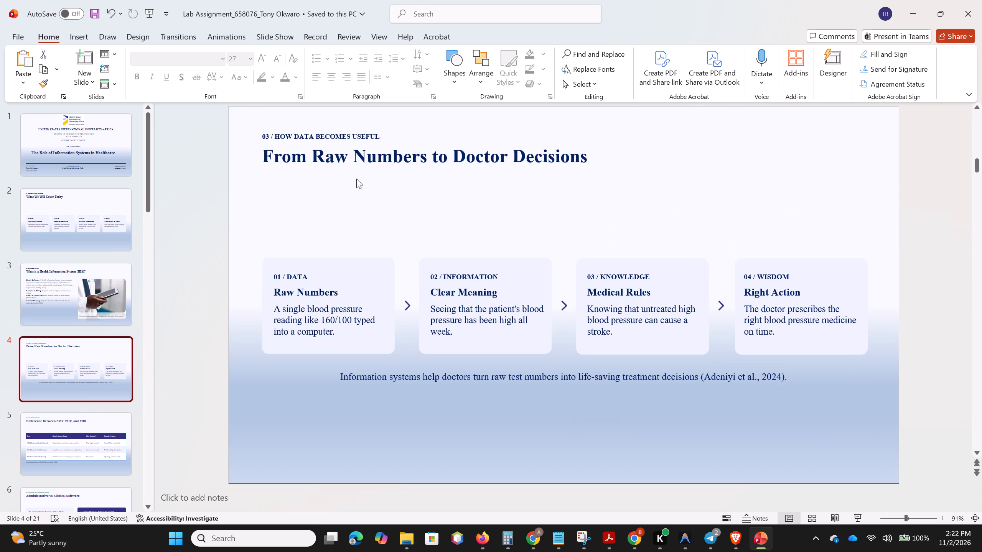
{"action": "left_click", "coordinate": [406, 158]}
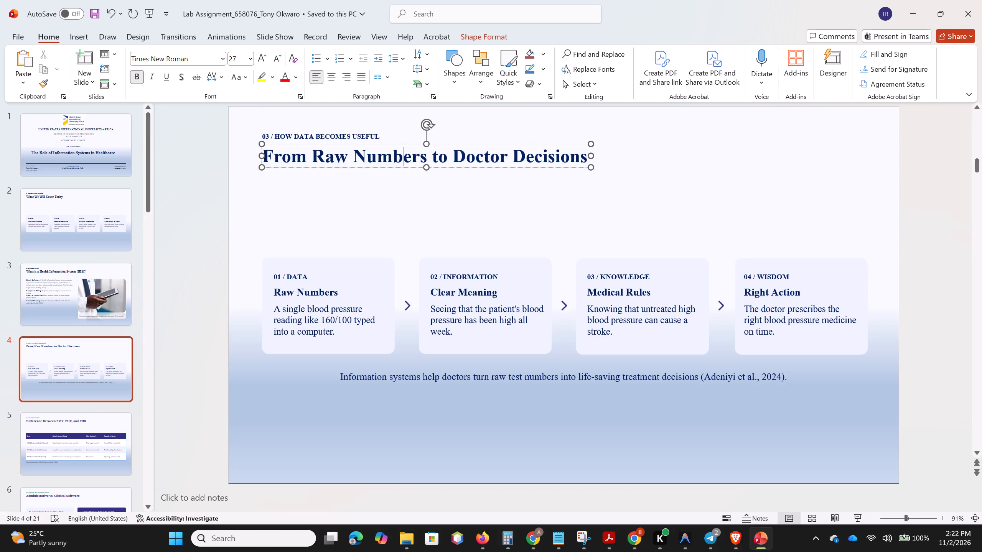